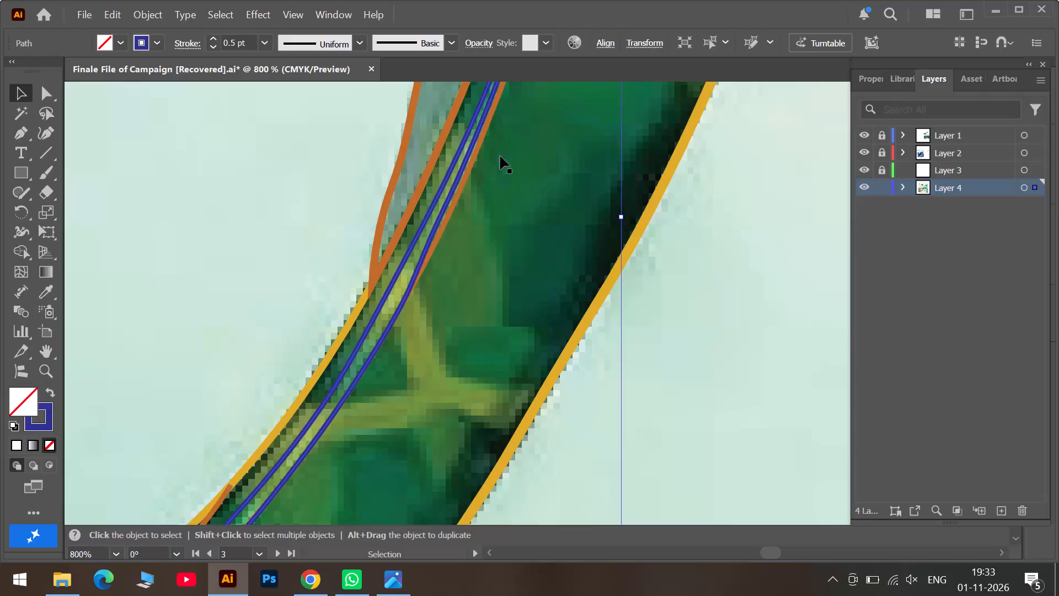
With the Curvature tool, shift two anchors on the thin blue highlight path's right edge outward, just above the teal fin's lower end.
{"action": "scroll", "coordinate": [467, 156], "scroll_direction": "up", "scroll_amount": 1}
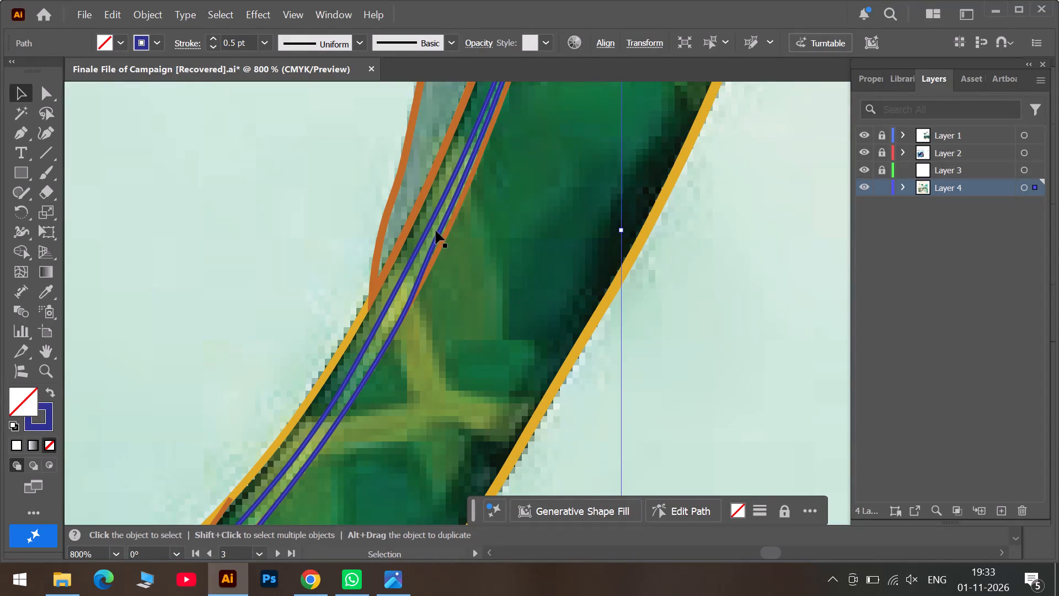
{"action": "left_click", "coordinate": [444, 225]}
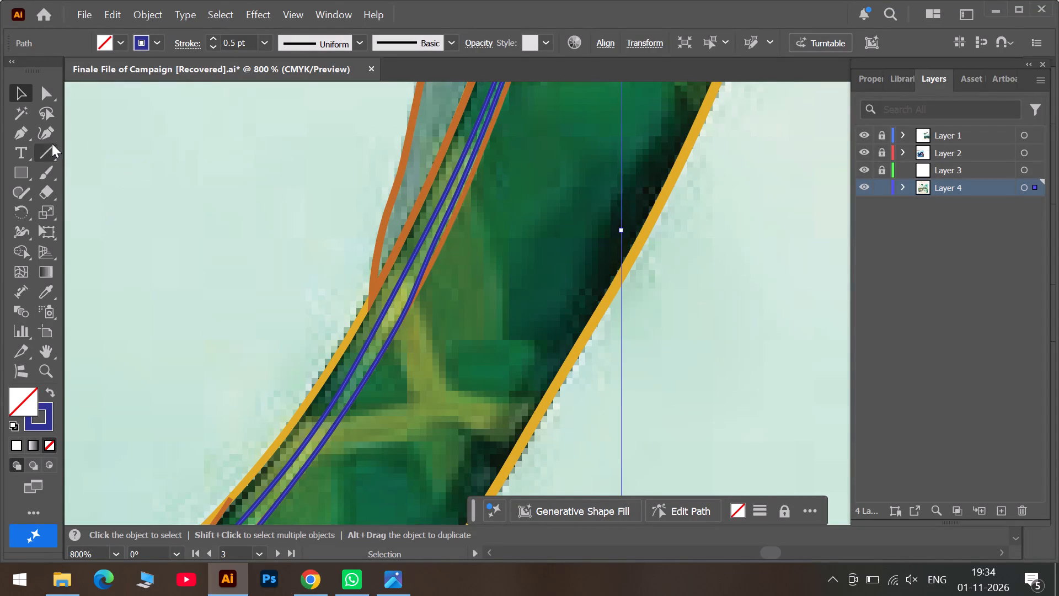
{"action": "left_click", "coordinate": [44, 136]}
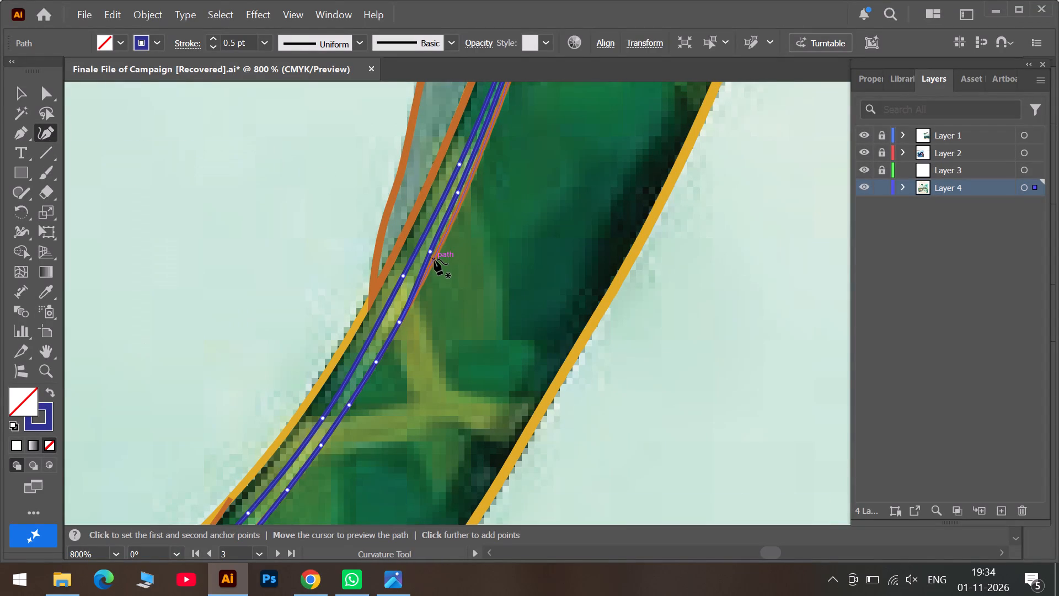
{"action": "left_click_drag", "start_coordinate": [431, 252], "coordinate": [434, 256]}
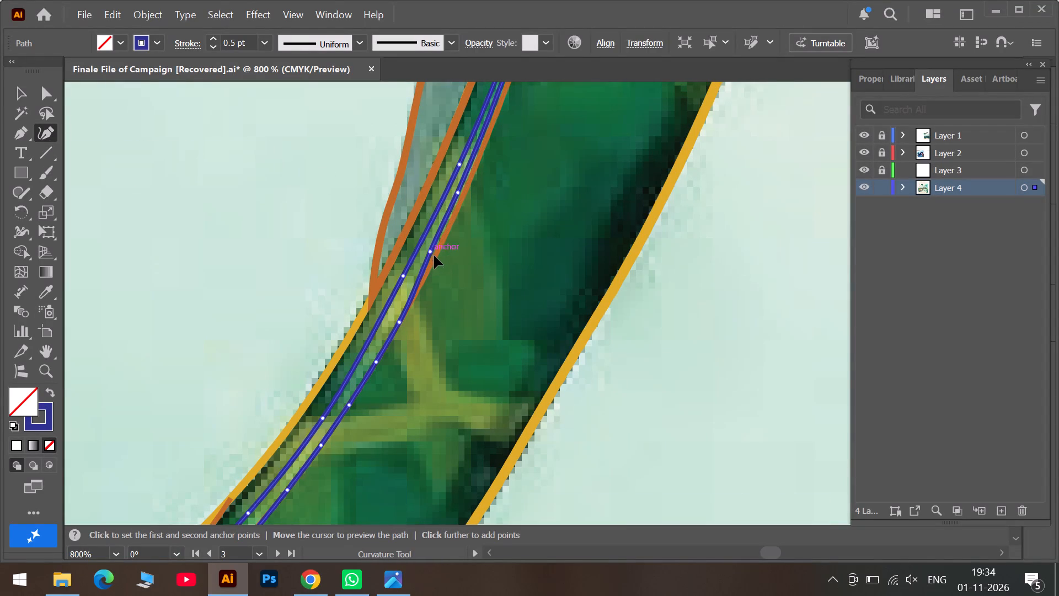
{"action": "left_click_drag", "start_coordinate": [434, 256], "coordinate": [436, 257]}
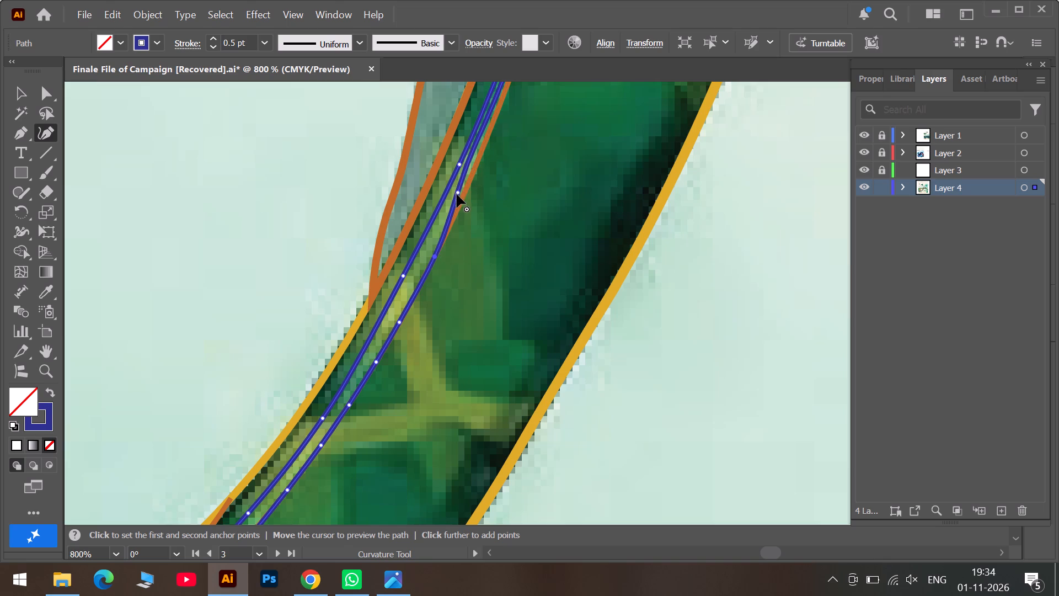
{"action": "left_click_drag", "start_coordinate": [458, 194], "coordinate": [466, 191]}
Reposition the next three anchors up the blue highlight path's right edge so it follows the pale strip beside the orange line.
{"action": "scroll", "coordinate": [494, 151], "scroll_direction": "up", "scroll_amount": 6}
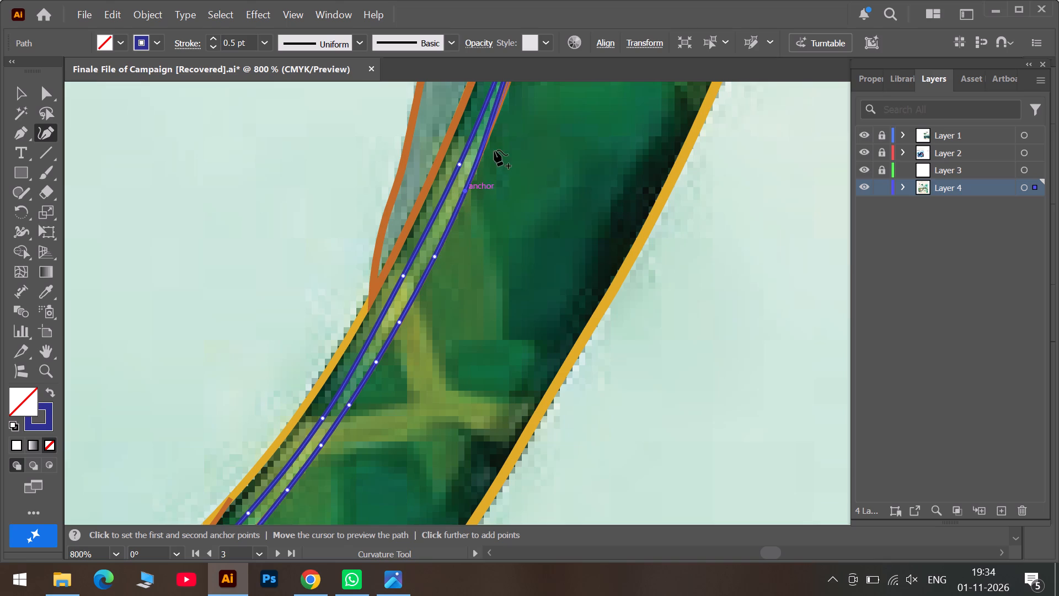
{"action": "scroll", "coordinate": [494, 150], "scroll_direction": "up", "scroll_amount": 4}
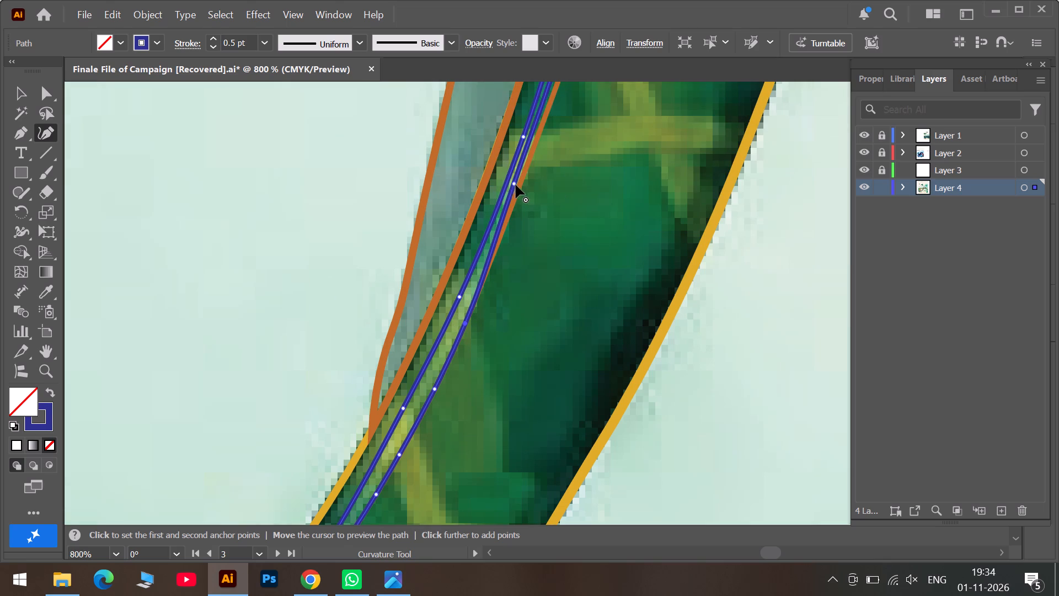
{"action": "left_click_drag", "start_coordinate": [517, 184], "coordinate": [516, 194]}
{"action": "scroll", "coordinate": [539, 145], "scroll_direction": "up", "scroll_amount": 9}
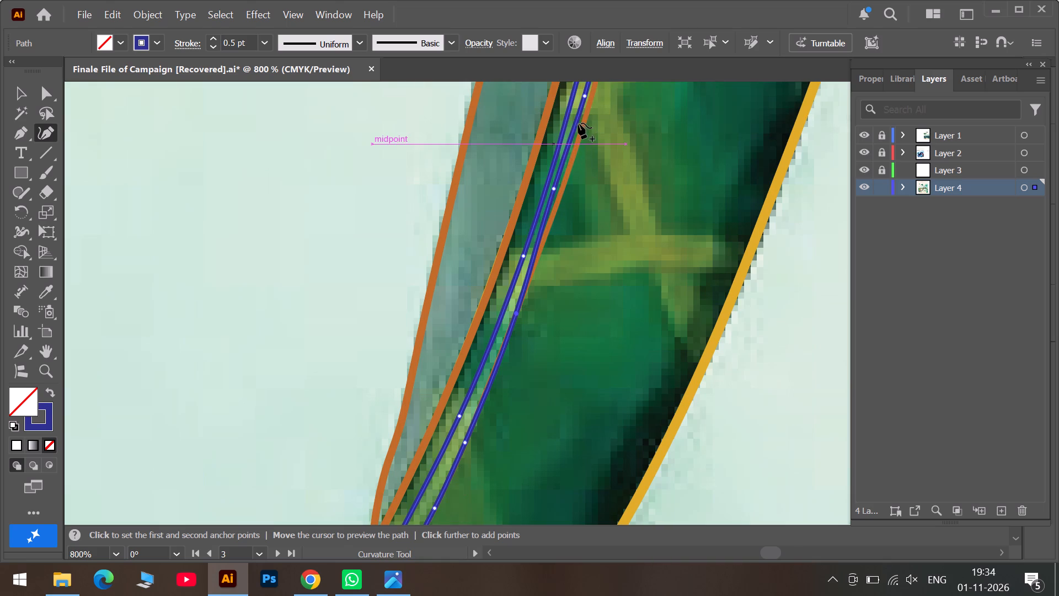
{"action": "left_click_drag", "start_coordinate": [555, 190], "coordinate": [558, 191]}
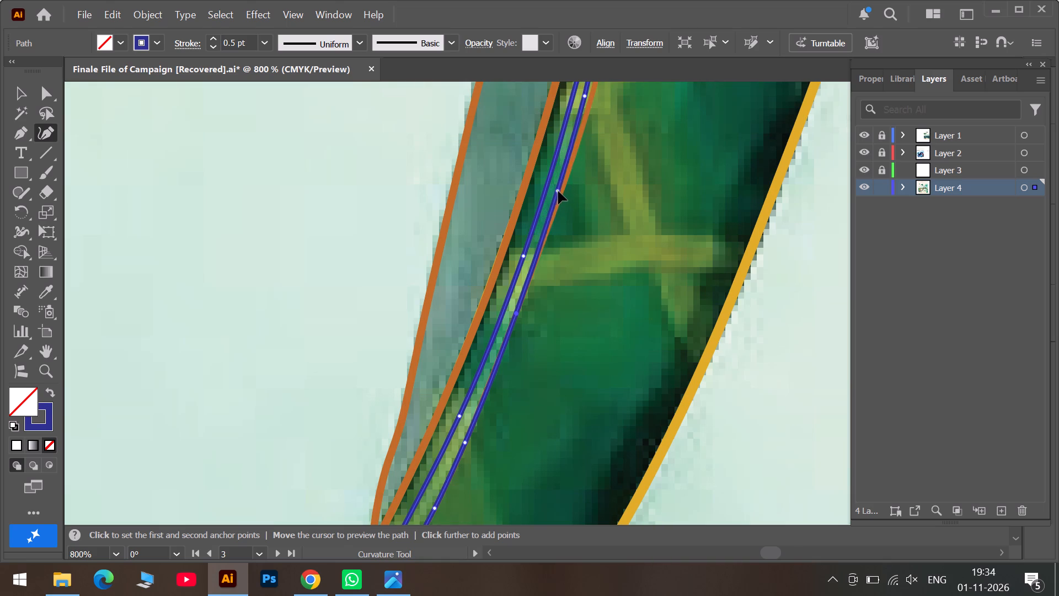
{"action": "left_click_drag", "start_coordinate": [558, 191], "coordinate": [557, 199]}
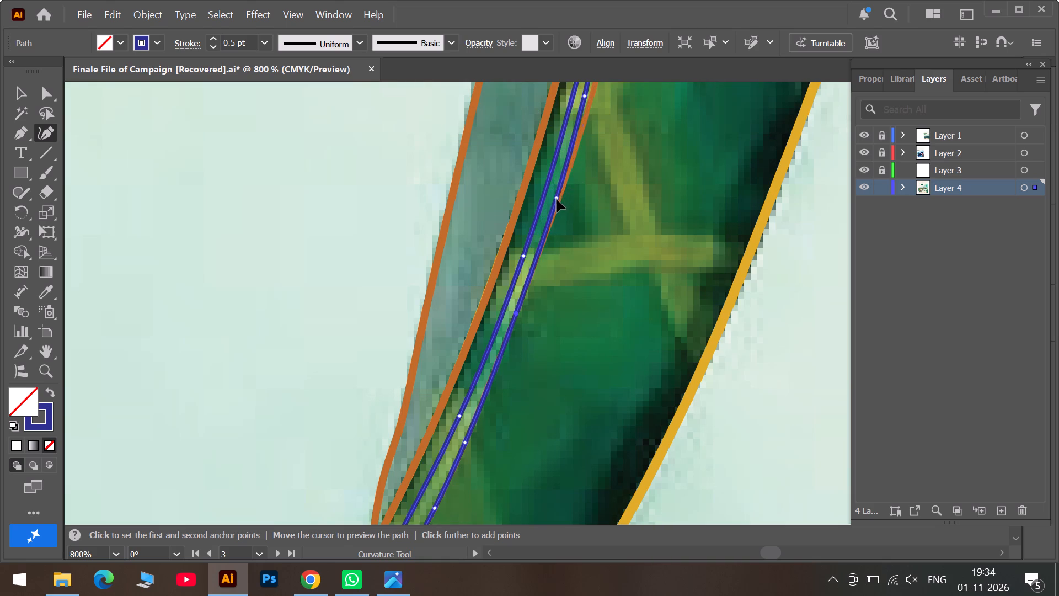
{"action": "left_click_drag", "start_coordinate": [557, 199], "coordinate": [557, 200]}
{"action": "scroll", "coordinate": [571, 150], "scroll_direction": "up", "scroll_amount": 5}
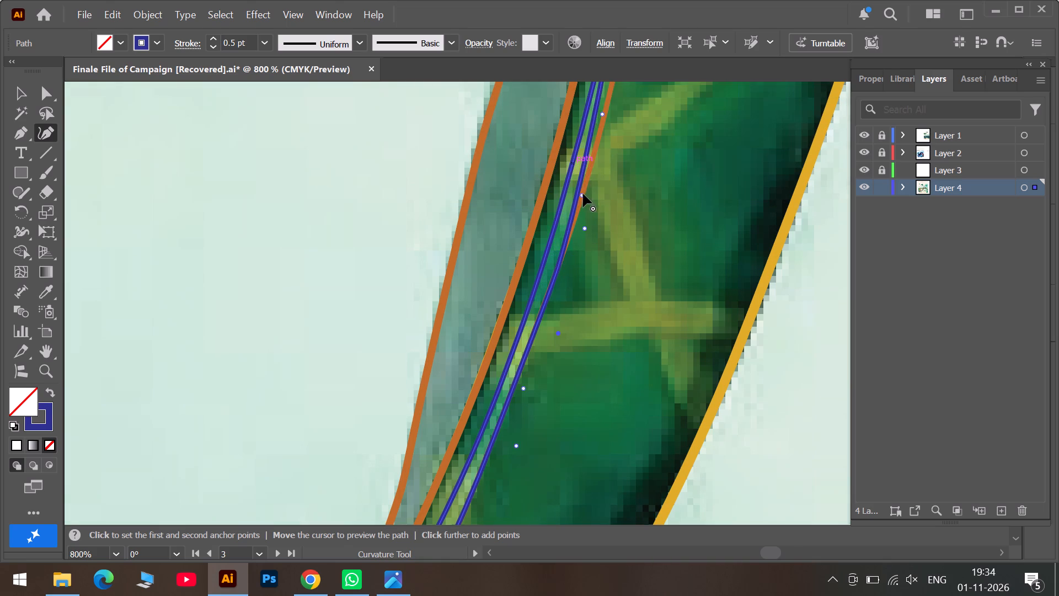
{"action": "left_click_drag", "start_coordinate": [586, 162], "coordinate": [590, 168]}
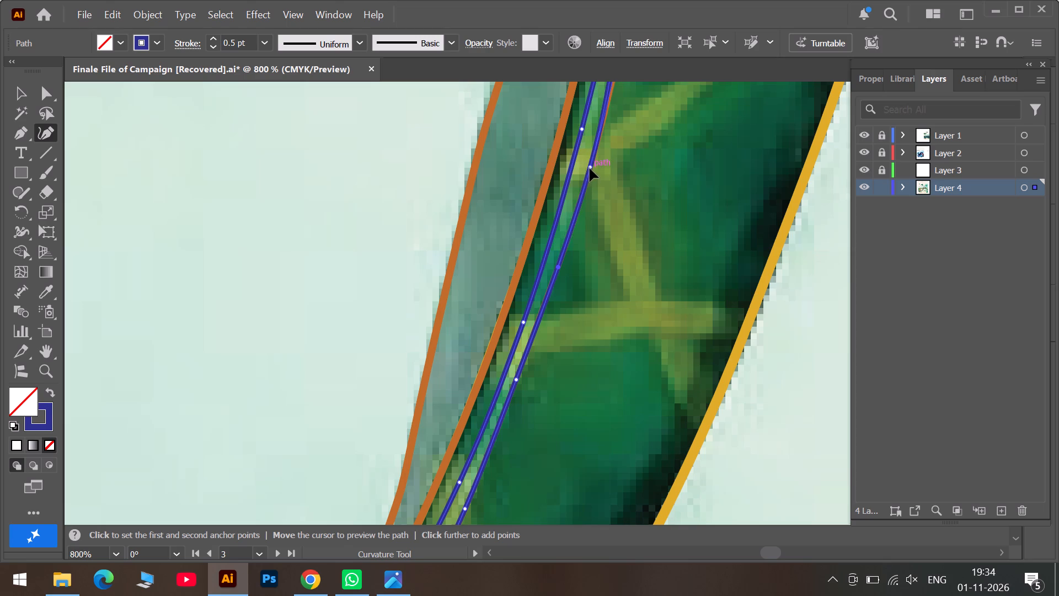
{"action": "left_click_drag", "start_coordinate": [590, 168], "coordinate": [590, 172]}
{"action": "scroll", "coordinate": [619, 142], "scroll_direction": "up", "scroll_amount": 11}
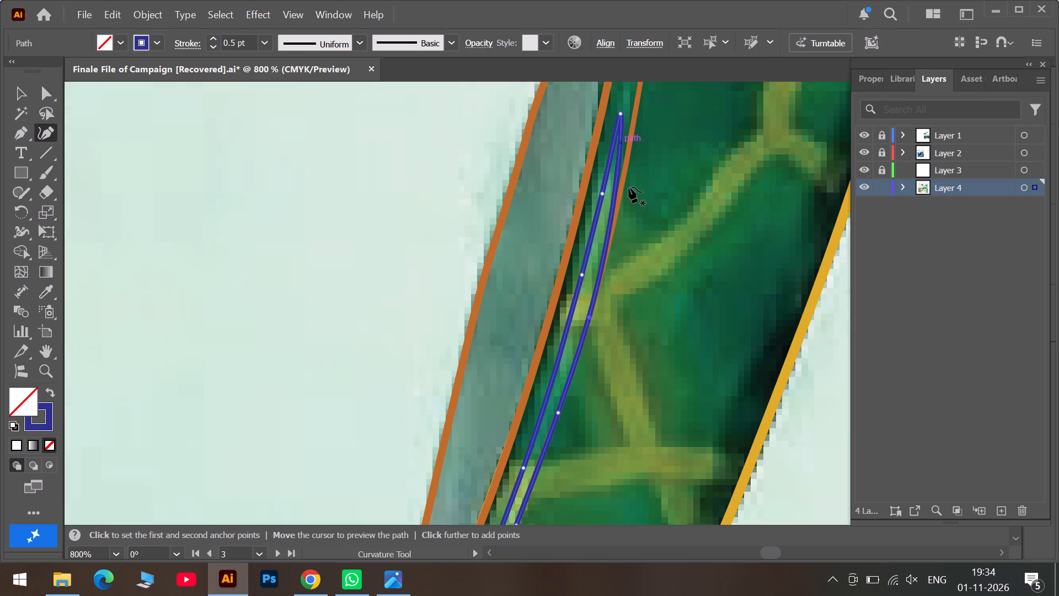
Lower the blue highlight path's upper tip and adjust the two anchors below it on the left edge to fit the pale strip.
{"action": "left_click_drag", "start_coordinate": [621, 115], "coordinate": [621, 133]}
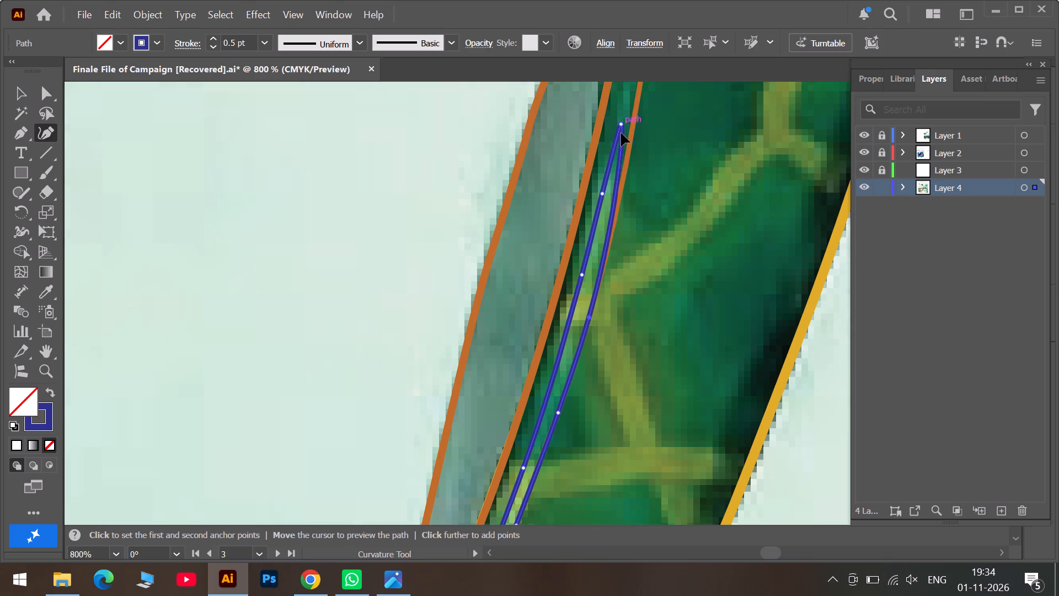
{"action": "left_click_drag", "start_coordinate": [621, 133], "coordinate": [616, 154]}
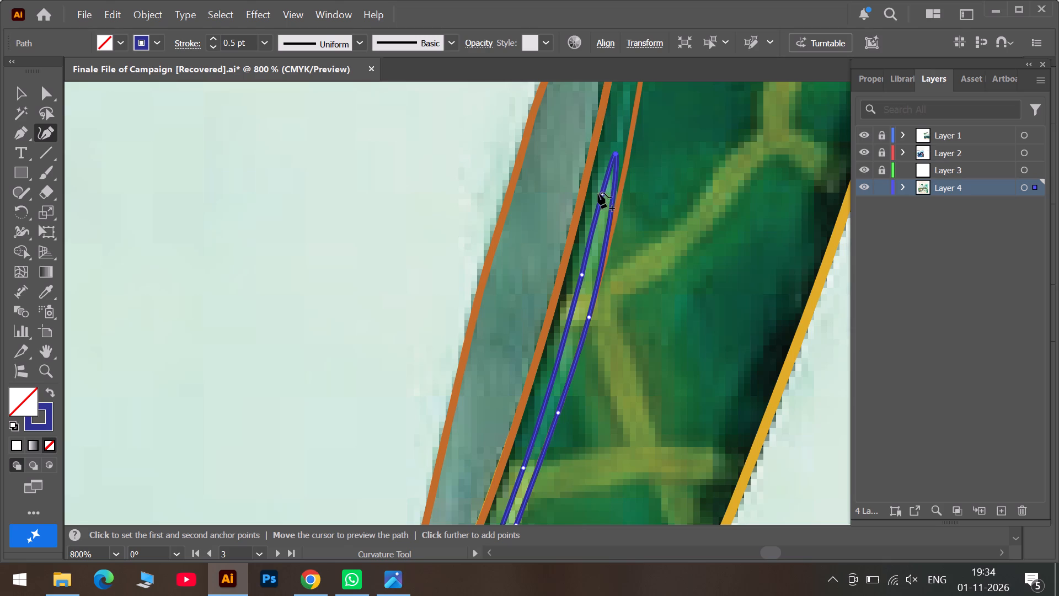
{"action": "left_click_drag", "start_coordinate": [601, 195], "coordinate": [589, 205]}
{"action": "left_click_drag", "start_coordinate": [582, 272], "coordinate": [572, 280]}
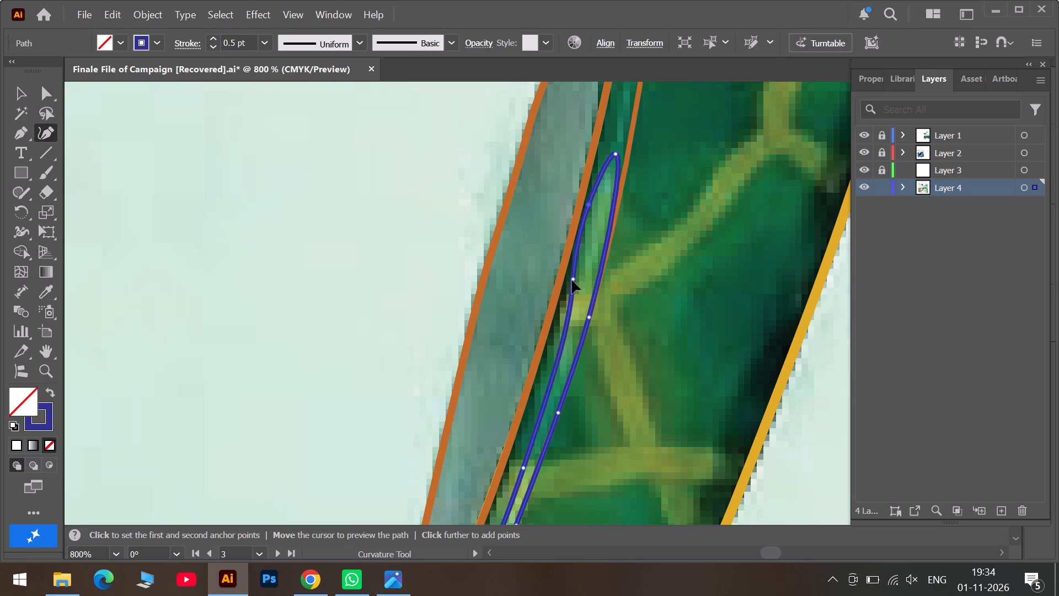
{"action": "left_click_drag", "start_coordinate": [572, 280], "coordinate": [565, 285]}
{"action": "scroll", "coordinate": [567, 265], "scroll_direction": "down", "scroll_amount": 7}
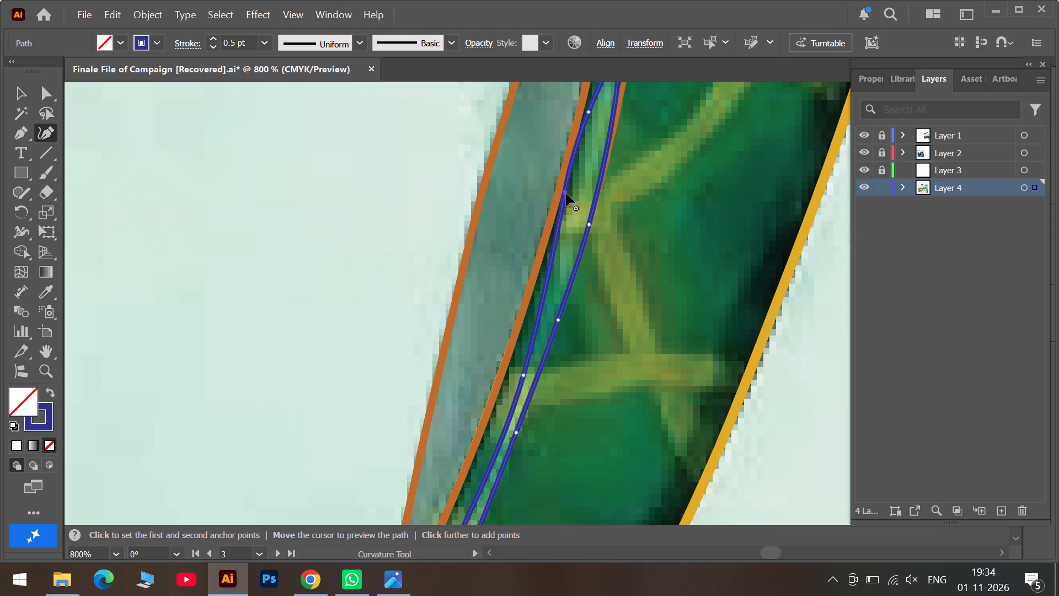
{"action": "left_click_drag", "start_coordinate": [566, 193], "coordinate": [570, 224]}
{"action": "left_click_drag", "start_coordinate": [589, 114], "coordinate": [597, 136]}
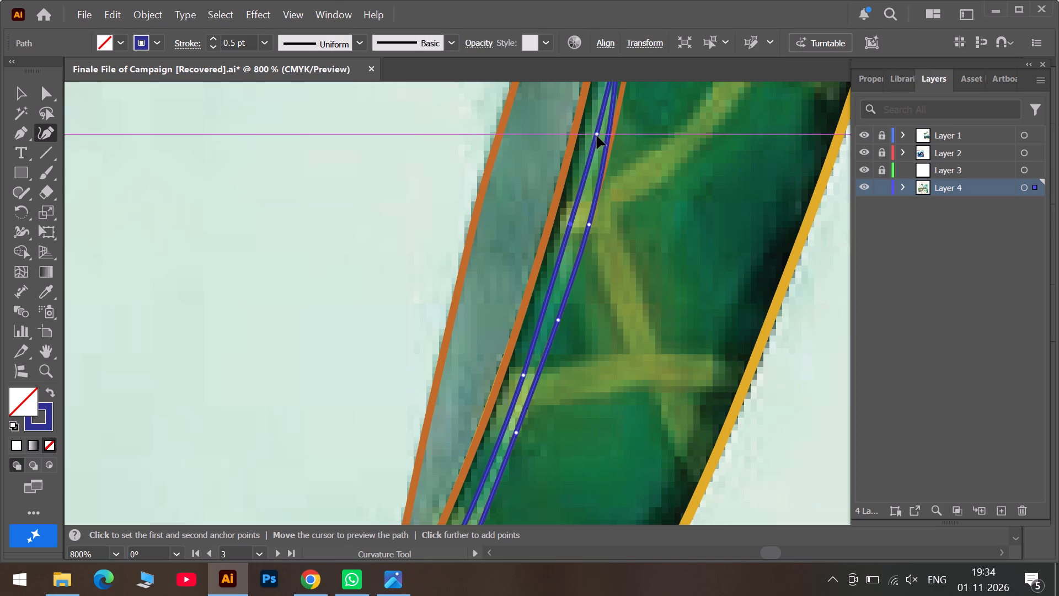
{"action": "left_click_drag", "start_coordinate": [597, 136], "coordinate": [593, 143]}
{"action": "scroll", "coordinate": [593, 144], "scroll_direction": "up", "scroll_amount": 6}
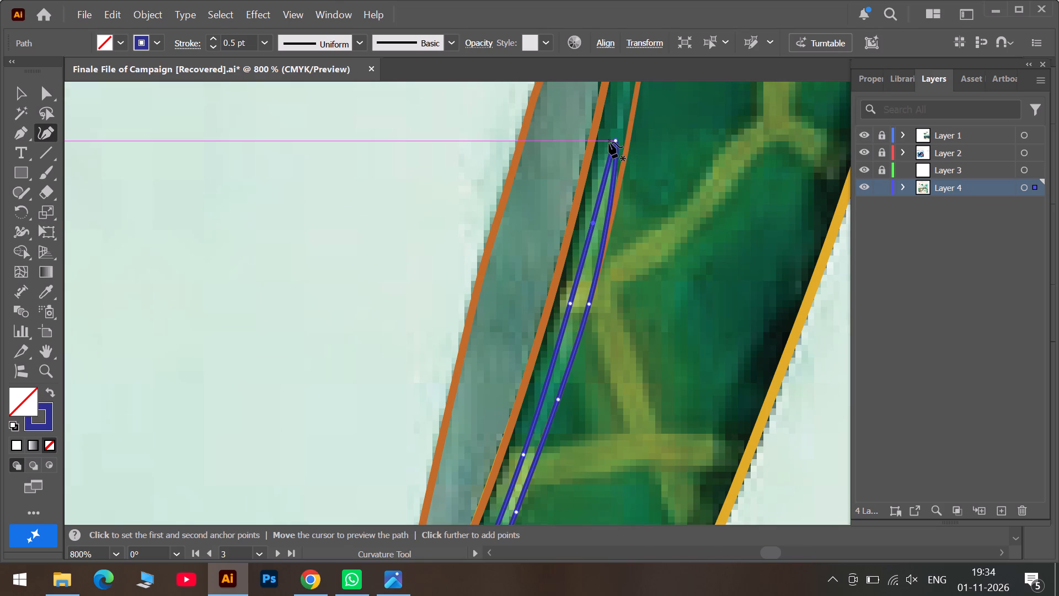
Start a 0.5 pt blue curved path at the upper bend by the yellow outline and trace down the dark shadow's inner edge.
{"action": "scroll", "coordinate": [609, 142], "scroll_direction": "down", "scroll_amount": 2, "text": "alt"}
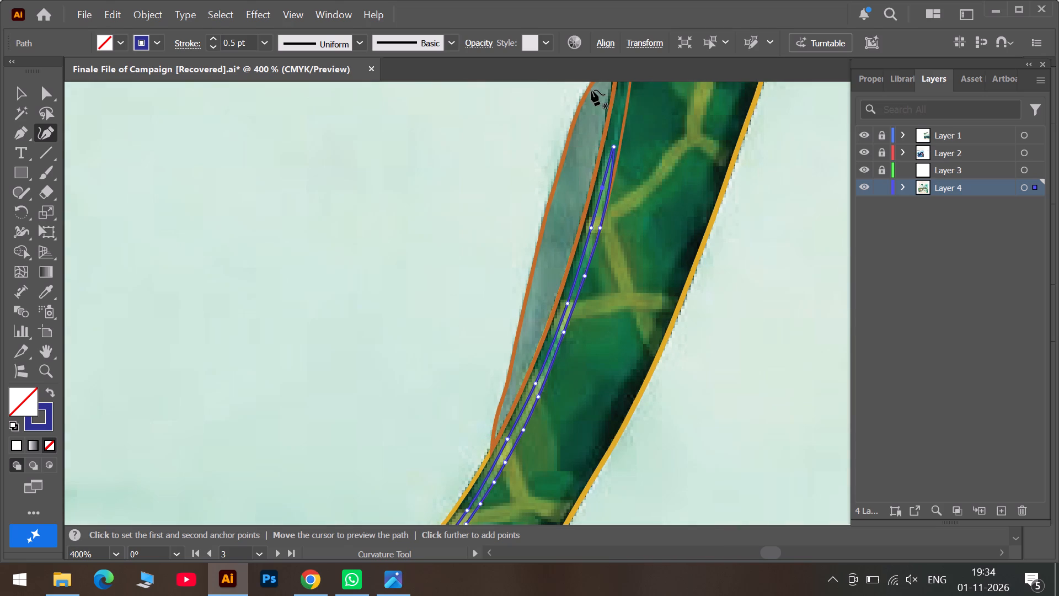
{"action": "scroll", "coordinate": [554, 86], "scroll_direction": "down", "scroll_amount": 4, "text": "alt"}
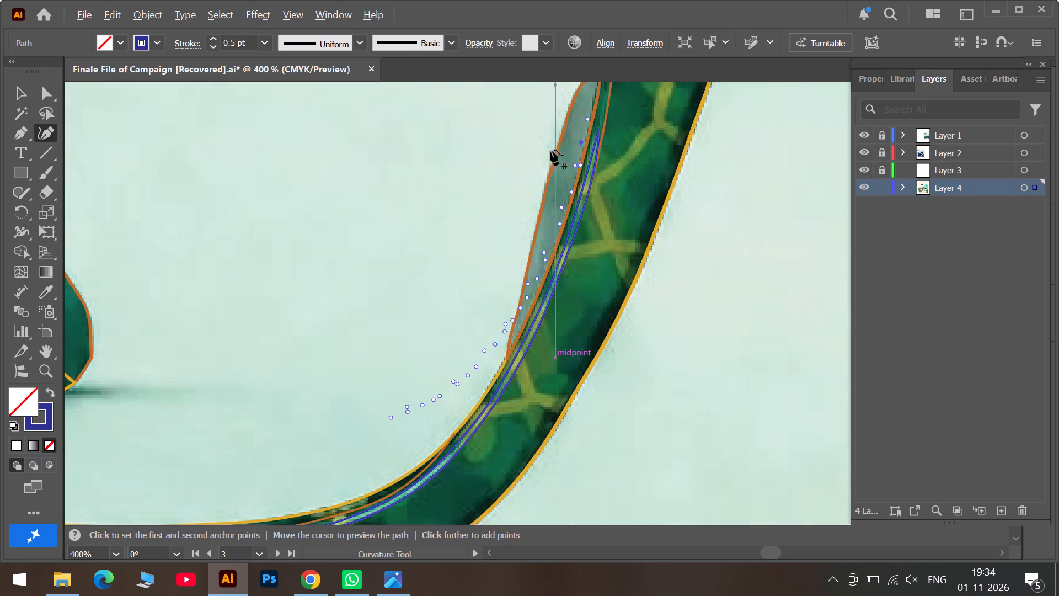
{"action": "scroll", "coordinate": [565, 238], "scroll_direction": "down", "scroll_amount": 5}
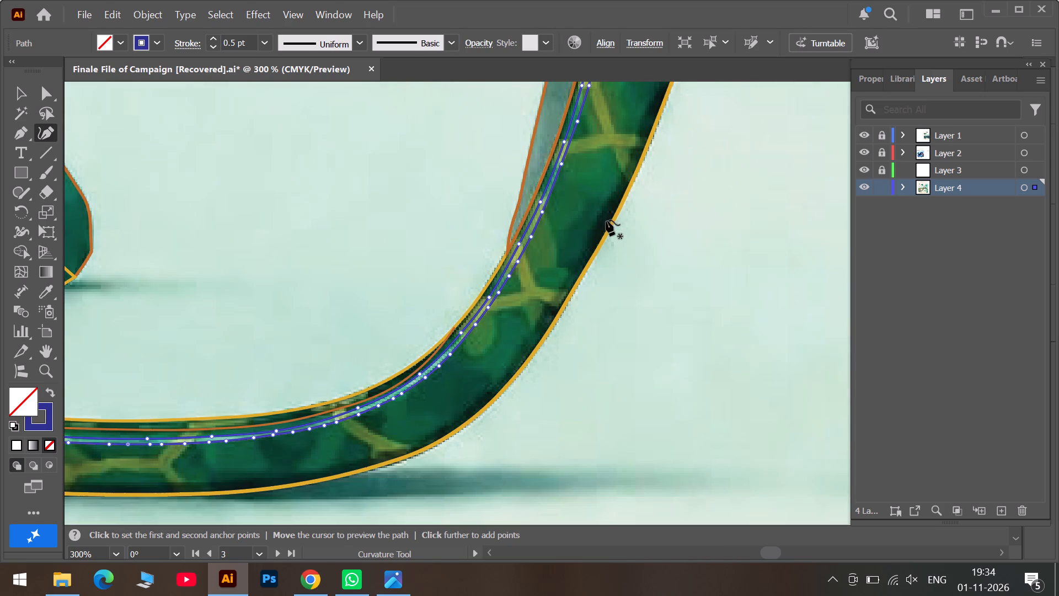
{"action": "scroll", "coordinate": [612, 214], "scroll_direction": "up", "scroll_amount": 5}
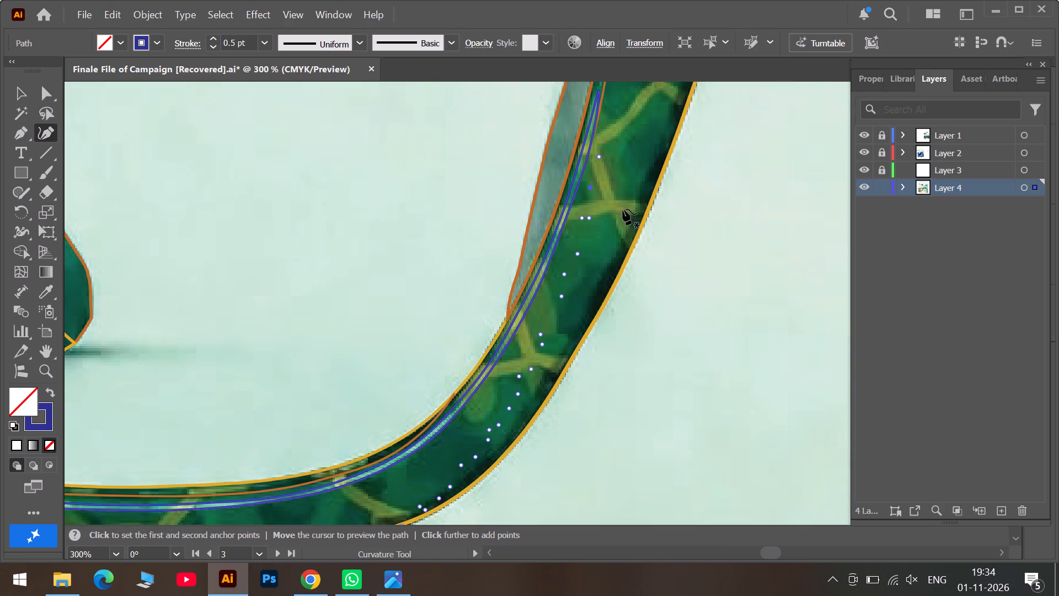
{"action": "scroll", "coordinate": [642, 184], "scroll_direction": "up", "scroll_amount": 6}
{"action": "scroll", "coordinate": [694, 157], "scroll_direction": "up", "scroll_amount": 11}
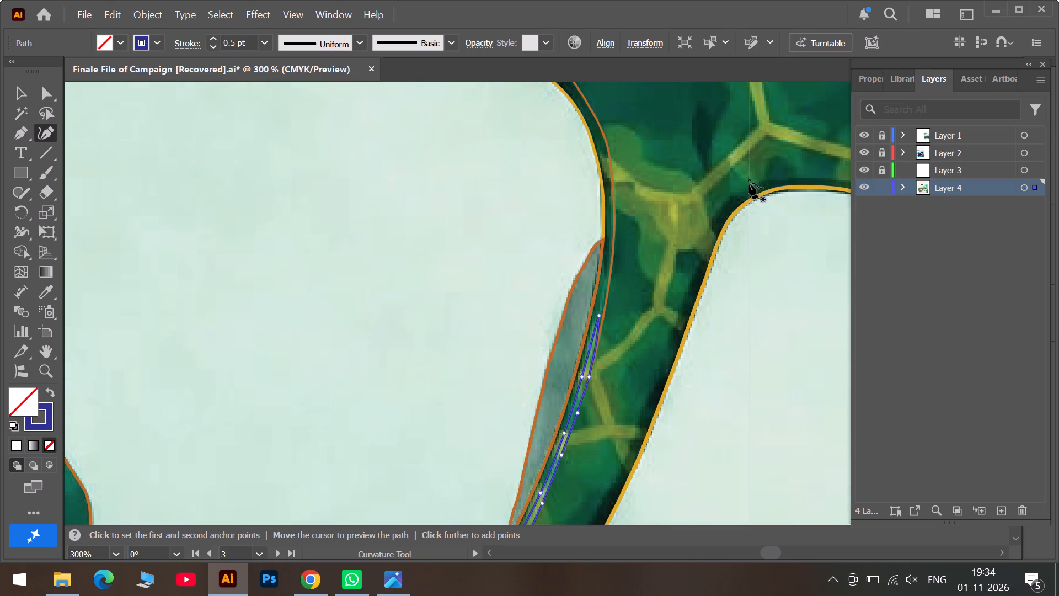
{"action": "left_click", "coordinate": [753, 184]}
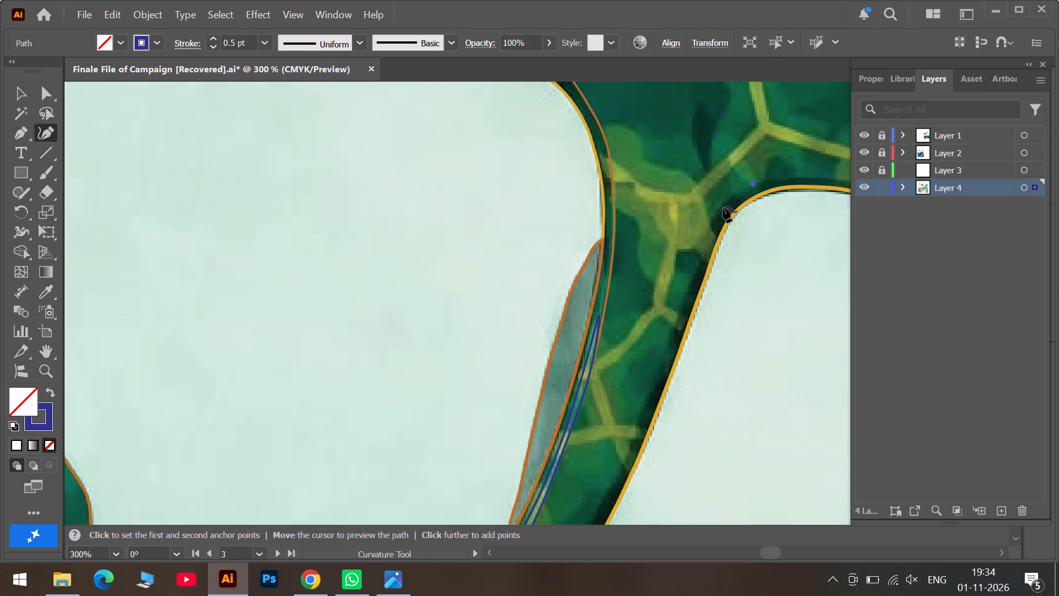
{"action": "left_click", "coordinate": [723, 207]}
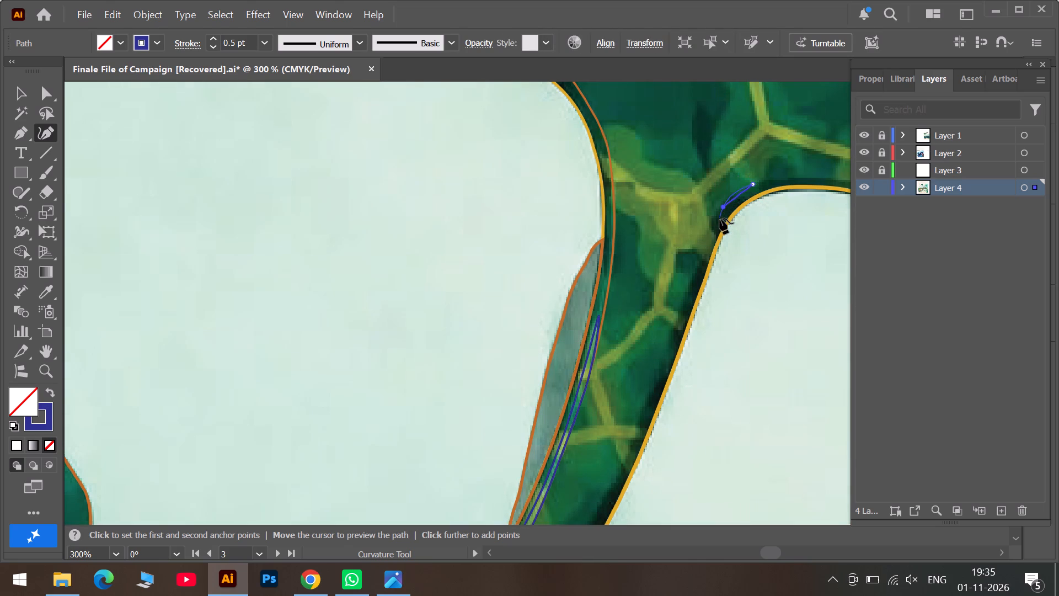
{"action": "scroll", "coordinate": [719, 221], "scroll_direction": "up", "scroll_amount": 2, "text": "alt"}
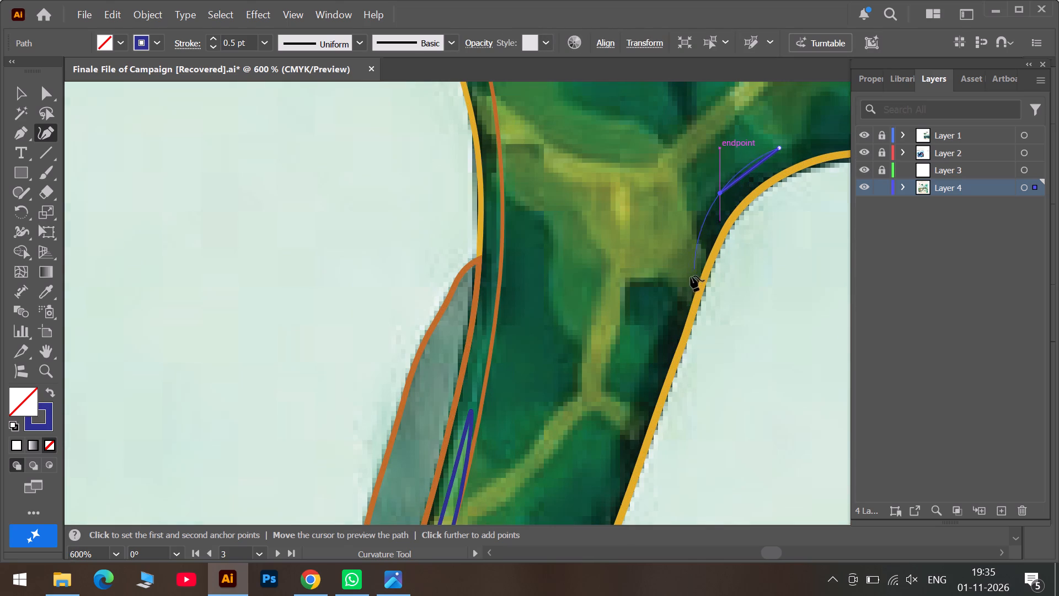
{"action": "left_click", "coordinate": [681, 274]}
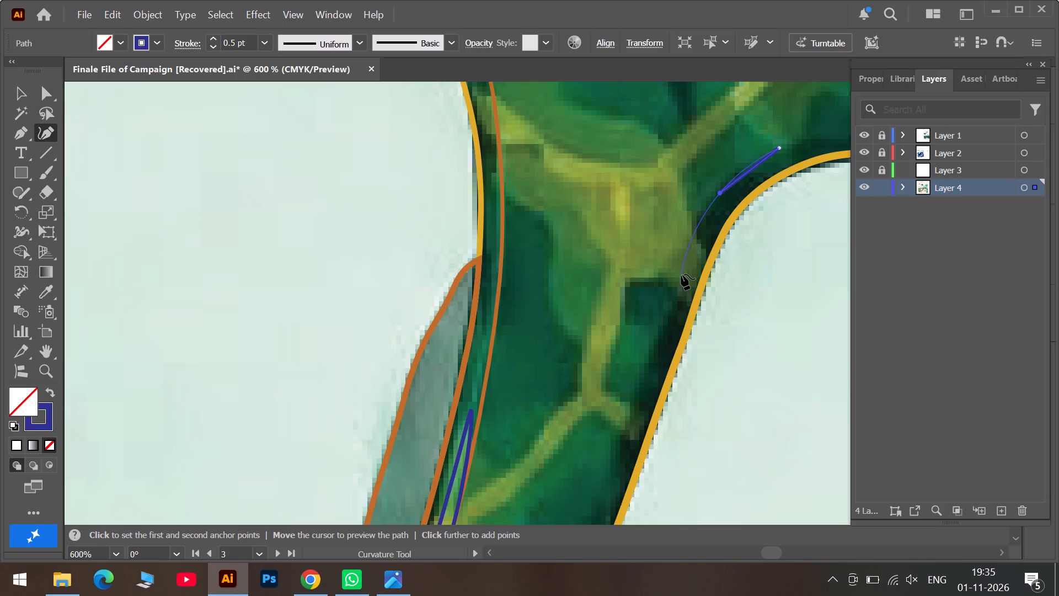
{"action": "left_click", "coordinate": [661, 338]}
{"action": "scroll", "coordinate": [661, 339], "scroll_direction": "down", "scroll_amount": 7}
{"action": "left_click", "coordinate": [607, 380]}
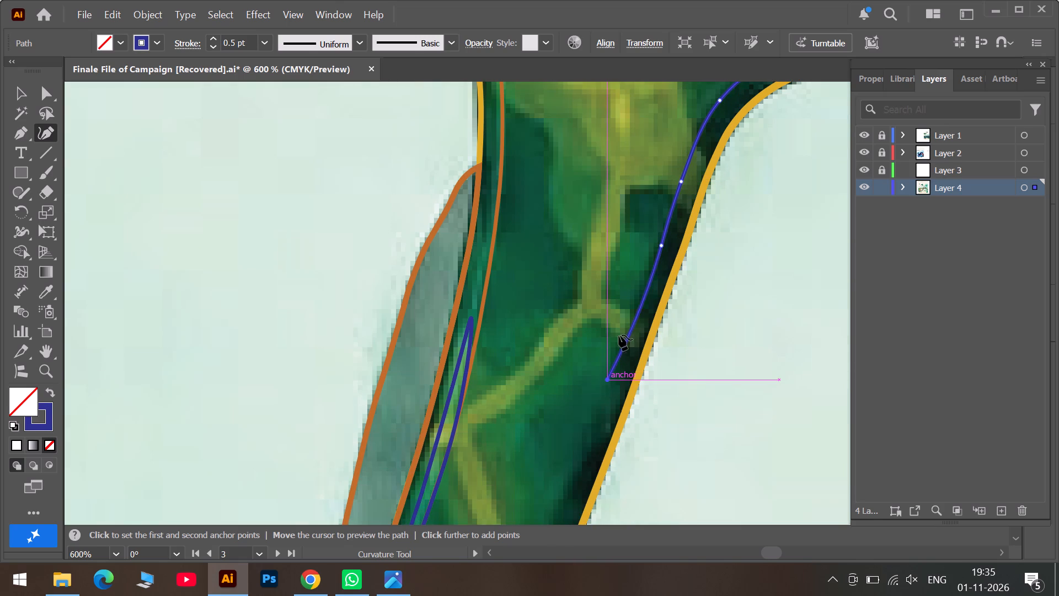
{"action": "left_click_drag", "start_coordinate": [662, 247], "coordinate": [657, 257]}
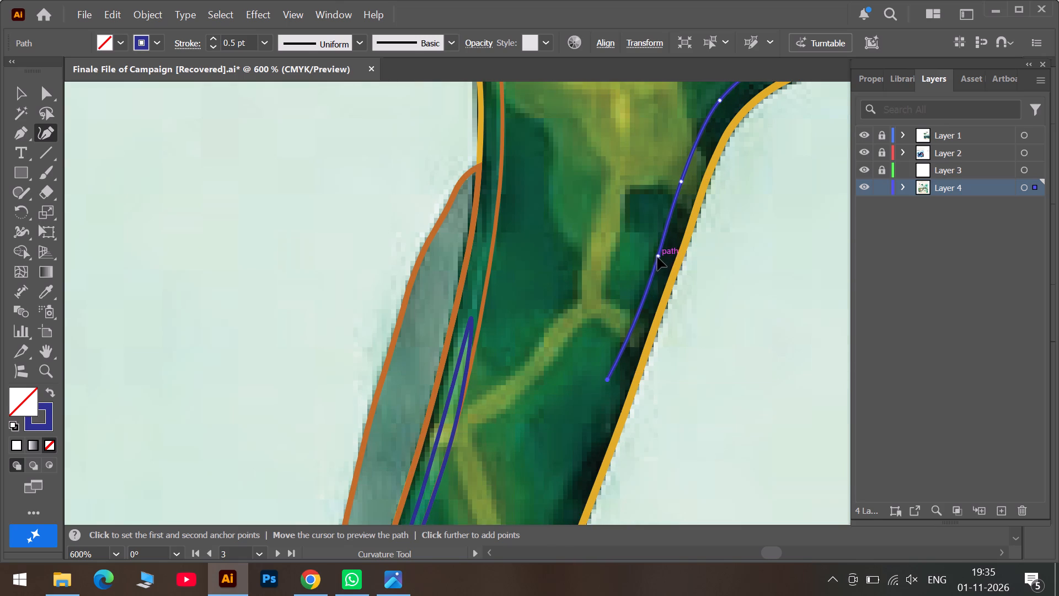
{"action": "left_click_drag", "start_coordinate": [657, 257], "coordinate": [649, 270]}
Extend the blue shadow path down the dark shadow's inner edge with five anchors, following the outer yellow outline toward the lower bend.
{"action": "scroll", "coordinate": [647, 302], "scroll_direction": "down", "scroll_amount": 6}
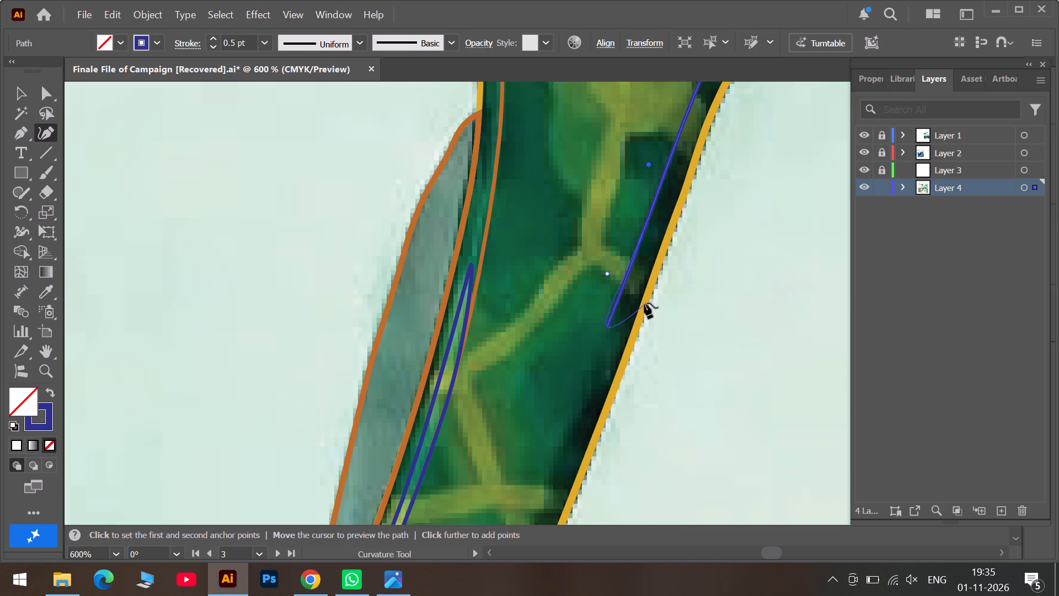
{"action": "scroll", "coordinate": [644, 303], "scroll_direction": "down", "scroll_amount": 1}
{"action": "scroll", "coordinate": [549, 475], "scroll_direction": "down", "scroll_amount": 2}
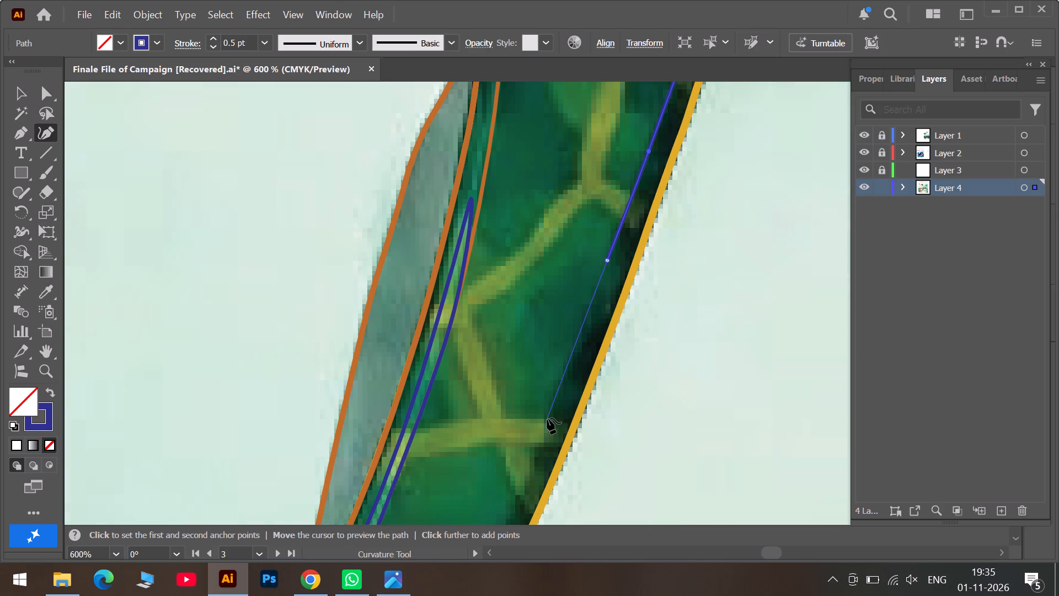
{"action": "left_click", "coordinate": [547, 418]}
{"action": "left_click", "coordinate": [563, 380]}
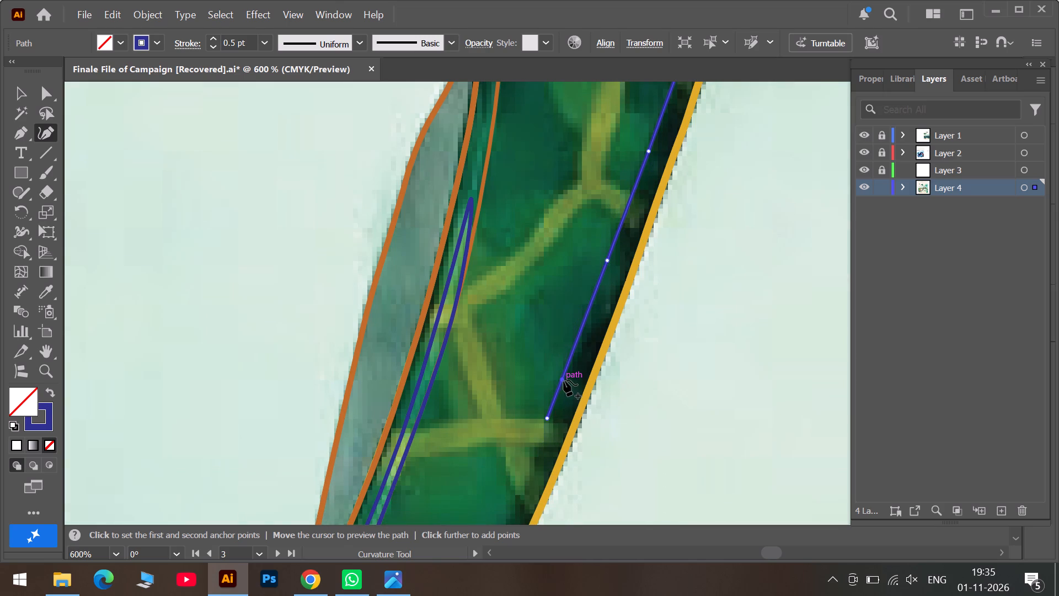
{"action": "left_click", "coordinate": [519, 494]}
{"action": "scroll", "coordinate": [519, 494], "scroll_direction": "down", "scroll_amount": 7}
{"action": "left_click", "coordinate": [468, 496]}
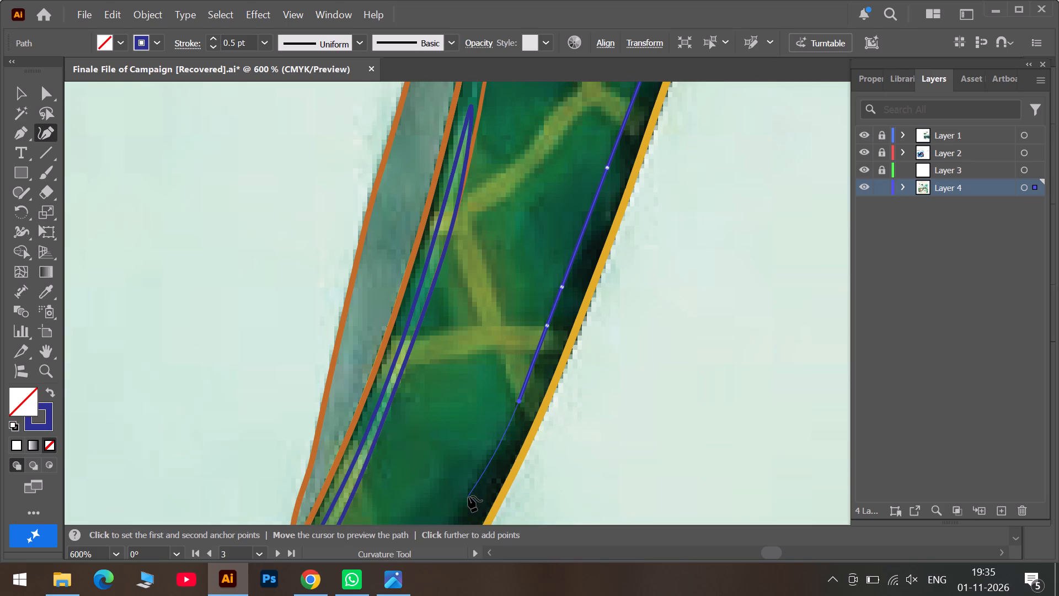
{"action": "scroll", "coordinate": [468, 497], "scroll_direction": "down", "scroll_amount": 6}
{"action": "scroll", "coordinate": [424, 505], "scroll_direction": "down", "scroll_amount": 6}
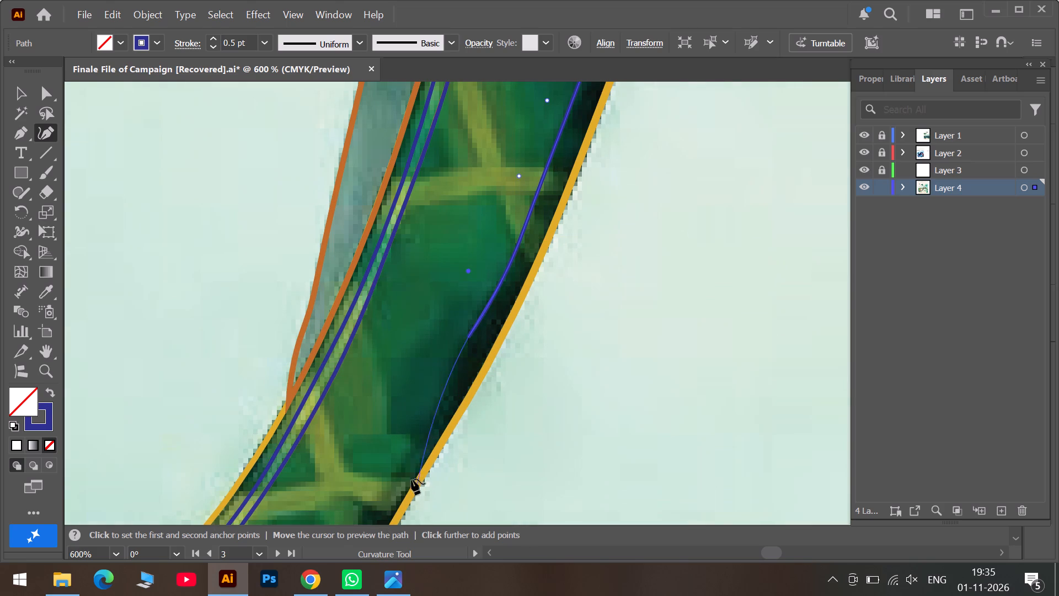
{"action": "left_click", "coordinate": [390, 484]}
{"action": "scroll", "coordinate": [390, 484], "scroll_direction": "down", "scroll_amount": 6}
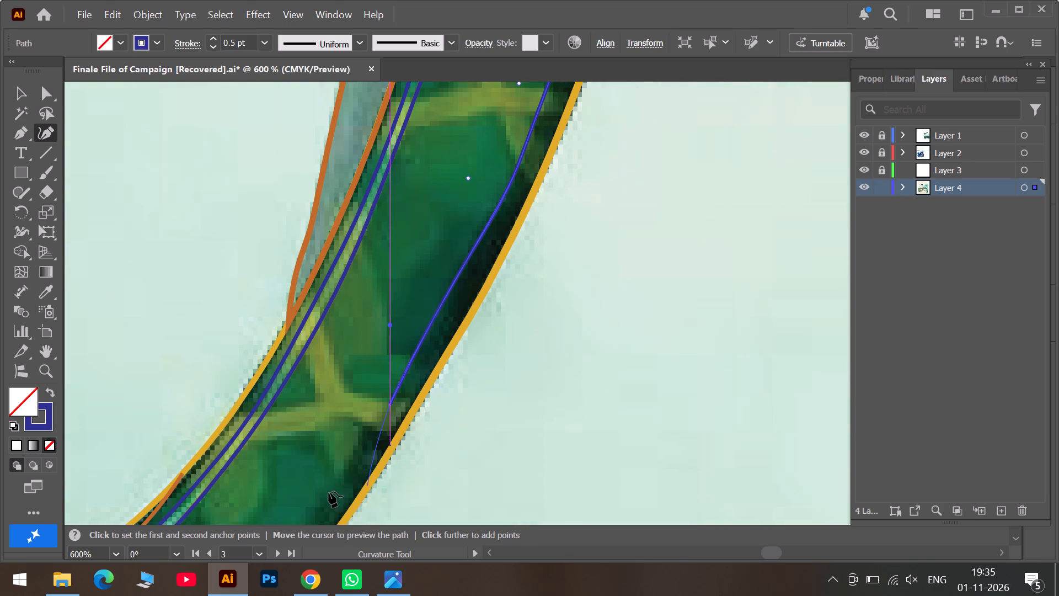
{"action": "left_click", "coordinate": [317, 505]}
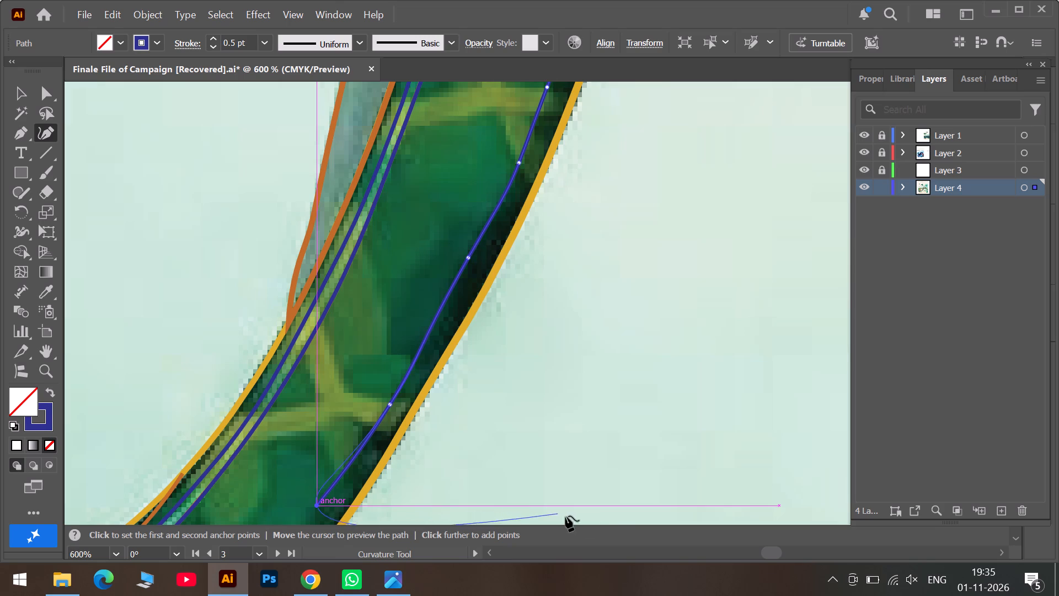
Continue the blue shadow path around the lower bend with four anchors, just inside the outer yellow outline.
{"action": "left_click", "coordinate": [739, 552]}
{"action": "scroll", "coordinate": [734, 531], "scroll_direction": "down", "scroll_amount": 7}
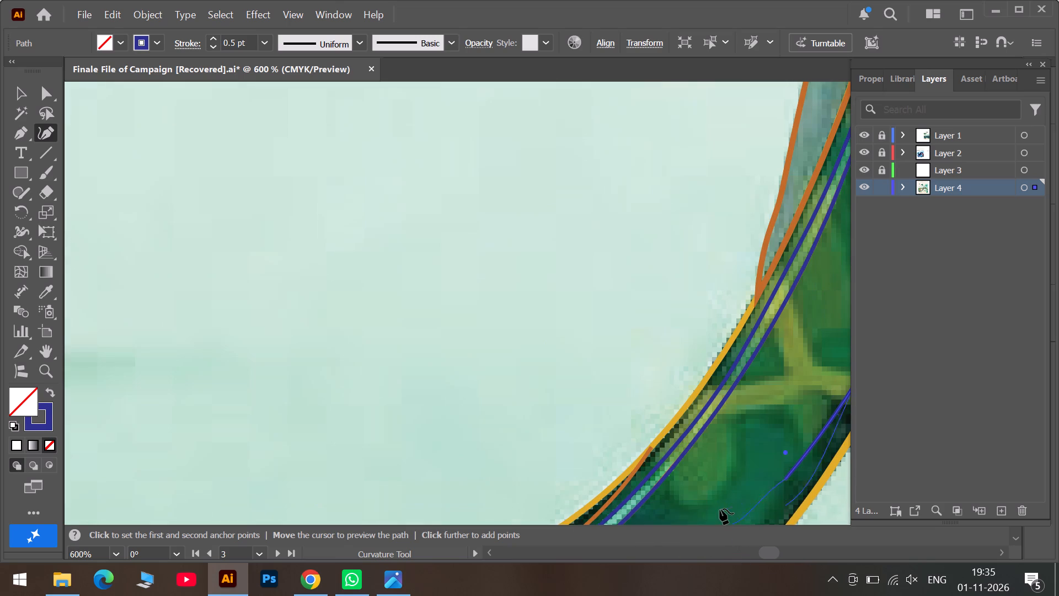
{"action": "scroll", "coordinate": [718, 508], "scroll_direction": "down", "scroll_amount": 12}
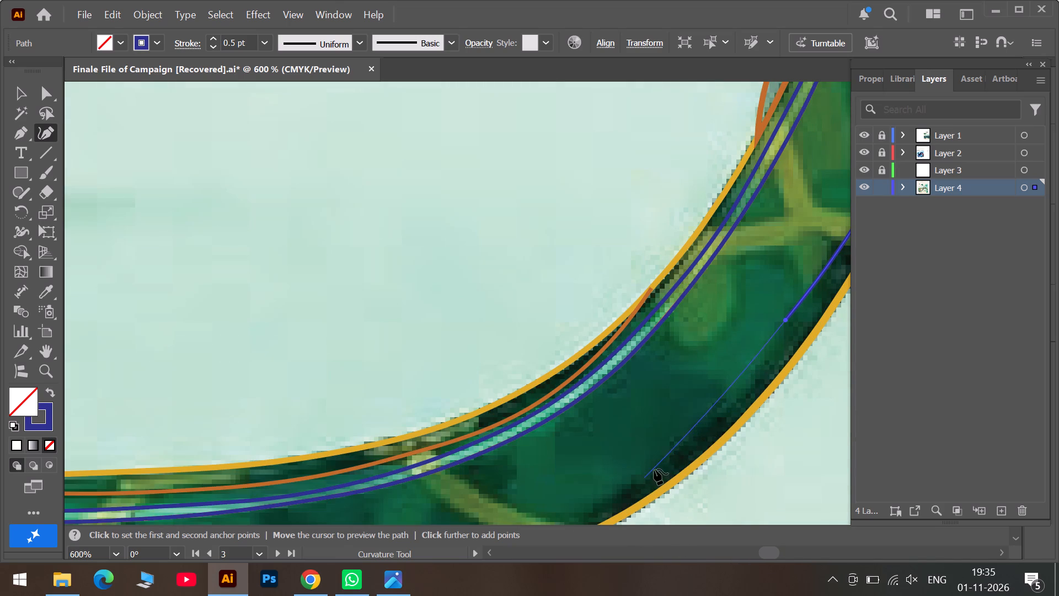
{"action": "left_click", "coordinate": [714, 412]}
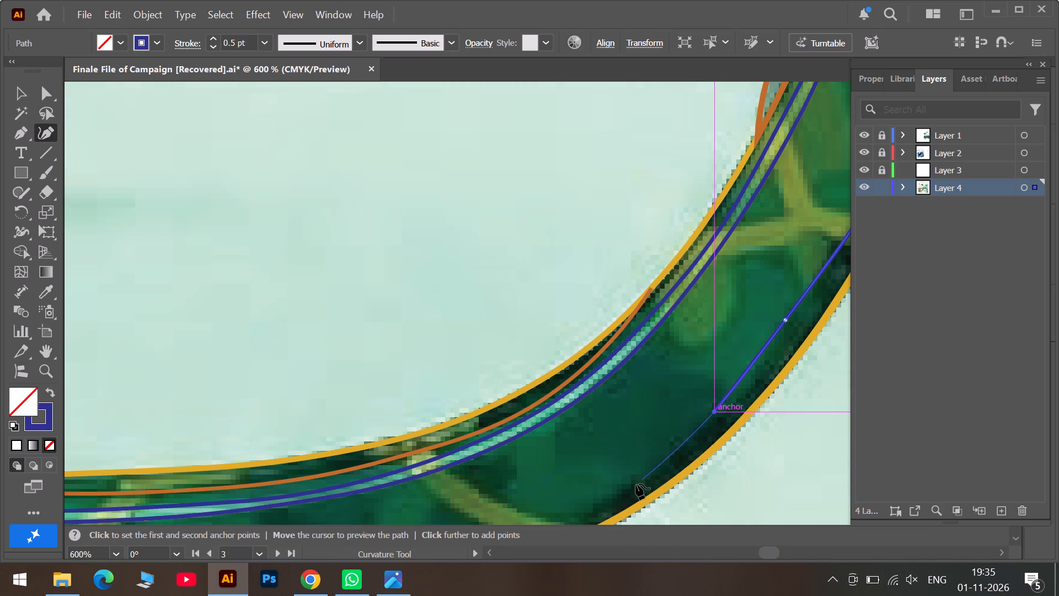
{"action": "left_click", "coordinate": [627, 489]}
{"action": "scroll", "coordinate": [602, 493], "scroll_direction": "down", "scroll_amount": 6}
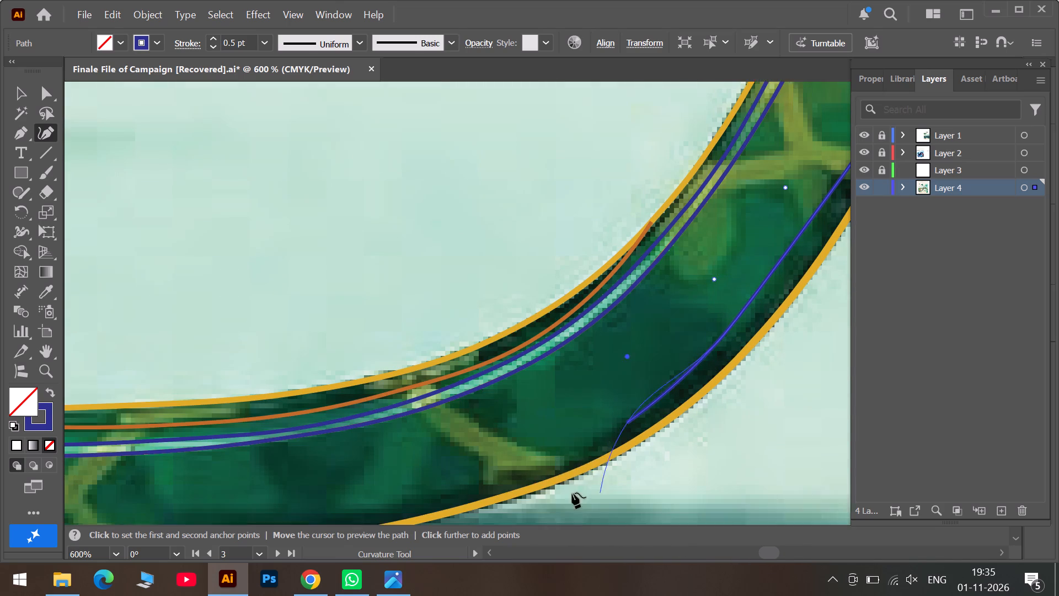
{"action": "left_click", "coordinate": [459, 475]}
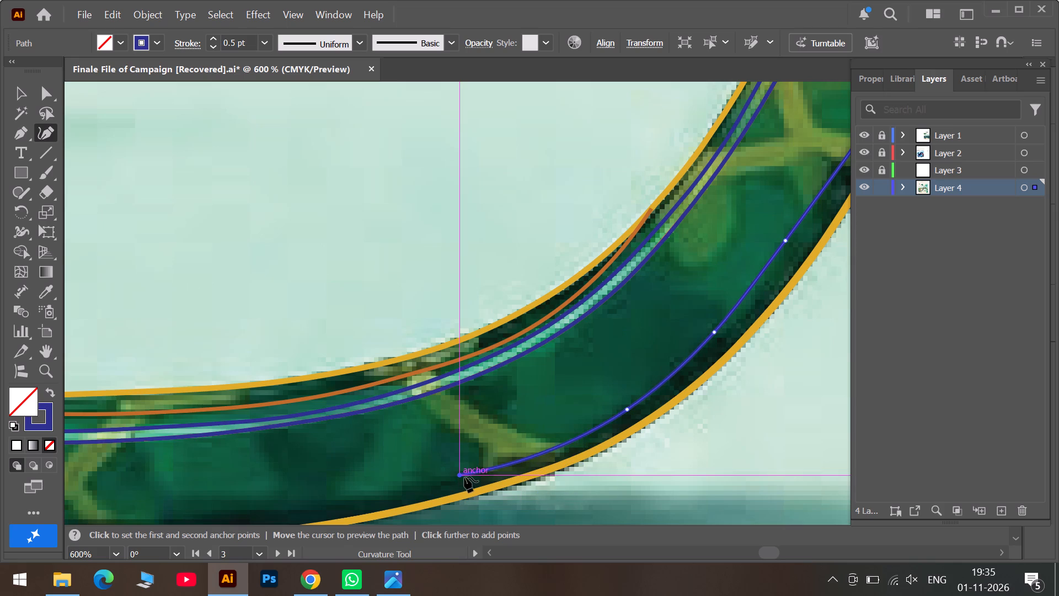
{"action": "scroll", "coordinate": [358, 497], "scroll_direction": "down", "scroll_amount": 3}
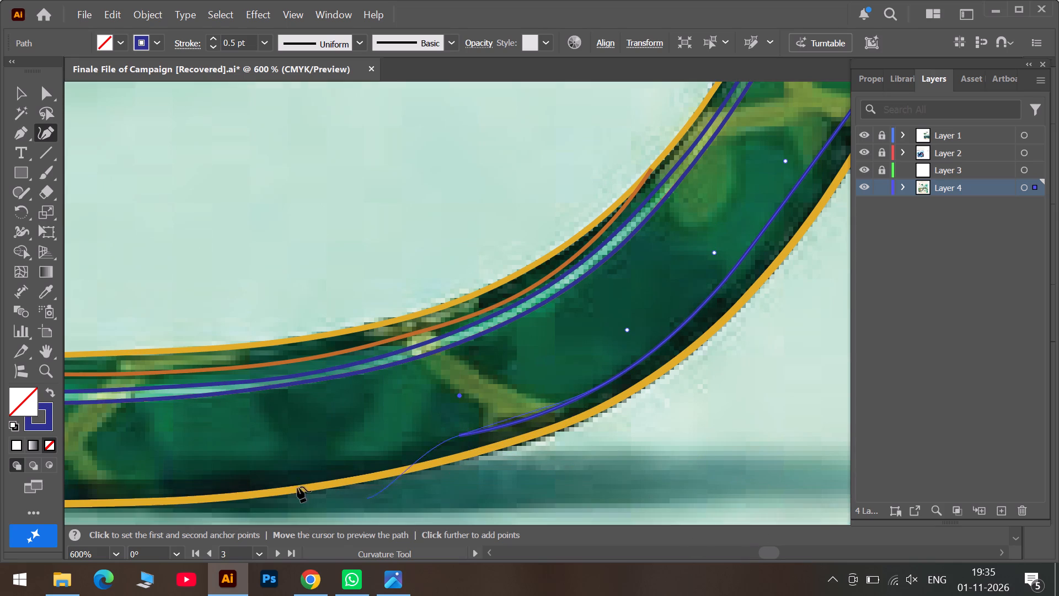
{"action": "left_click", "coordinate": [244, 471]}
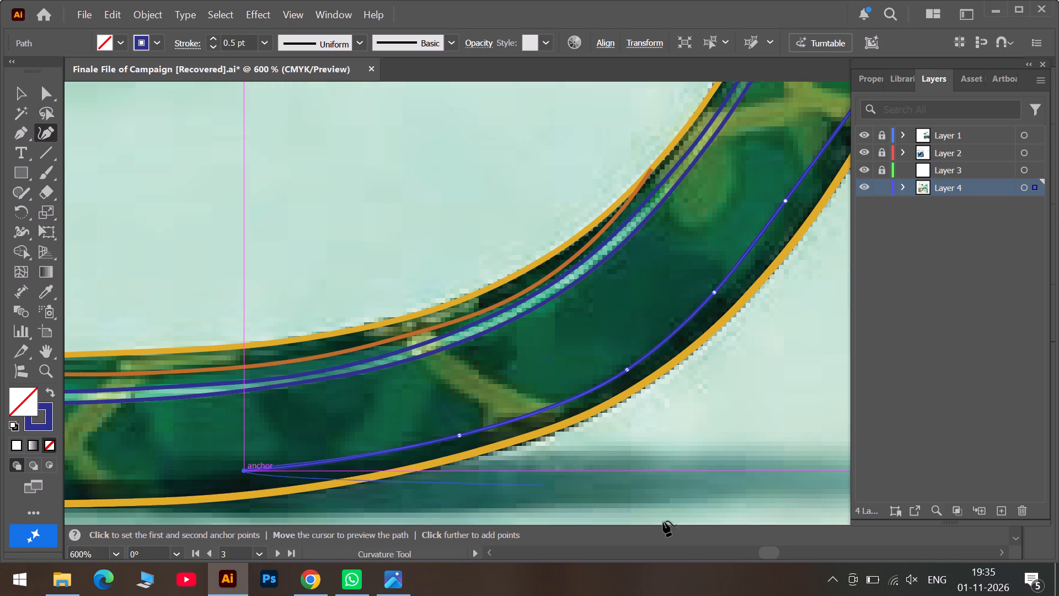
Carry the blue shadow path along the bottom of the green band and up toward the grey rock, following the dark shadow's upper edge.
{"action": "left_click", "coordinate": [740, 554]}
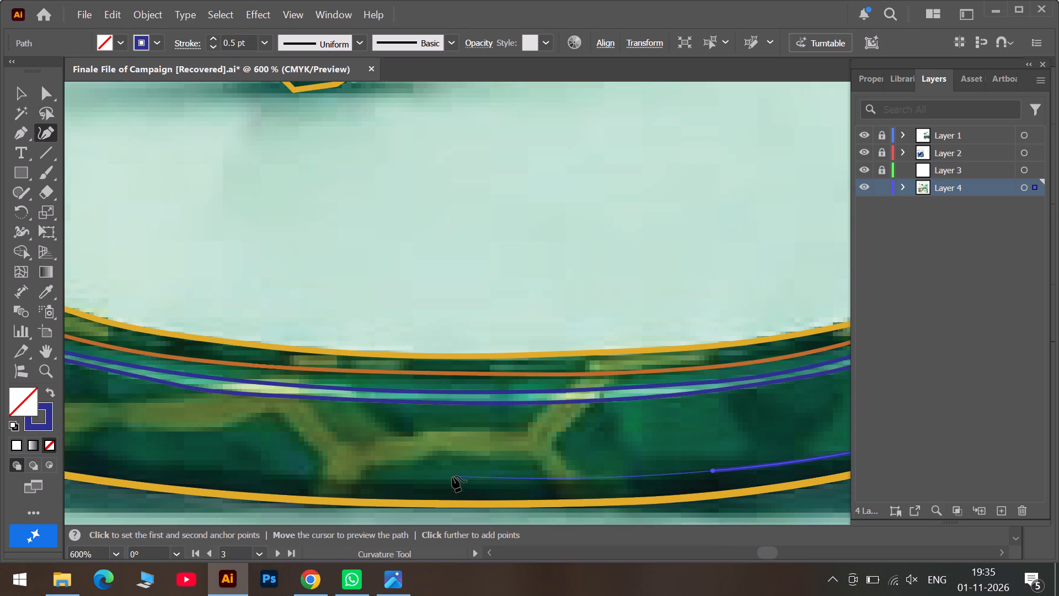
{"action": "left_click", "coordinate": [431, 482]}
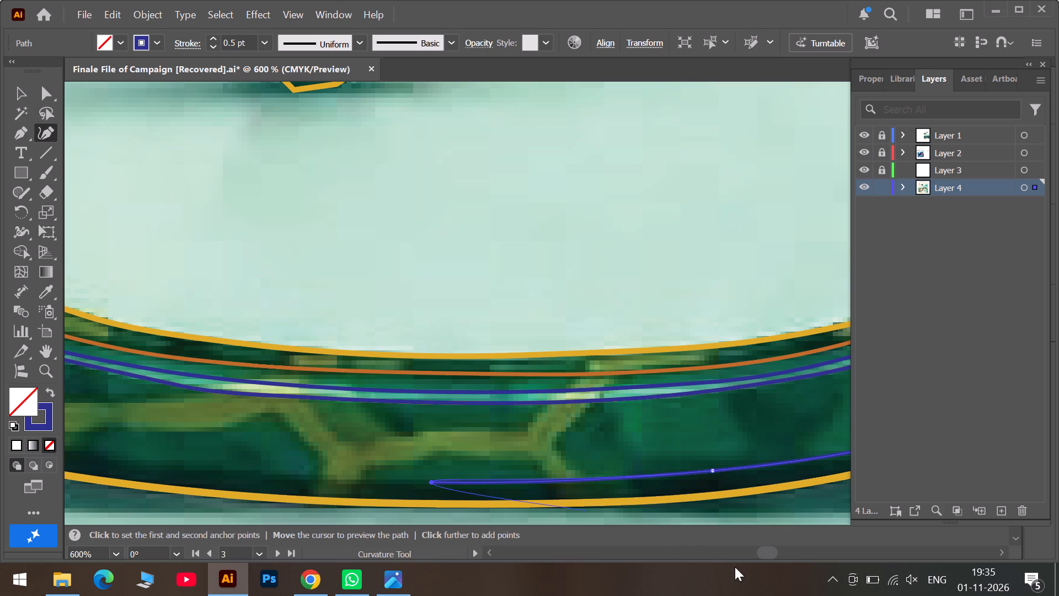
{"action": "left_click", "coordinate": [166, 463]}
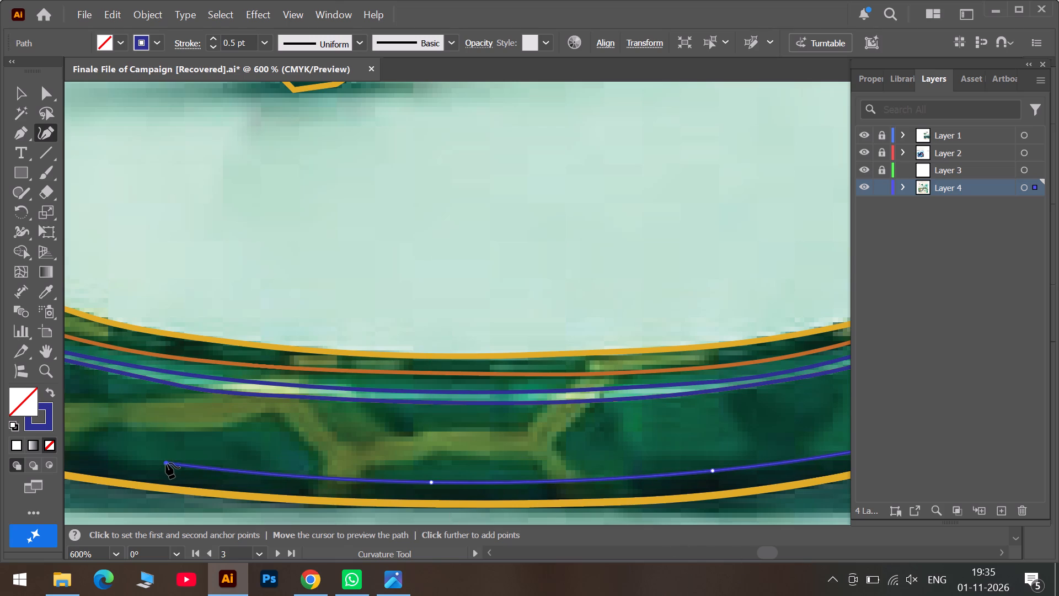
{"action": "left_click", "coordinate": [742, 556]}
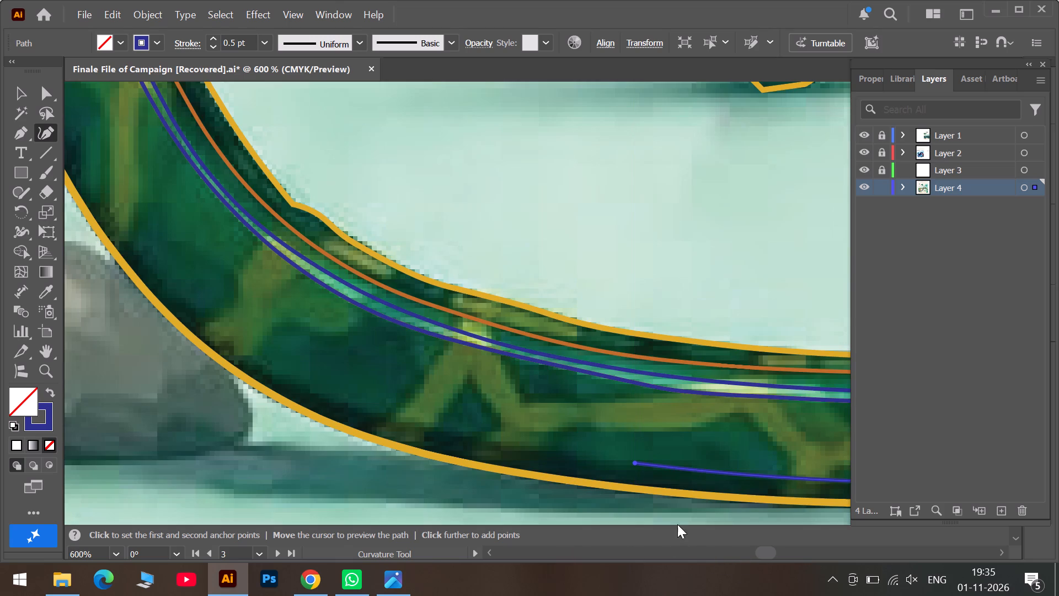
{"action": "left_click", "coordinate": [801, 556]}
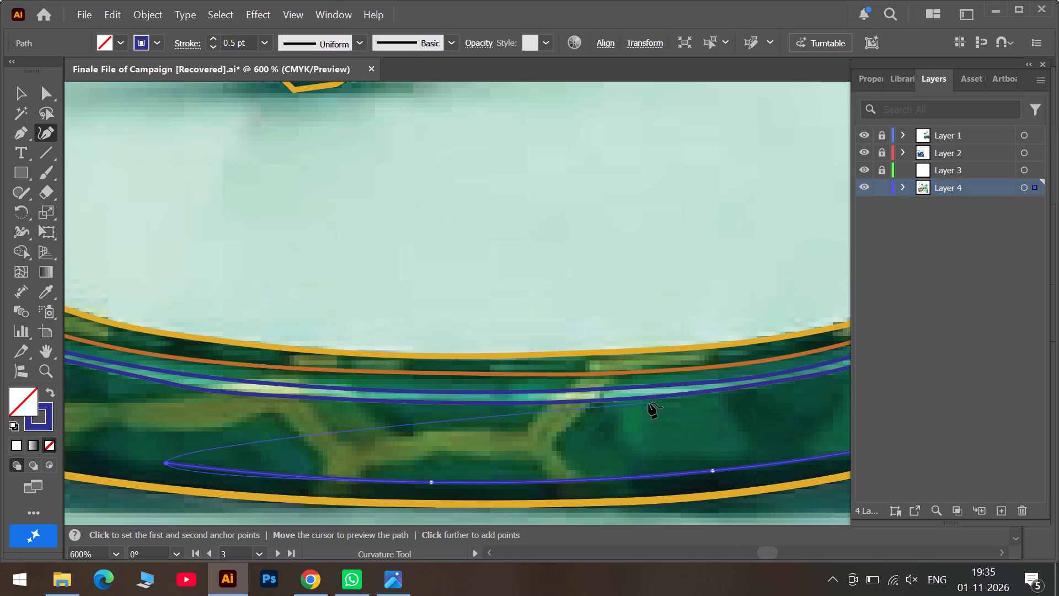
{"action": "scroll", "coordinate": [649, 403], "scroll_direction": "up", "scroll_amount": 4, "text": "alt"}
{"action": "scroll", "coordinate": [649, 403], "scroll_direction": "down", "scroll_amount": 5, "text": "alt"}
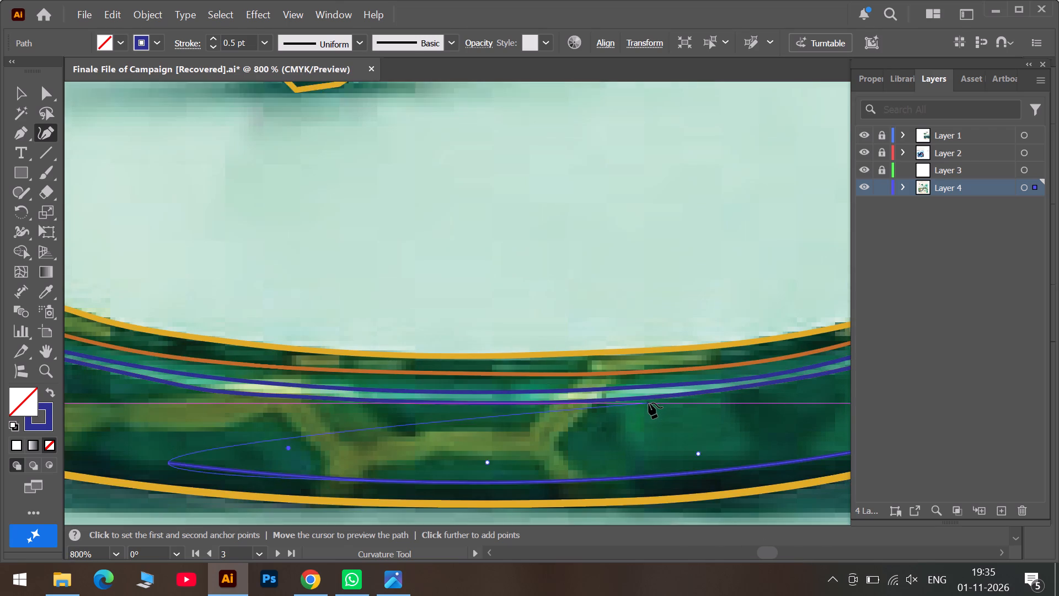
{"action": "scroll", "coordinate": [622, 416], "scroll_direction": "down", "scroll_amount": 2, "text": "alt"}
{"action": "scroll", "coordinate": [243, 409], "scroll_direction": "up", "scroll_amount": 4, "text": "alt"}
{"action": "left_click", "coordinate": [349, 415]}
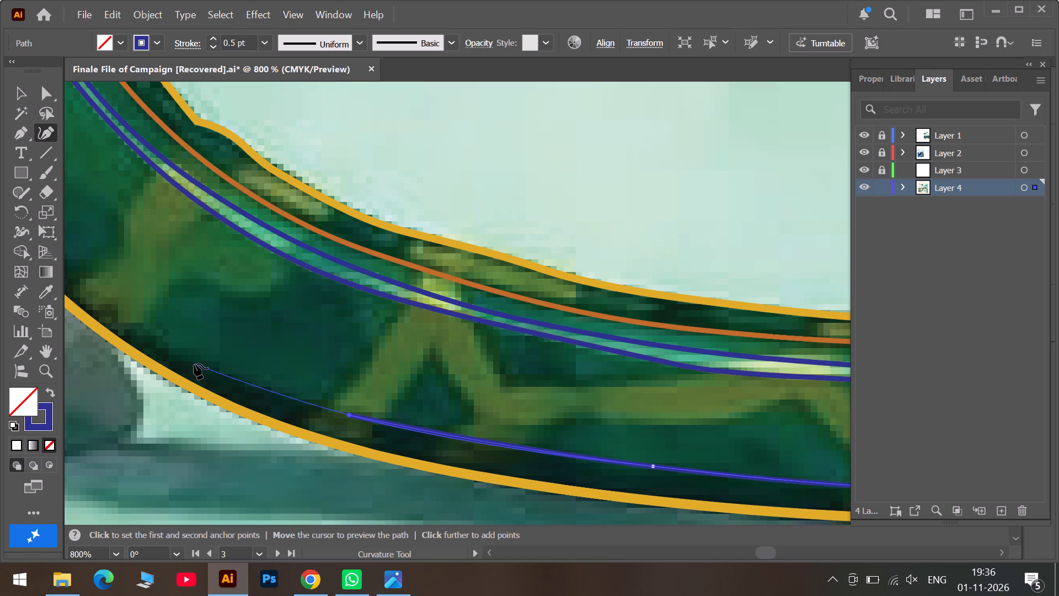
{"action": "left_click", "coordinate": [411, 429]}
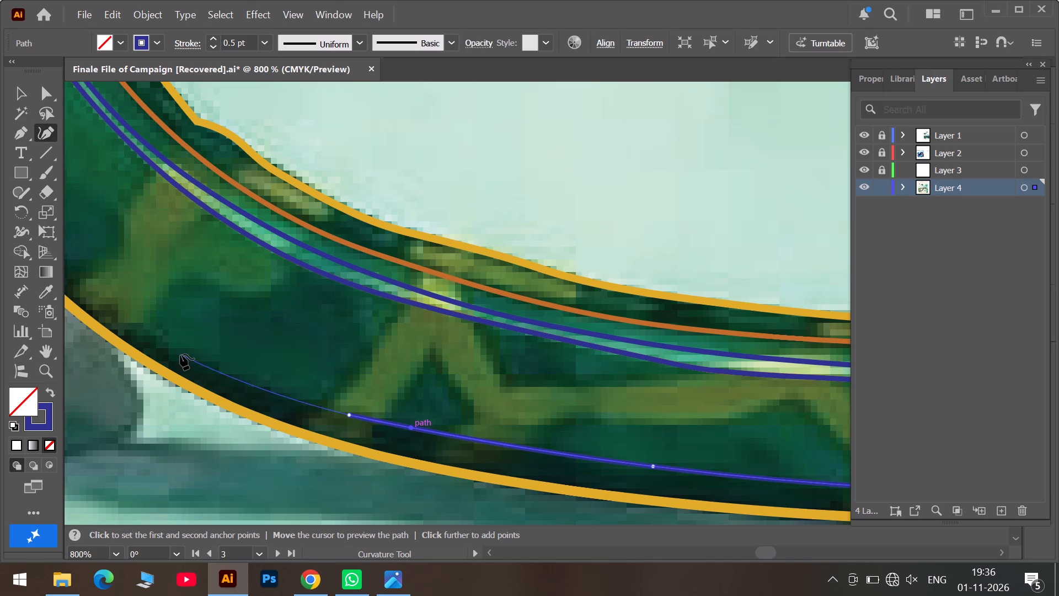
{"action": "left_click", "coordinate": [180, 354]}
Extend the blue shadow path up the curve beside the grey rock with two anchors along the shadow's inner edge.
{"action": "left_click", "coordinate": [740, 554]}
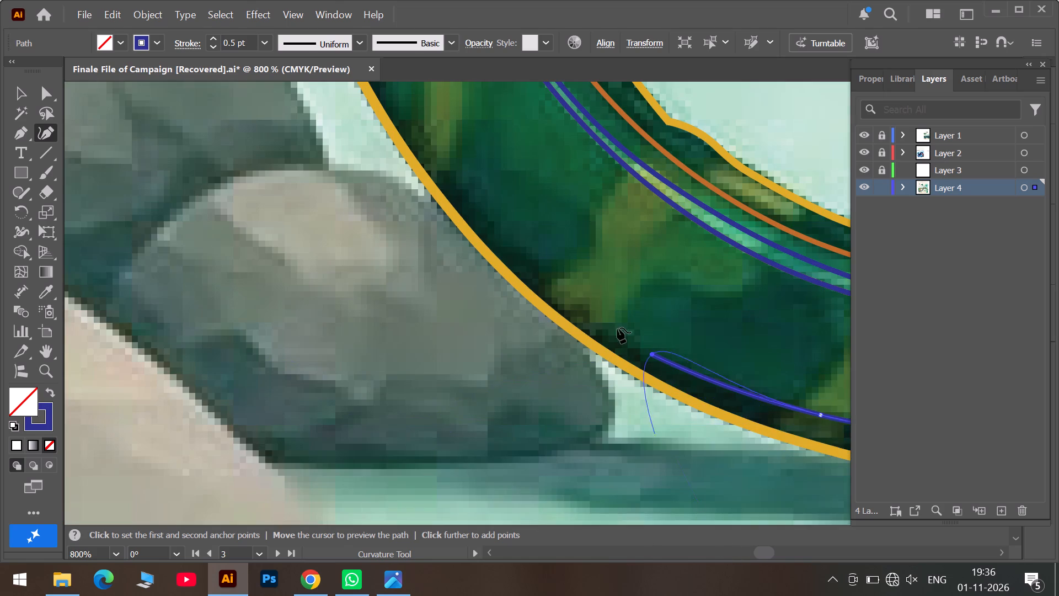
{"action": "scroll", "coordinate": [607, 308], "scroll_direction": "up", "scroll_amount": 6}
{"action": "left_click", "coordinate": [506, 325]}
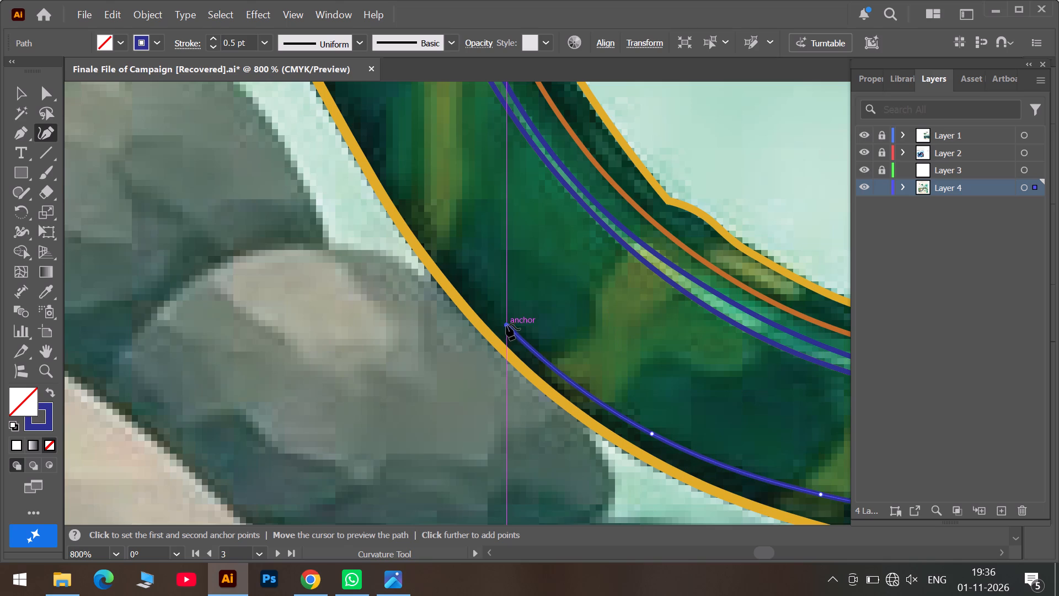
{"action": "scroll", "coordinate": [489, 236], "scroll_direction": "up", "scroll_amount": 4}
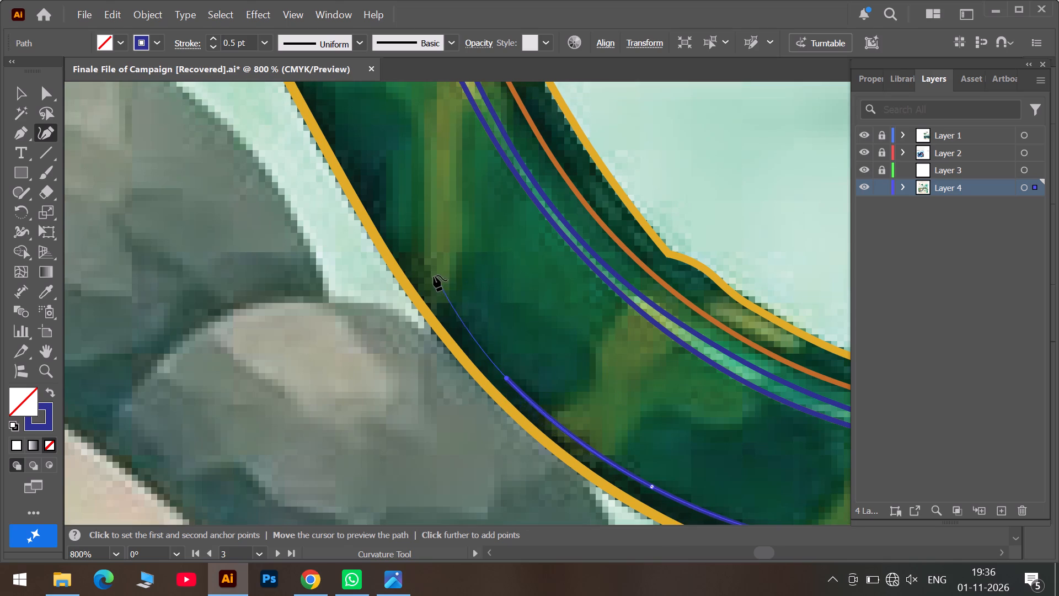
{"action": "left_click", "coordinate": [385, 206]}
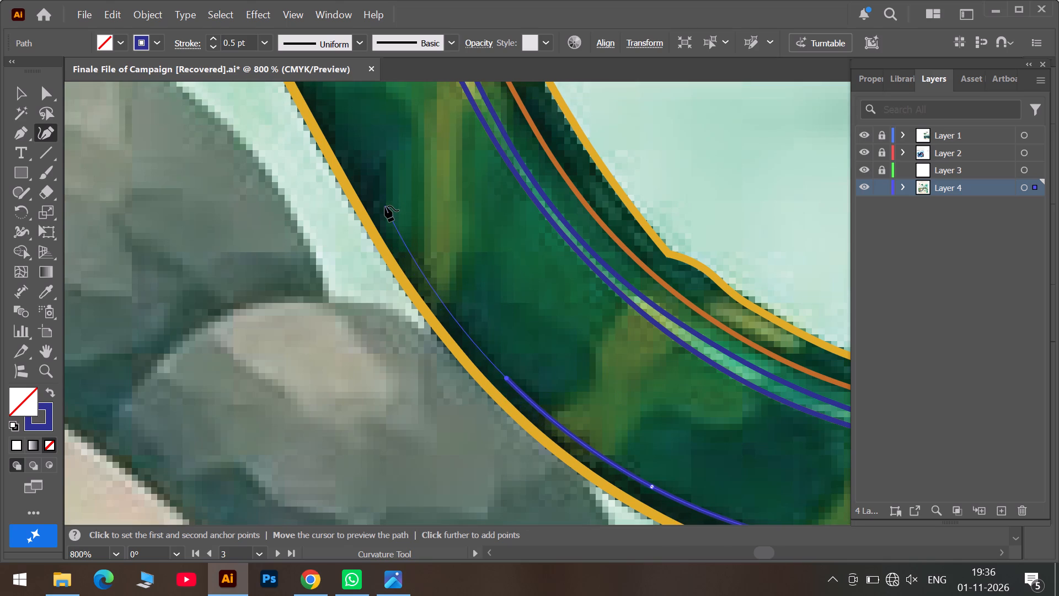
Add an anchor near the path's end above the rock, and curve the path around the dark patch to the yellow outline.
{"action": "scroll", "coordinate": [407, 222], "scroll_direction": "up", "scroll_amount": 6}
{"action": "scroll", "coordinate": [303, 197], "scroll_direction": "up", "scroll_amount": 5}
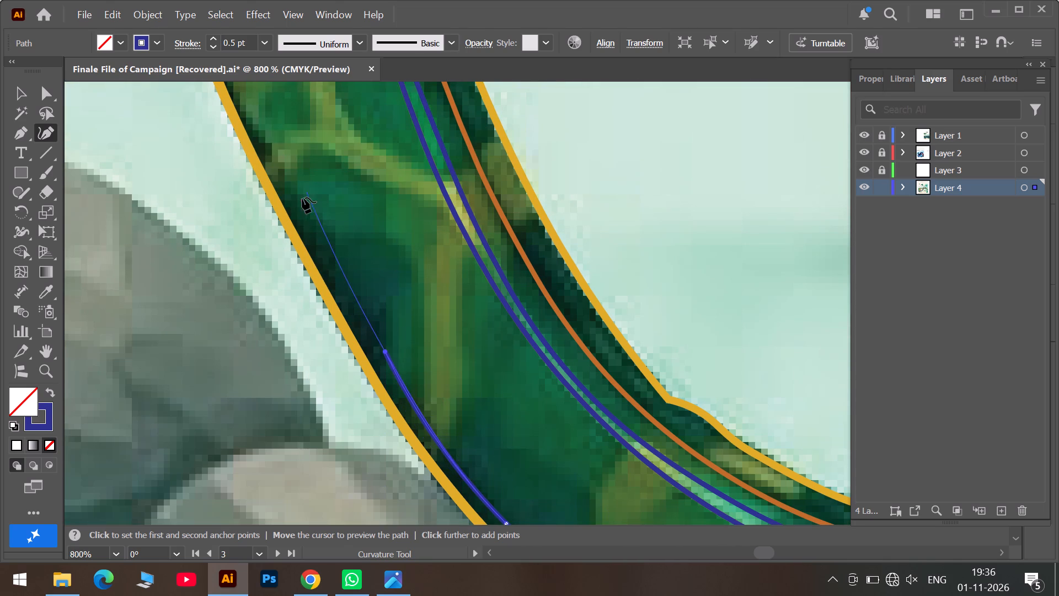
{"action": "left_click", "coordinate": [399, 378]}
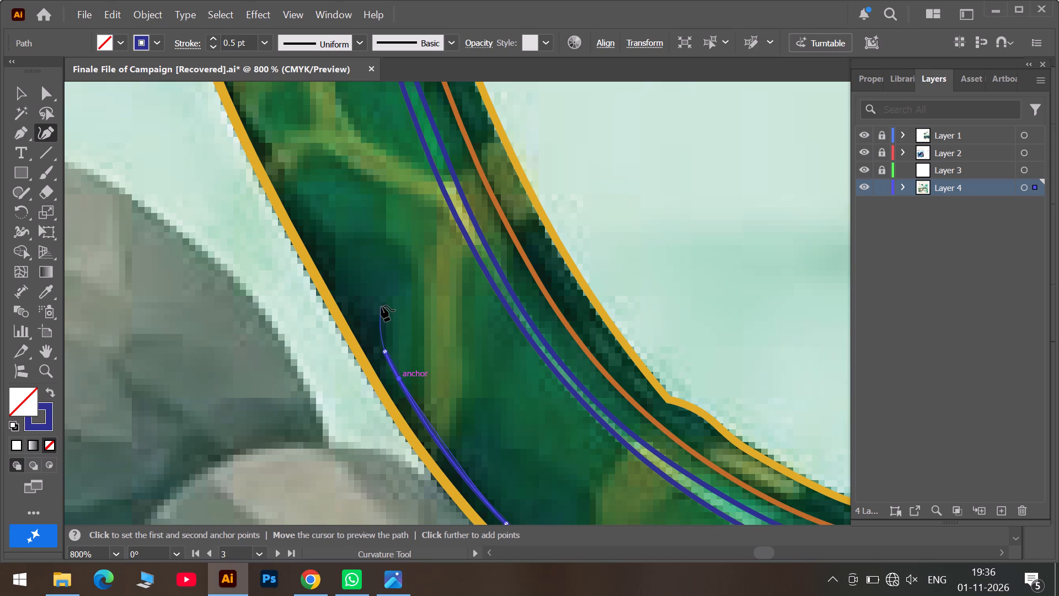
{"action": "left_click", "coordinate": [381, 306]}
{"action": "left_click", "coordinate": [337, 294]}
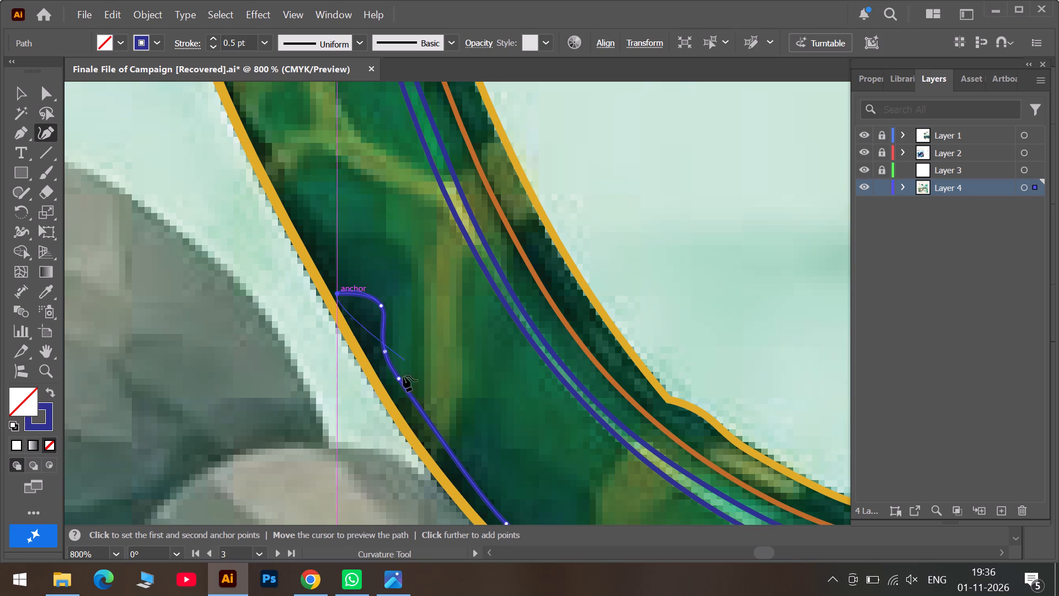
Reposition the two anchors below the dark patch so the blue path follows the shadow's inner edge beside the rock.
{"action": "left_click_drag", "start_coordinate": [399, 379], "coordinate": [418, 421]}
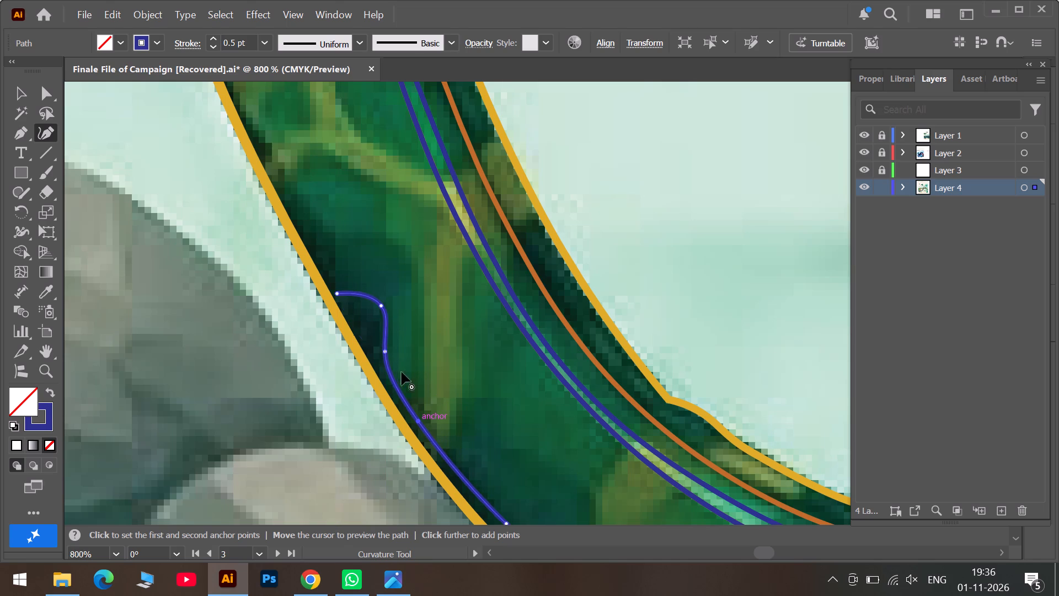
{"action": "scroll", "coordinate": [400, 358], "scroll_direction": "down", "scroll_amount": 6}
{"action": "scroll", "coordinate": [473, 398], "scroll_direction": "down", "scroll_amount": 2}
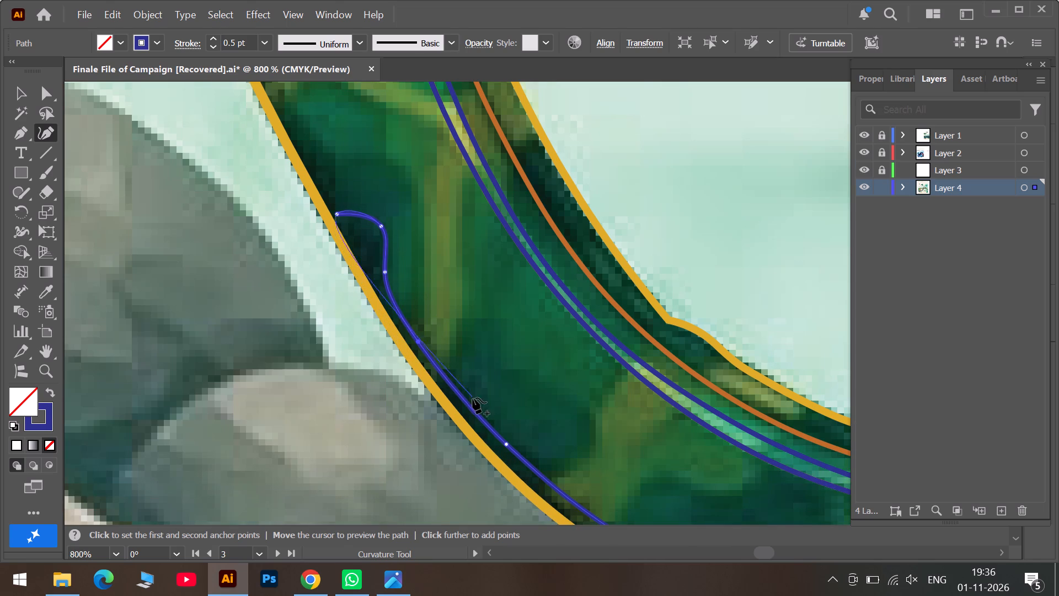
{"action": "scroll", "coordinate": [473, 398], "scroll_direction": "down", "scroll_amount": 3}
{"action": "left_click", "coordinate": [507, 376]}
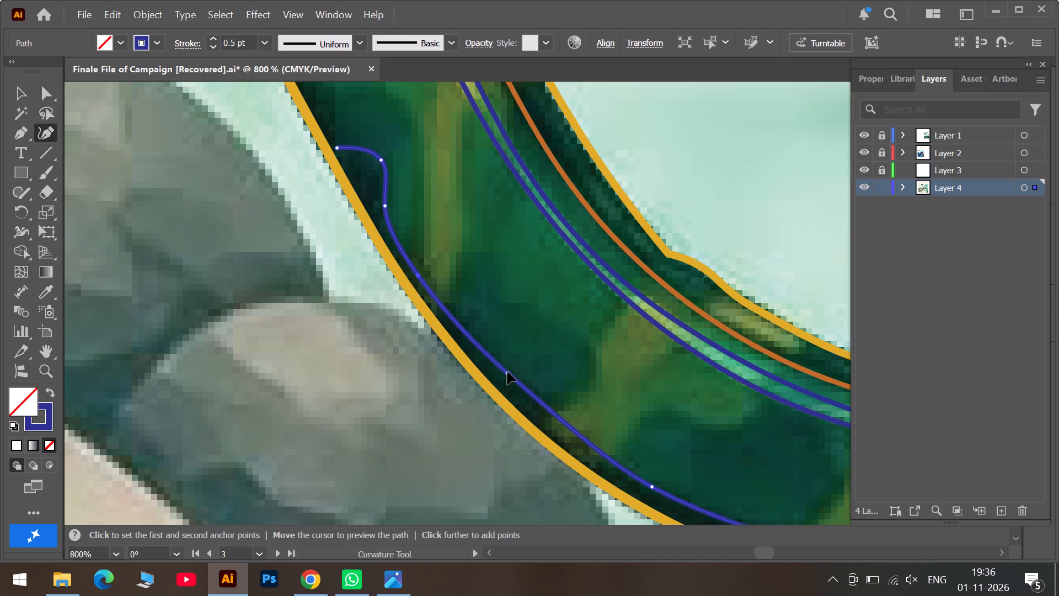
Add an anchor on the curve above the dark patch and extend the blue path upward along the shadow with three anchors, redoing the second one.
{"action": "scroll", "coordinate": [406, 275], "scroll_direction": "up", "scroll_amount": 4}
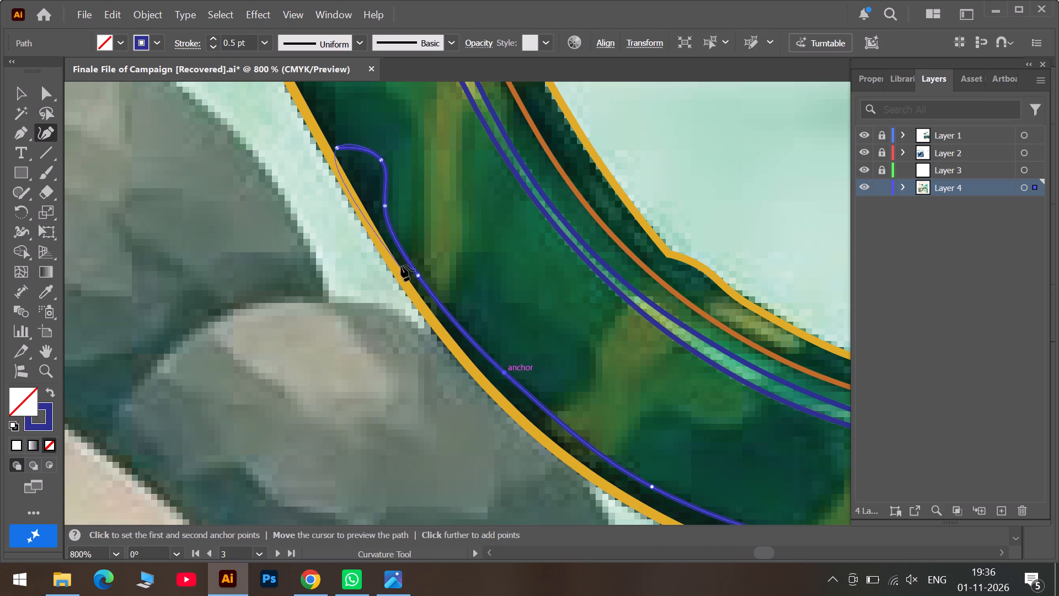
{"action": "scroll", "coordinate": [401, 265], "scroll_direction": "up", "scroll_amount": 2}
{"action": "scroll", "coordinate": [354, 228], "scroll_direction": "down", "scroll_amount": 1}
{"action": "scroll", "coordinate": [352, 227], "scroll_direction": "up", "scroll_amount": 6}
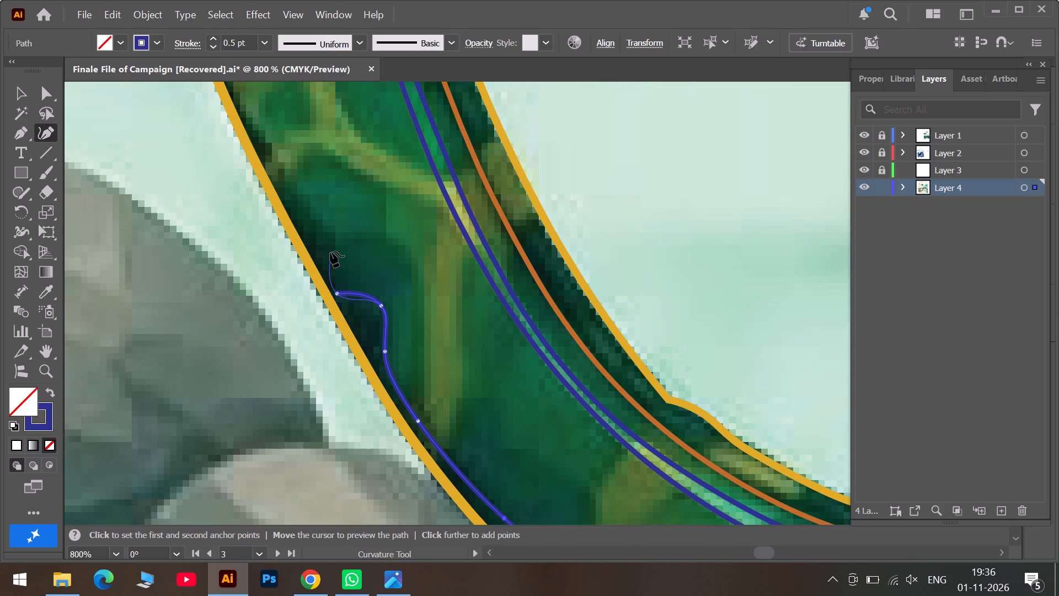
{"action": "left_click", "coordinate": [355, 293]}
{"action": "left_click", "coordinate": [334, 246]}
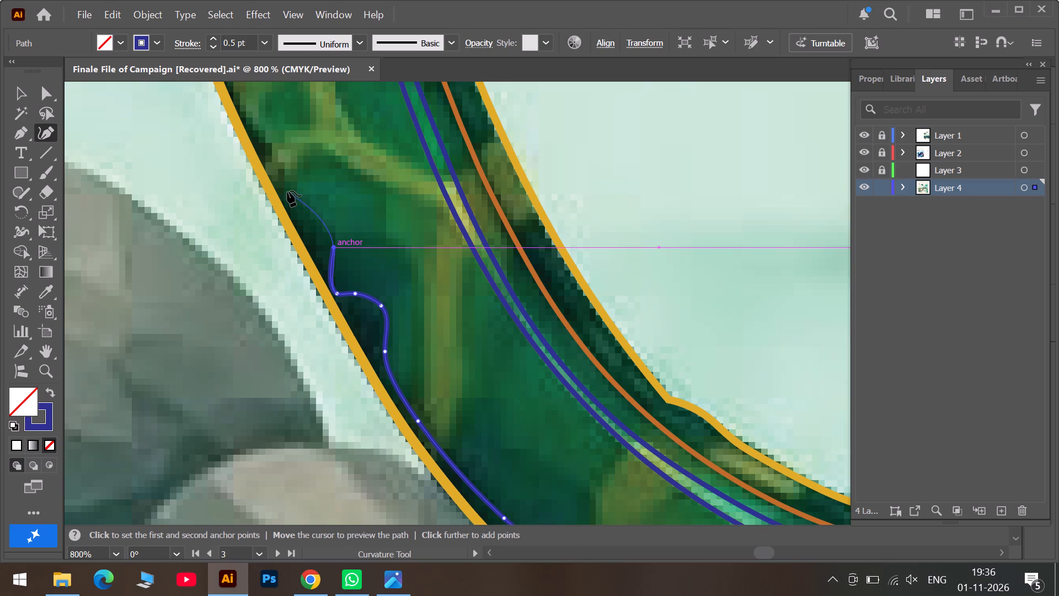
{"action": "left_click", "coordinate": [285, 184]}
{"action": "scroll", "coordinate": [278, 162], "scroll_direction": "up", "scroll_amount": 6}
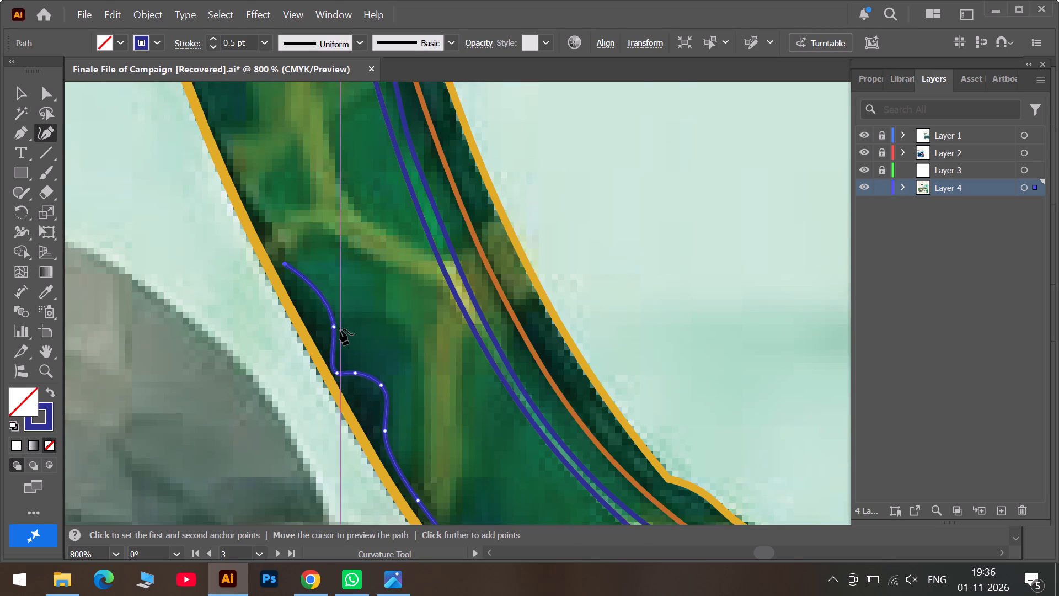
{"action": "key", "text": "ctrl+z"}
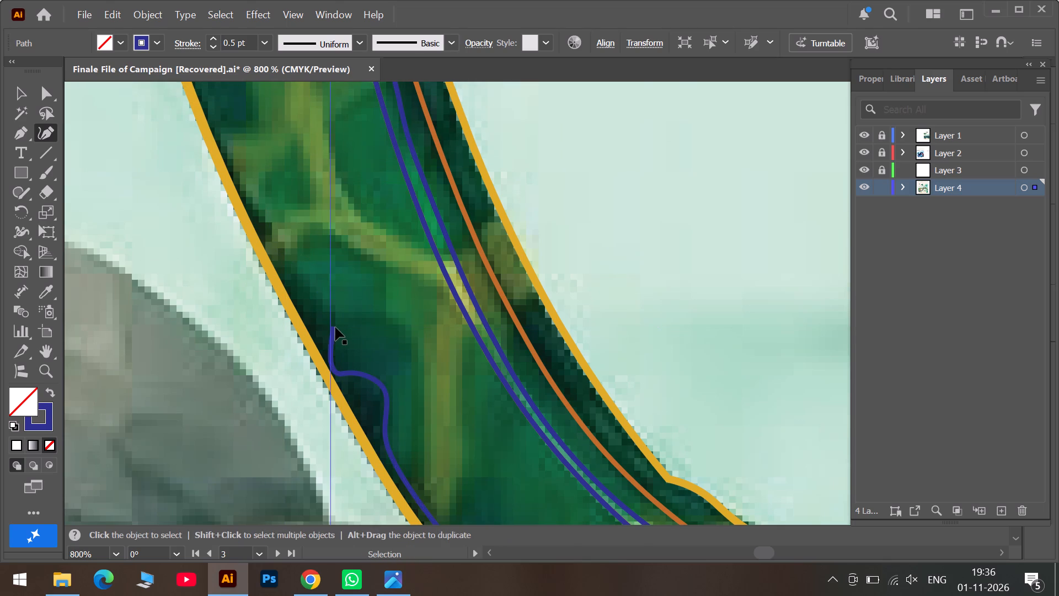
{"action": "left_click", "coordinate": [279, 256]}
{"action": "left_click", "coordinate": [246, 193]}
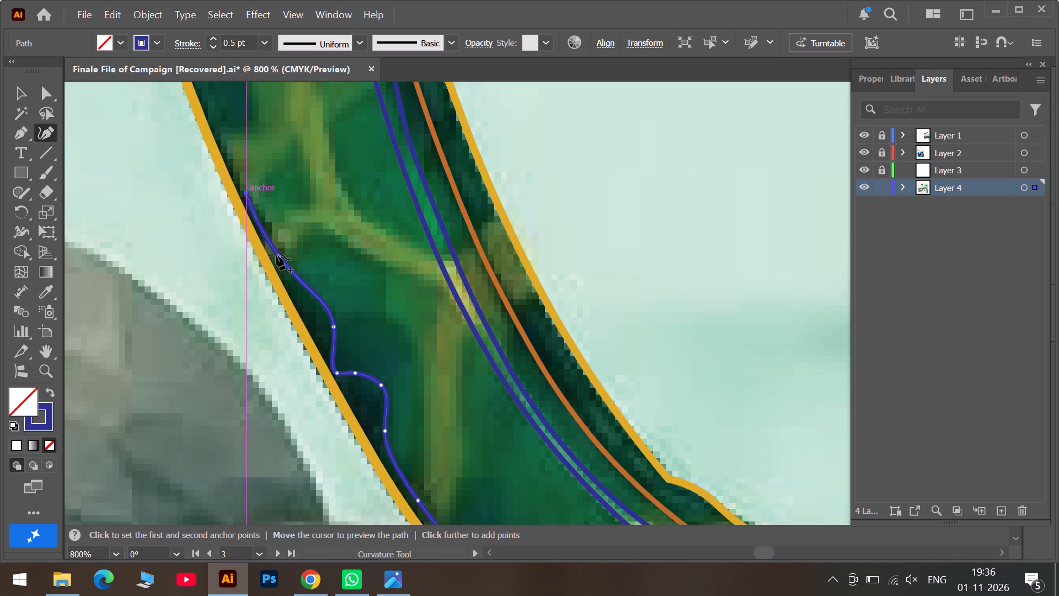
Reposition the two anchors between the dark patch and the light green vein so the blue path follows the shadow's inner edge.
{"action": "left_click_drag", "start_coordinate": [280, 255], "coordinate": [281, 246]}
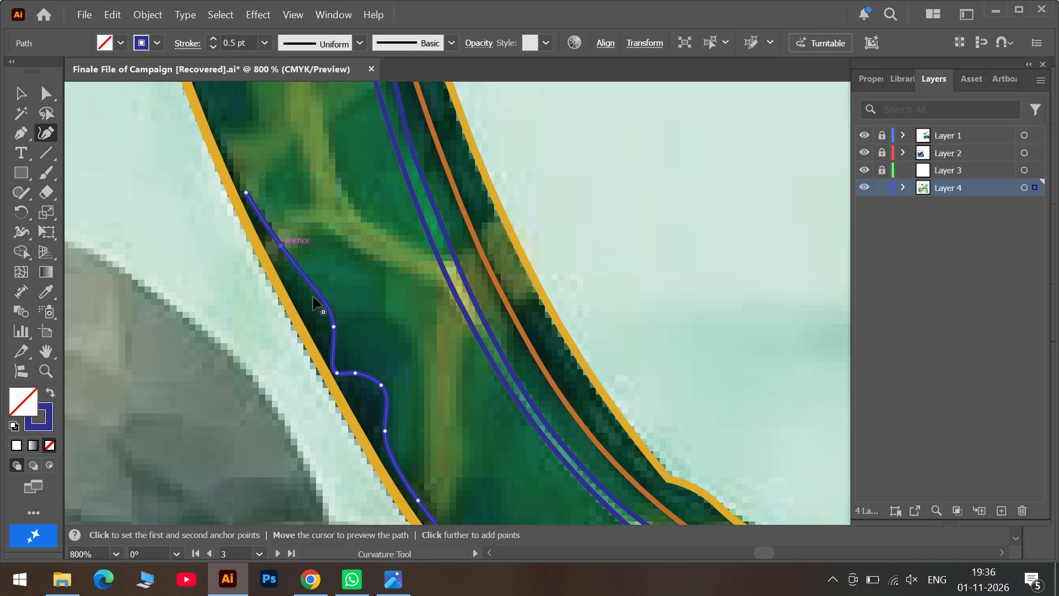
{"action": "left_click_drag", "start_coordinate": [335, 327], "coordinate": [329, 324]}
Extend the blue path up beside the yellow outline with two anchors to just below the next vein, and nudge the first one toward the outline.
{"action": "scroll", "coordinate": [323, 312], "scroll_direction": "up", "scroll_amount": 6}
{"action": "scroll", "coordinate": [246, 208], "scroll_direction": "up", "scroll_amount": 6}
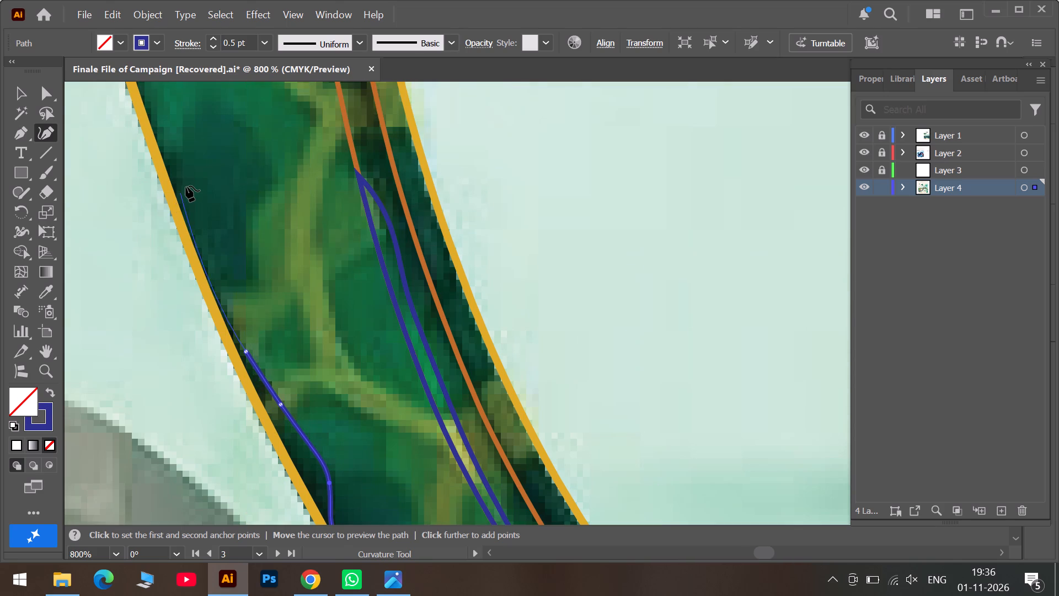
{"action": "left_click", "coordinate": [174, 158]}
{"action": "scroll", "coordinate": [174, 157], "scroll_direction": "up", "scroll_amount": 7}
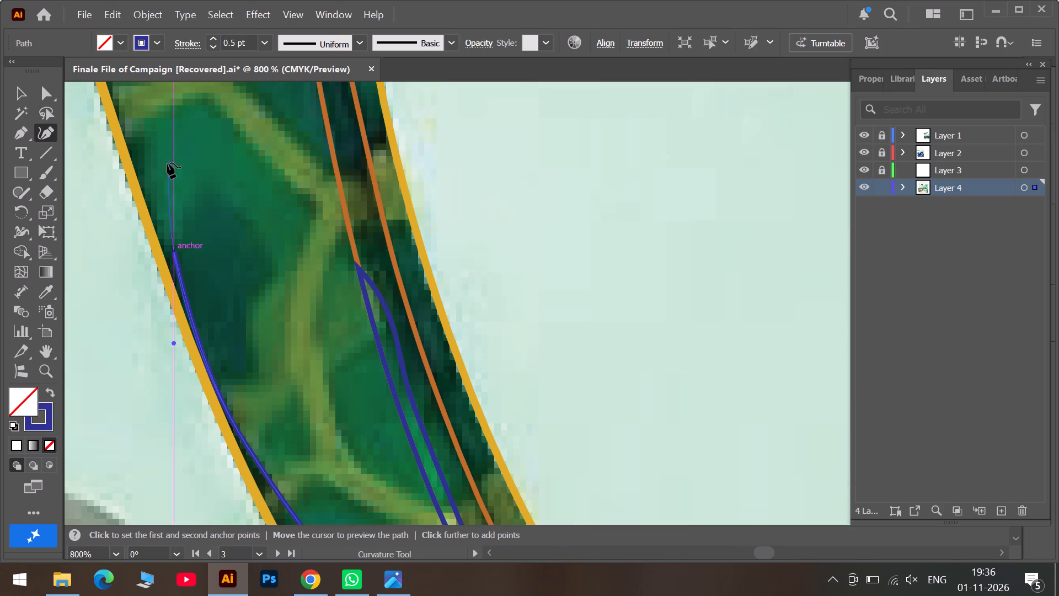
{"action": "scroll", "coordinate": [164, 165], "scroll_direction": "up", "scroll_amount": 6}
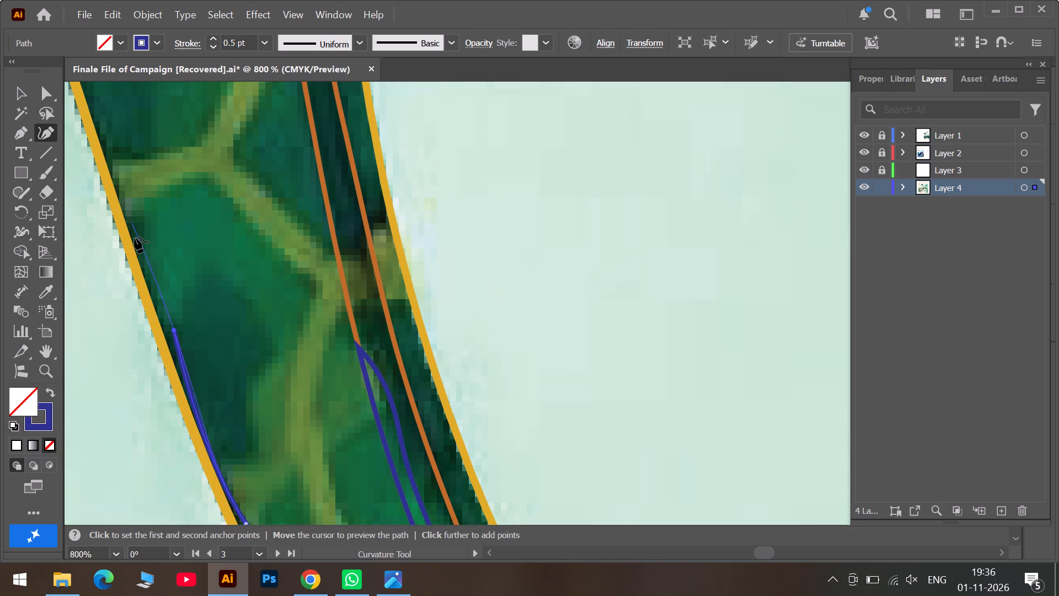
{"action": "left_click", "coordinate": [132, 209]}
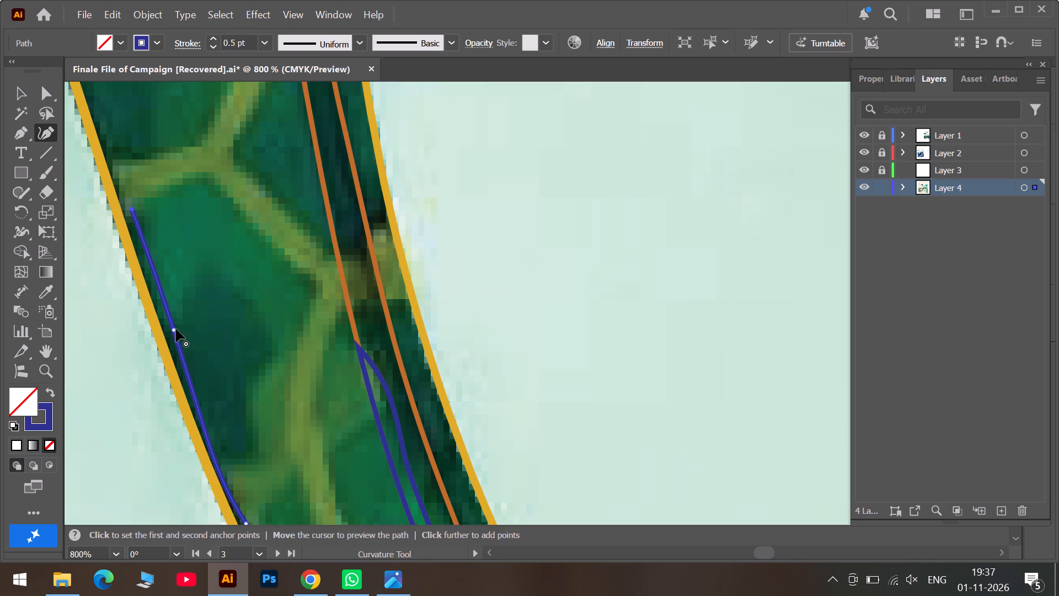
{"action": "left_click_drag", "start_coordinate": [174, 331], "coordinate": [171, 325]}
Carry the blue path across the vein and up beside the large dark green cell with two anchors just inside the yellow outline.
{"action": "scroll", "coordinate": [170, 307], "scroll_direction": "up", "scroll_amount": 14}
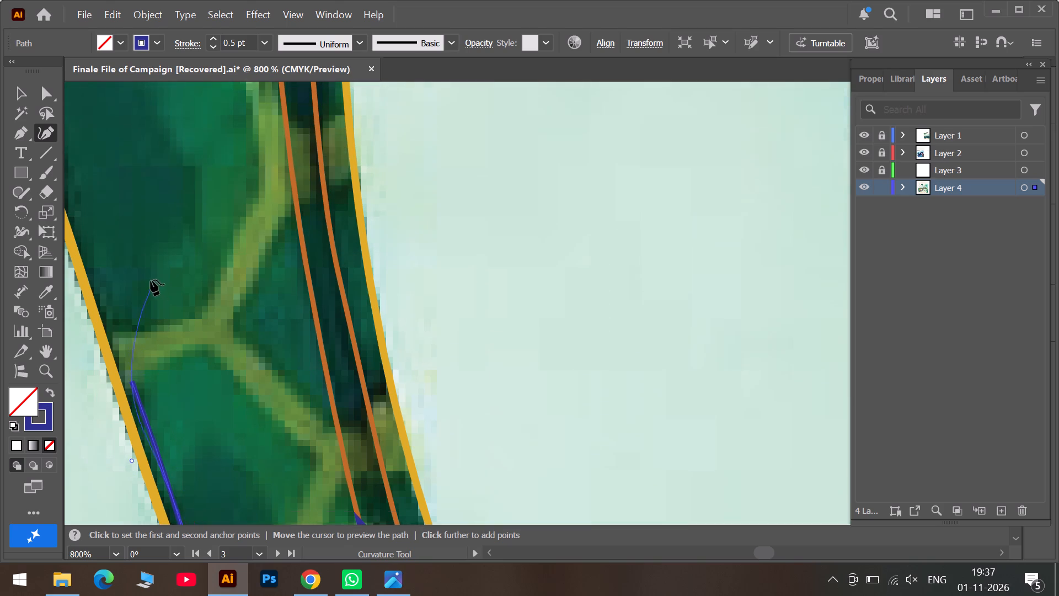
{"action": "left_click", "coordinate": [82, 243]}
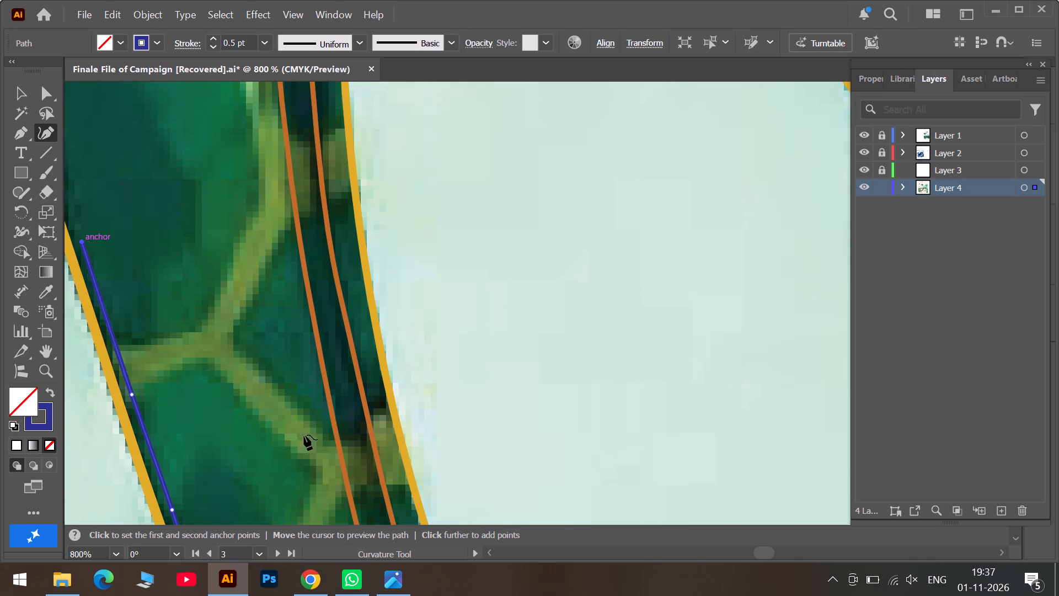
{"action": "left_click", "coordinate": [721, 555]}
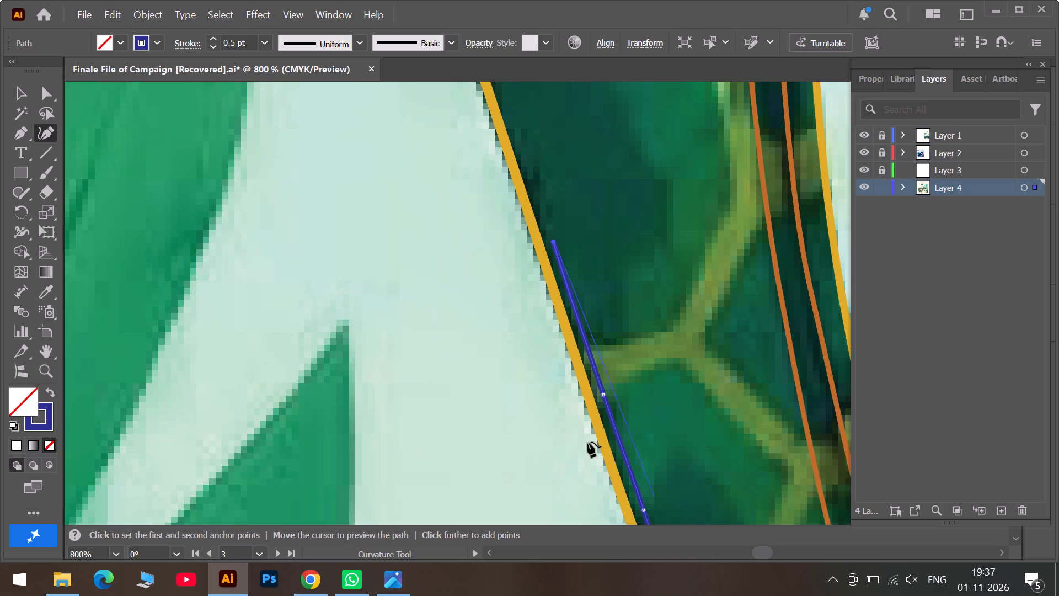
{"action": "scroll", "coordinate": [554, 427], "scroll_direction": "up", "scroll_amount": 6}
{"action": "scroll", "coordinate": [493, 377], "scroll_direction": "up", "scroll_amount": 5}
{"action": "scroll", "coordinate": [520, 280], "scroll_direction": "up", "scroll_amount": 6}
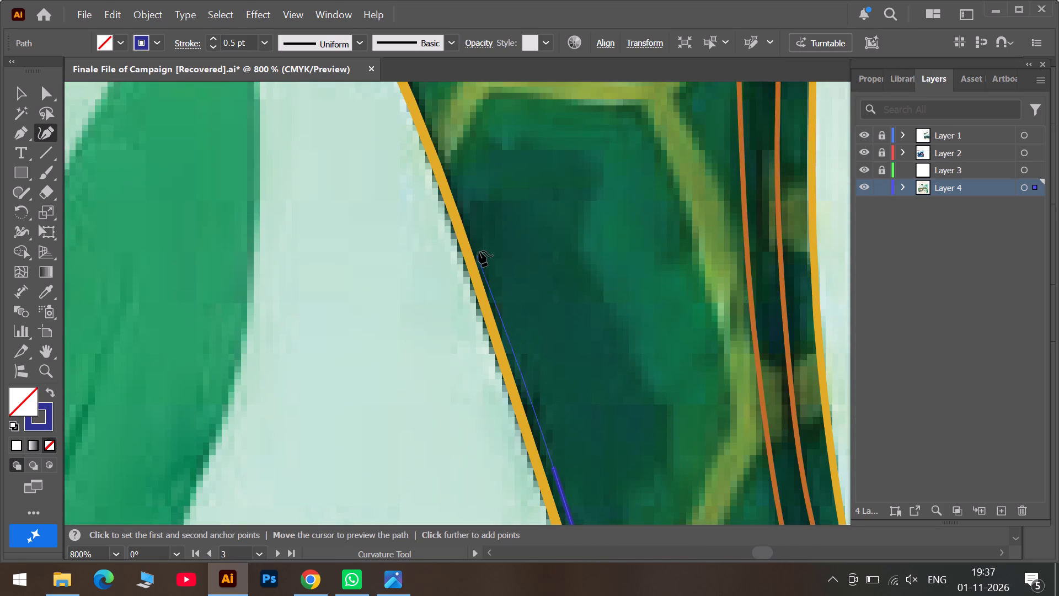
{"action": "left_click", "coordinate": [480, 244]}
Extend the blue path with two anchors to where the yellow outline starts bending outward, and lower the first one slightly.
{"action": "scroll", "coordinate": [480, 244], "scroll_direction": "up", "scroll_amount": 19}
{"action": "left_click", "coordinate": [408, 308]}
{"action": "scroll", "coordinate": [382, 238], "scroll_direction": "up", "scroll_amount": 7}
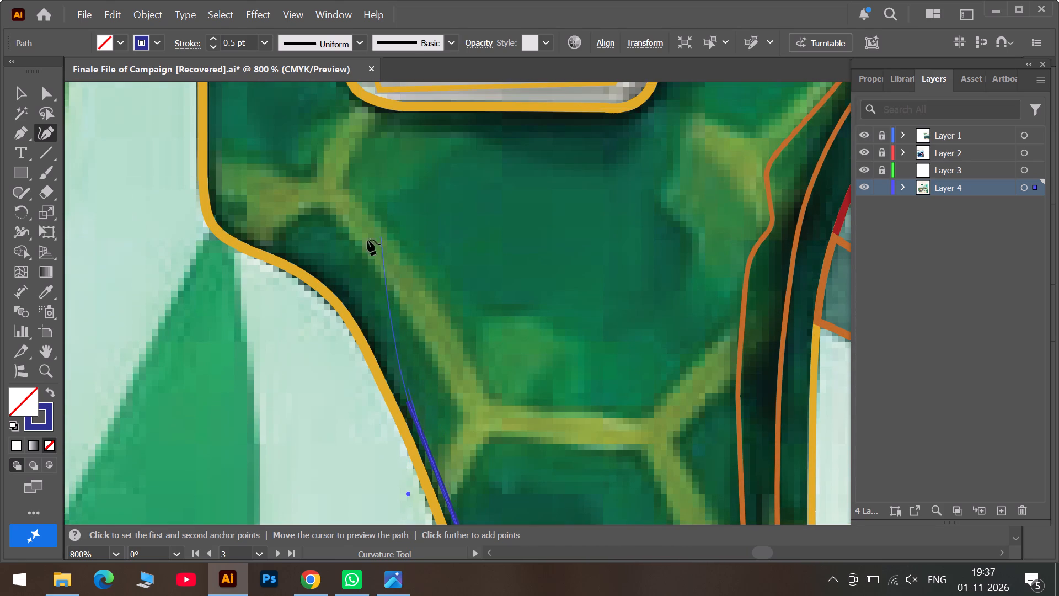
{"action": "left_click", "coordinate": [349, 292]}
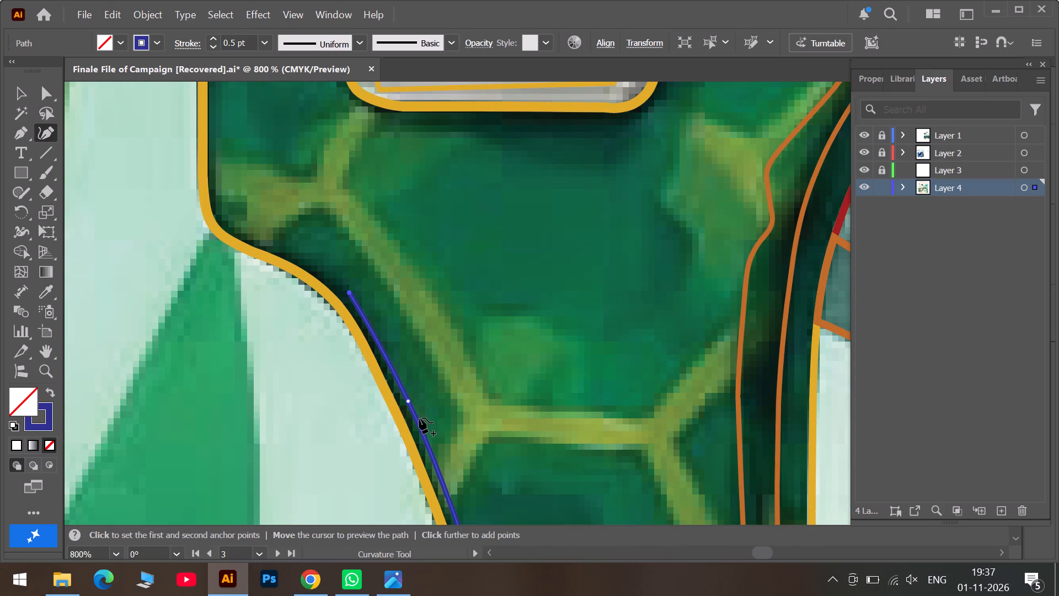
{"action": "left_click_drag", "start_coordinate": [409, 402], "coordinate": [409, 412]}
Curve the blue path around the outline's bend and rounded corner beside the vein, adding anchors on the bend and adjusting one to fit the shadow.
{"action": "scroll", "coordinate": [409, 412], "scroll_direction": "down", "scroll_amount": 7}
{"action": "scroll", "coordinate": [474, 431], "scroll_direction": "down", "scroll_amount": 6}
{"action": "scroll", "coordinate": [457, 370], "scroll_direction": "up", "scroll_amount": 6}
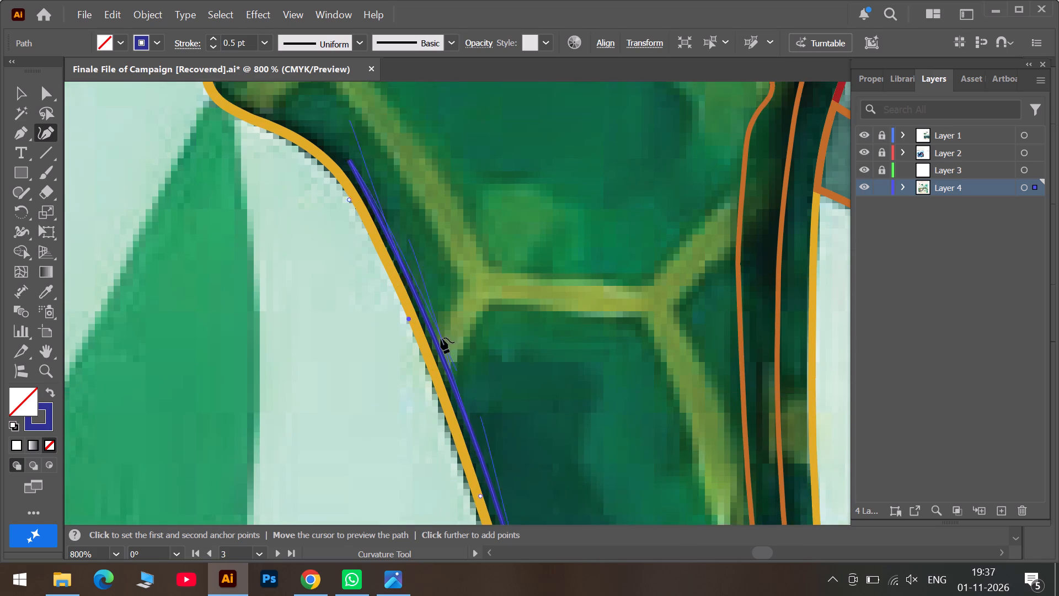
{"action": "scroll", "coordinate": [365, 235], "scroll_direction": "up", "scroll_amount": 8}
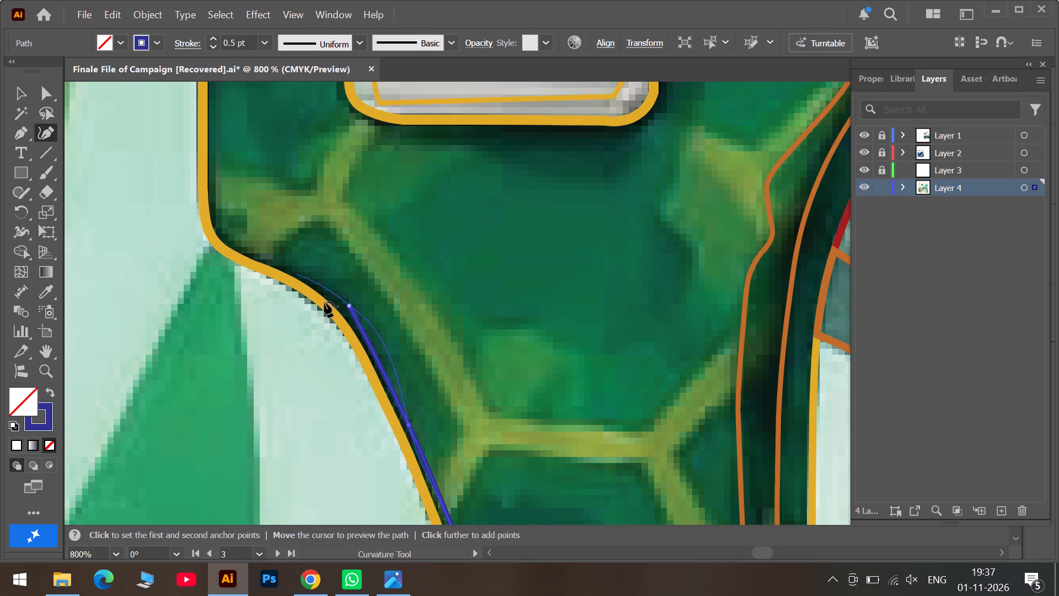
{"action": "left_click", "coordinate": [365, 336]}
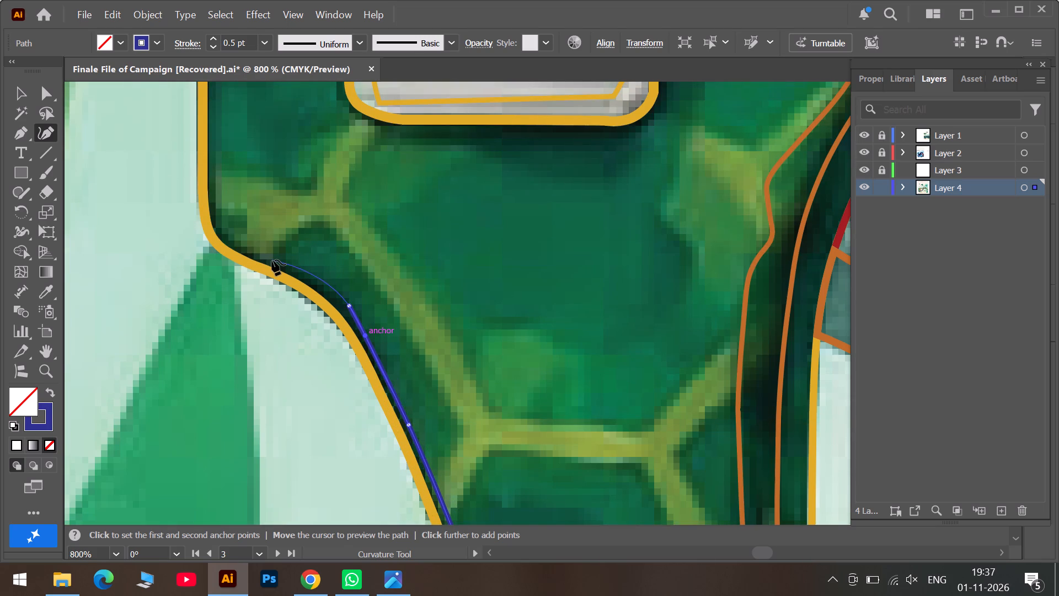
{"action": "left_click", "coordinate": [271, 259]}
{"action": "scroll", "coordinate": [271, 259], "scroll_direction": "up", "scroll_amount": 5}
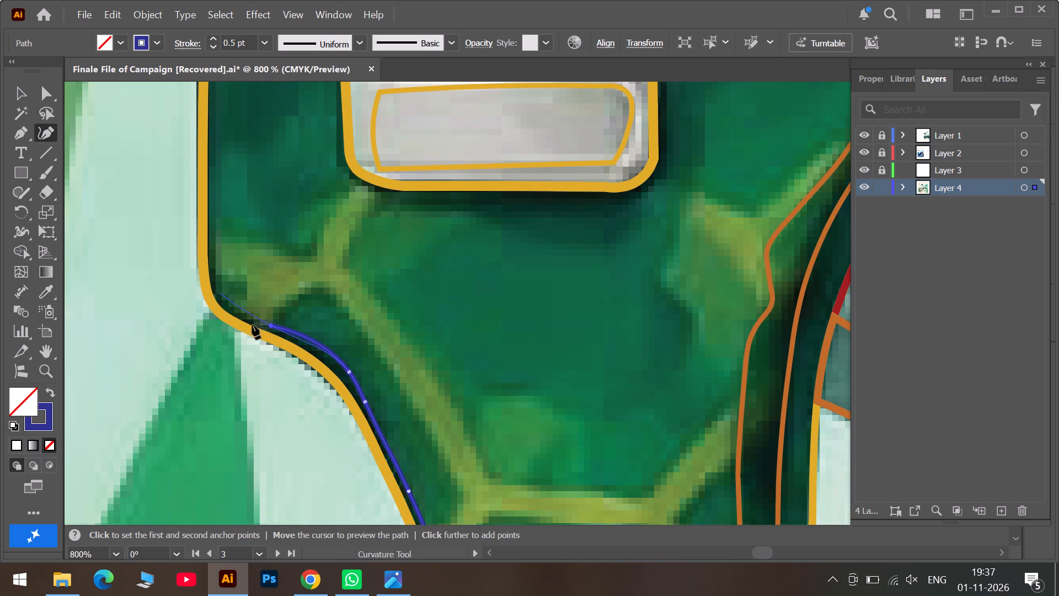
{"action": "left_click", "coordinate": [298, 336]}
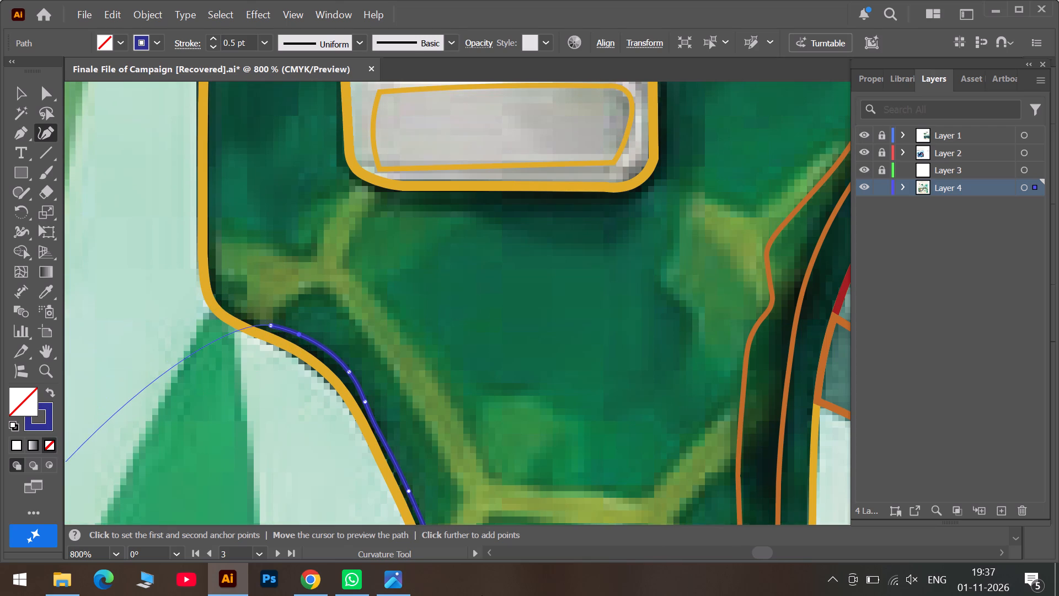
{"action": "scroll", "coordinate": [356, 588], "scroll_direction": "up", "scroll_amount": 5}
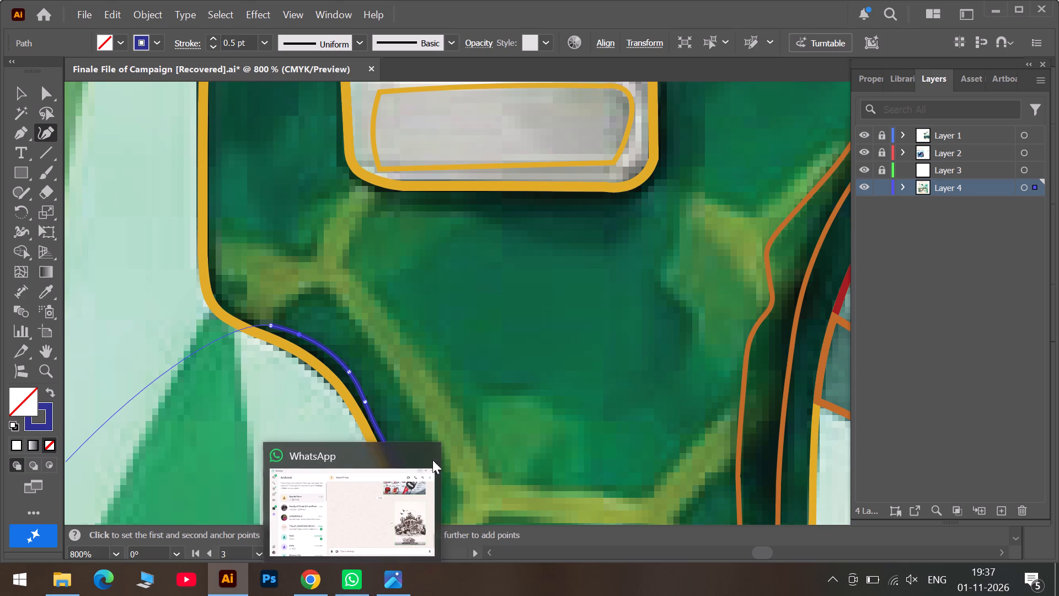
{"action": "left_click", "coordinate": [224, 298]}
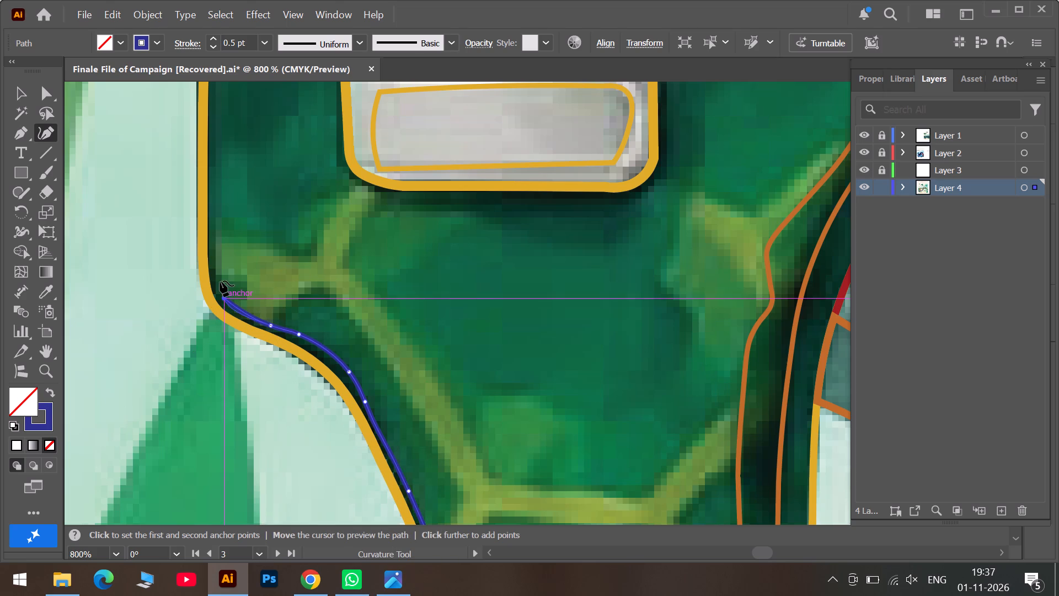
{"action": "scroll", "coordinate": [220, 278], "scroll_direction": "up", "scroll_amount": 5}
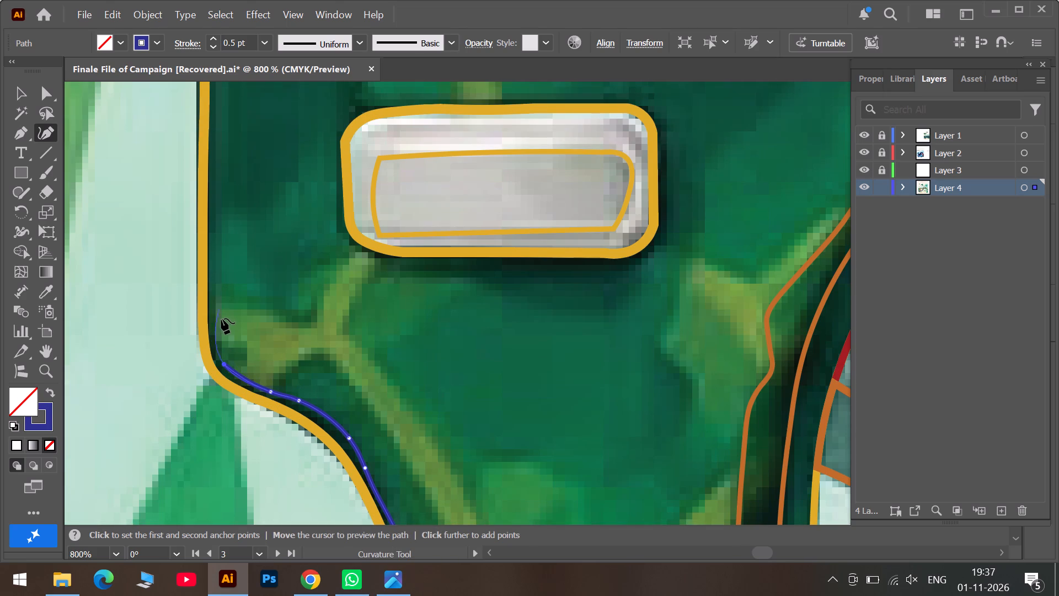
{"action": "left_click", "coordinate": [217, 332]}
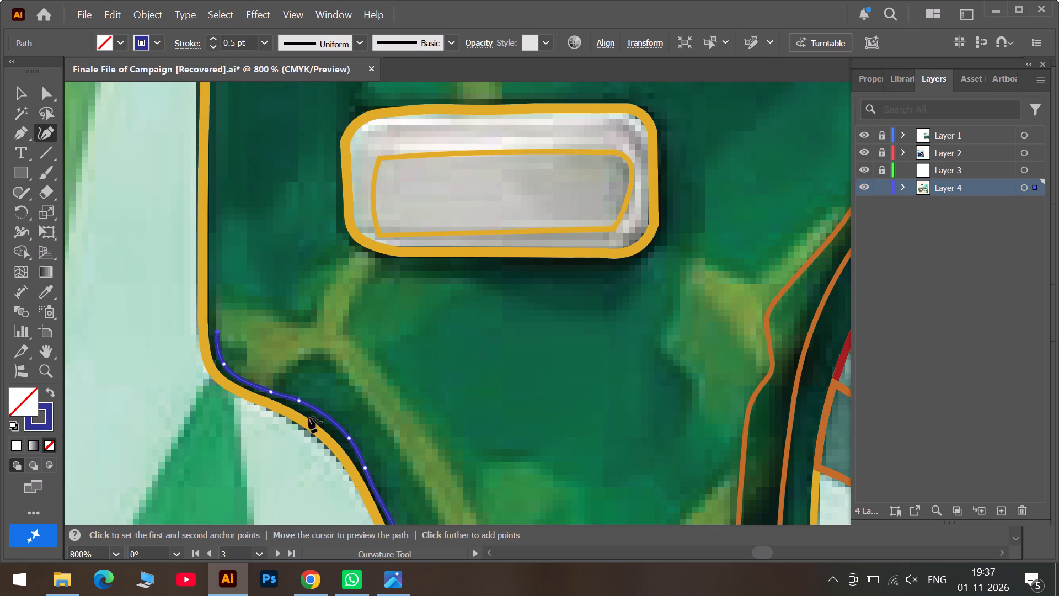
{"action": "left_click", "coordinate": [349, 437]}
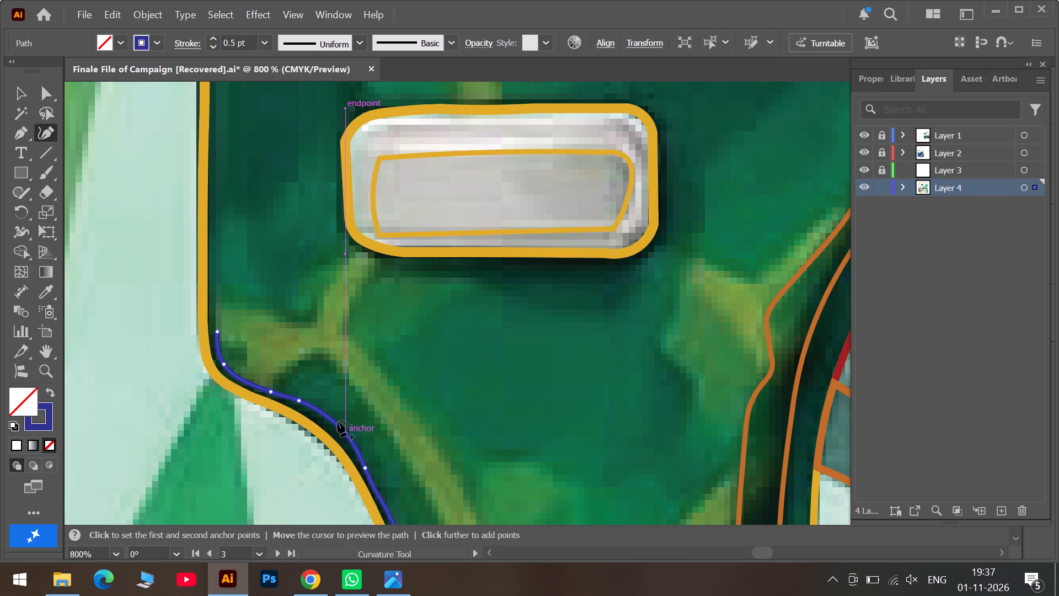
Turn the blue path back at the rounded corner and run it around the outline's bend with four anchors close against the yellow outline.
{"action": "scroll", "coordinate": [290, 374], "scroll_direction": "up", "scroll_amount": 7}
{"action": "scroll", "coordinate": [270, 332], "scroll_direction": "up", "scroll_amount": 6}
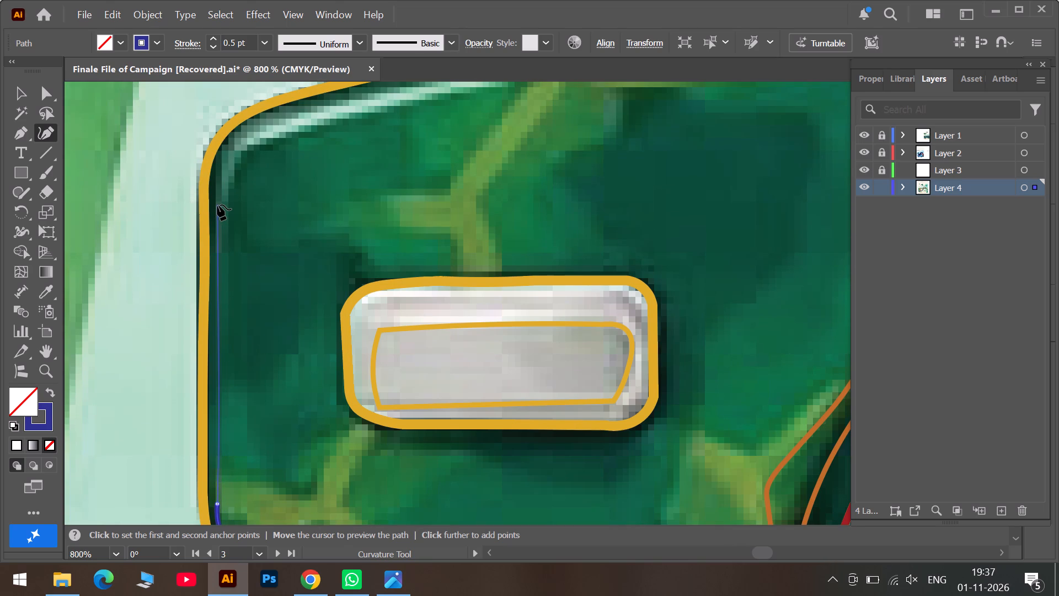
{"action": "scroll", "coordinate": [223, 356], "scroll_direction": "down", "scroll_amount": 3}
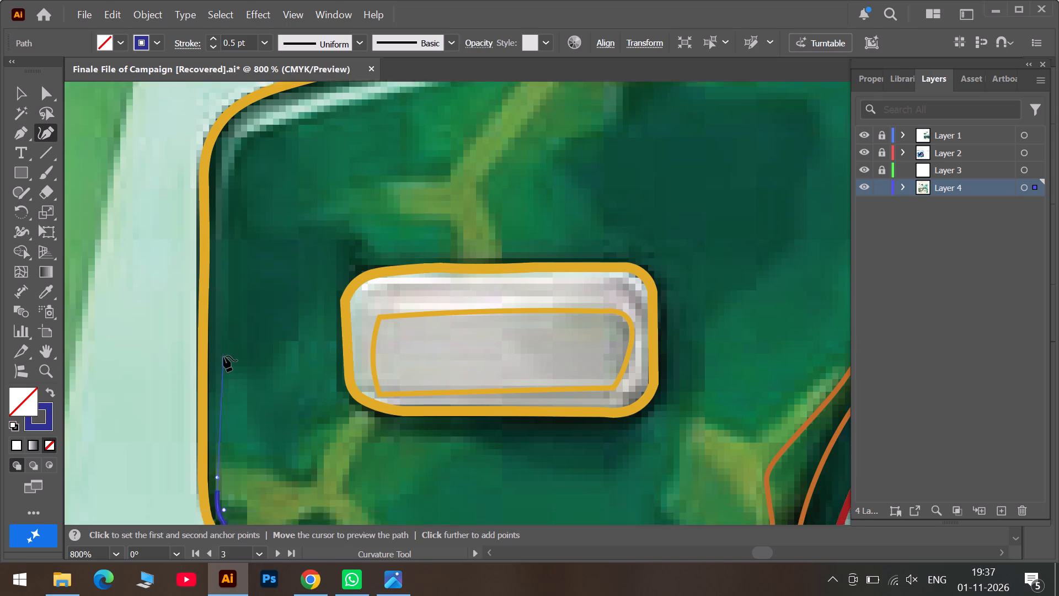
{"action": "scroll", "coordinate": [223, 356], "scroll_direction": "down", "scroll_amount": 9}
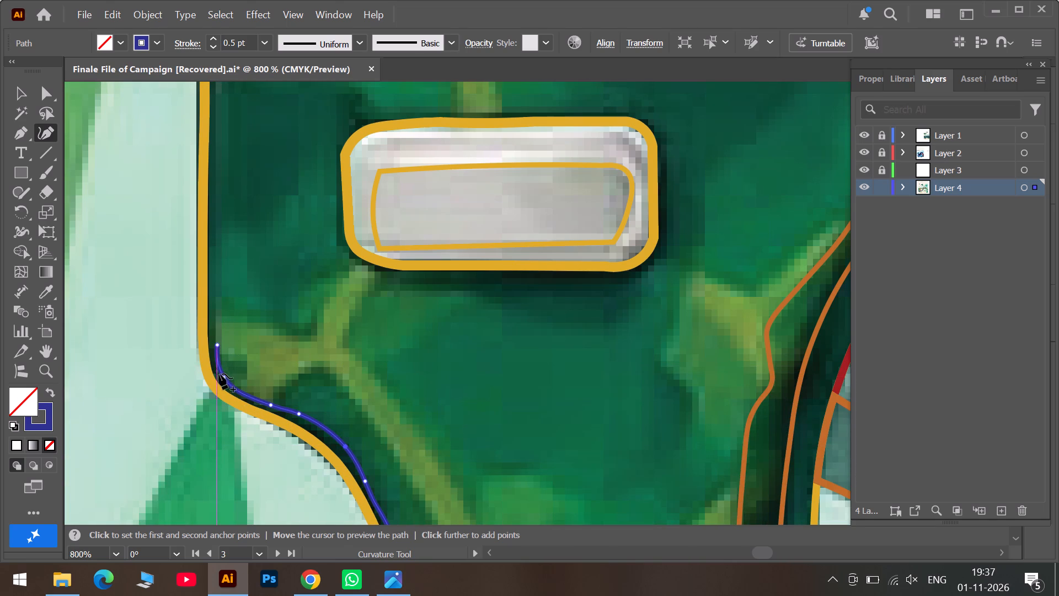
{"action": "scroll", "coordinate": [222, 382], "scroll_direction": "up", "scroll_amount": 3, "text": "alt"}
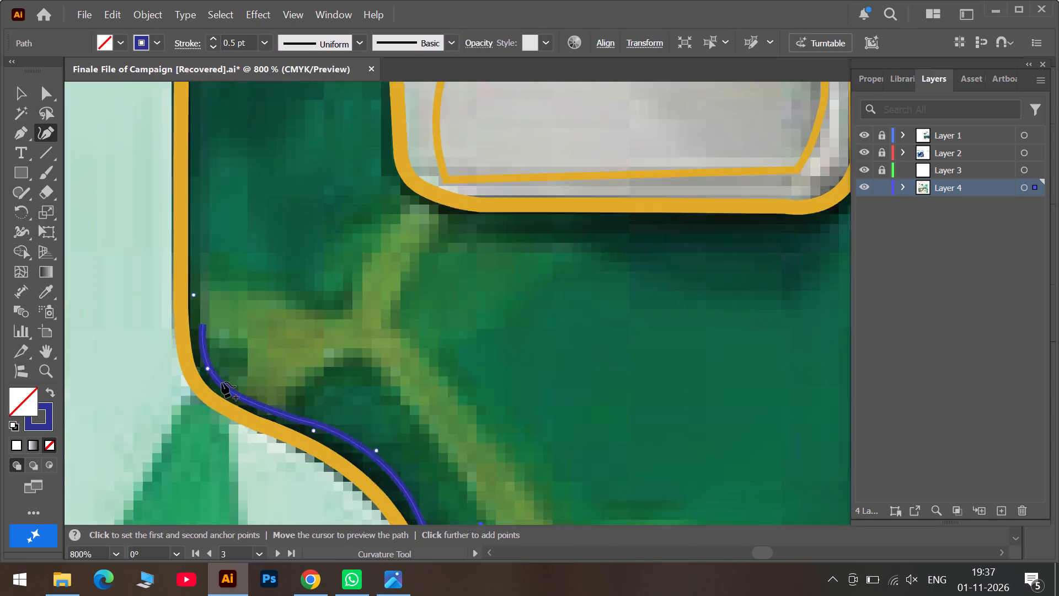
{"action": "scroll", "coordinate": [222, 382], "scroll_direction": "up", "scroll_amount": 1, "text": "alt"}
{"action": "left_click", "coordinate": [176, 288]}
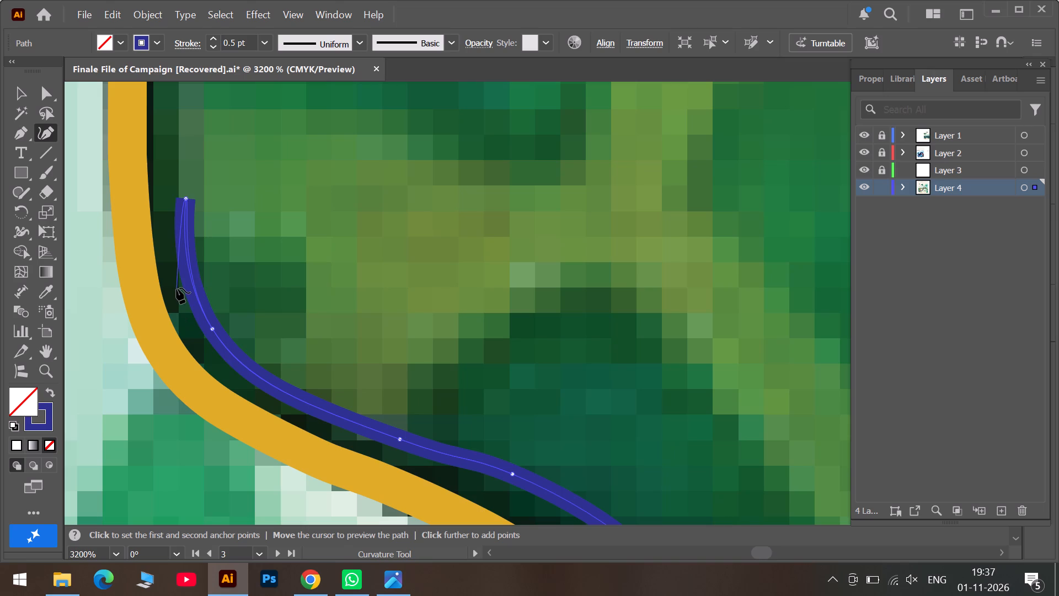
{"action": "left_click", "coordinate": [248, 392]}
{"action": "scroll", "coordinate": [250, 392], "scroll_direction": "down", "scroll_amount": 6}
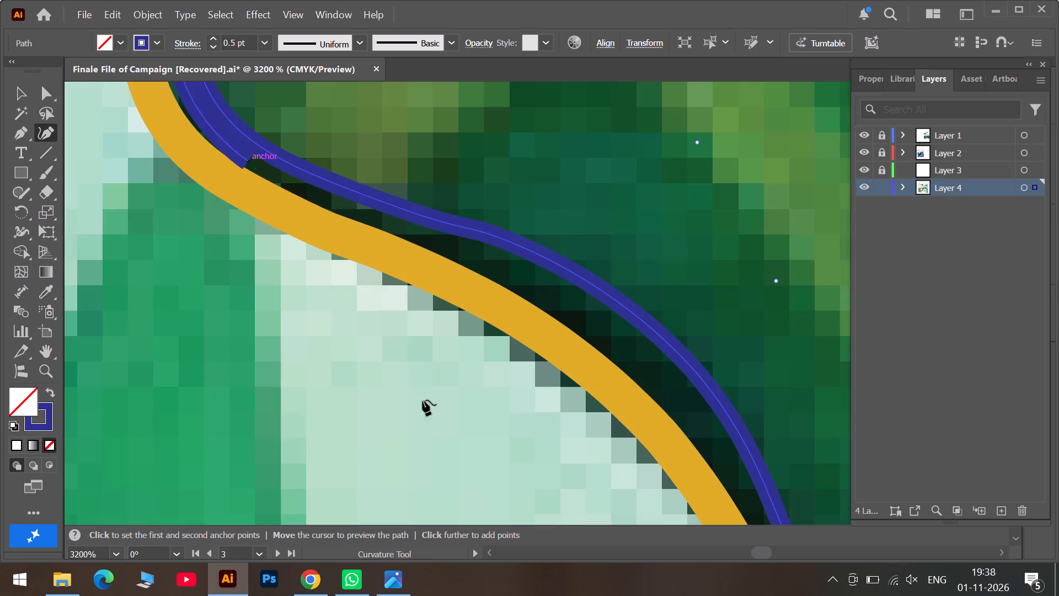
{"action": "left_click", "coordinate": [558, 307]}
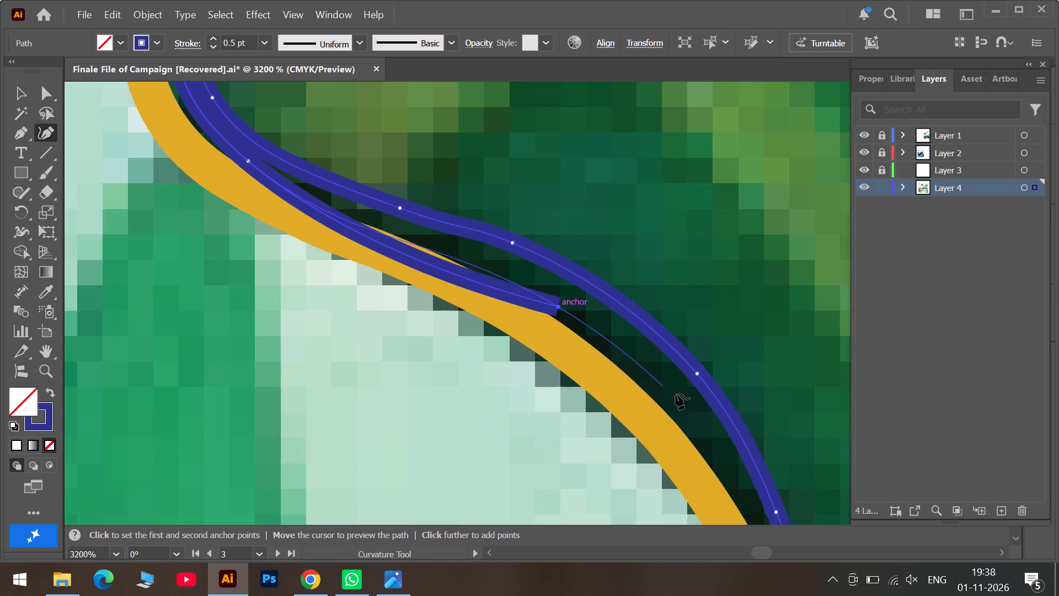
{"action": "left_click", "coordinate": [682, 415]}
Continue the returning edge of the blue path down the steep side with four anchors against the yellow outline, as far as the vein.
{"action": "left_click", "coordinate": [786, 551]}
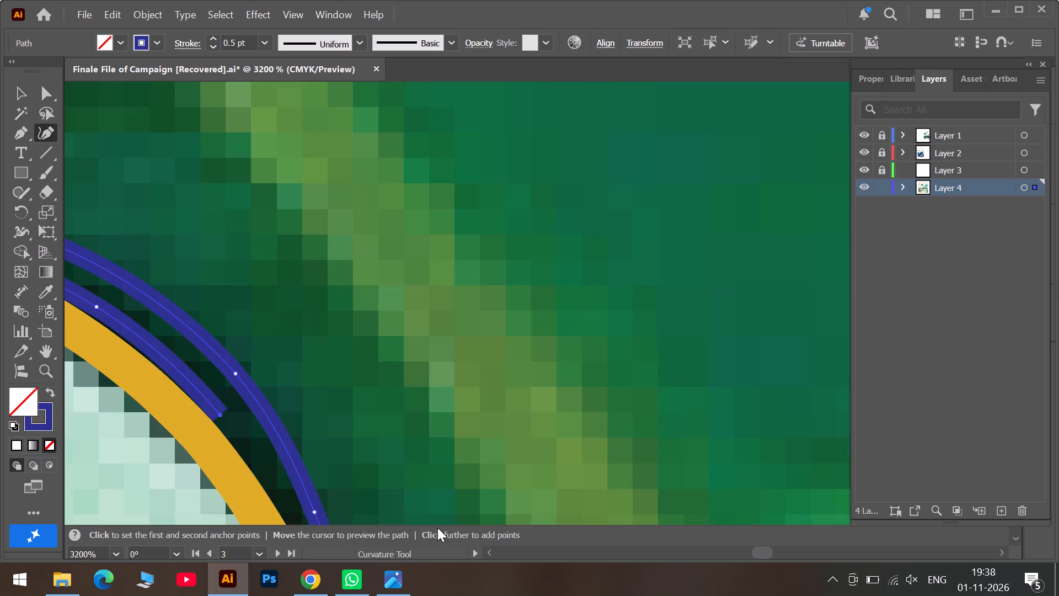
{"action": "scroll", "coordinate": [355, 524], "scroll_direction": "down", "scroll_amount": 6}
{"action": "left_click", "coordinate": [340, 379]}
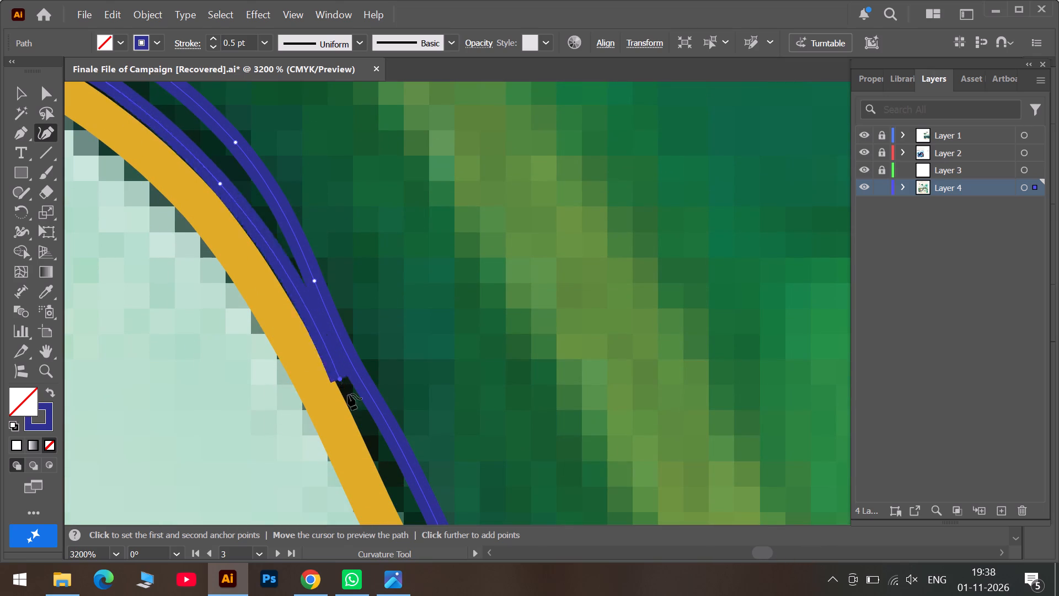
{"action": "scroll", "coordinate": [365, 417], "scroll_direction": "down", "scroll_amount": 6}
{"action": "left_click", "coordinate": [450, 386]}
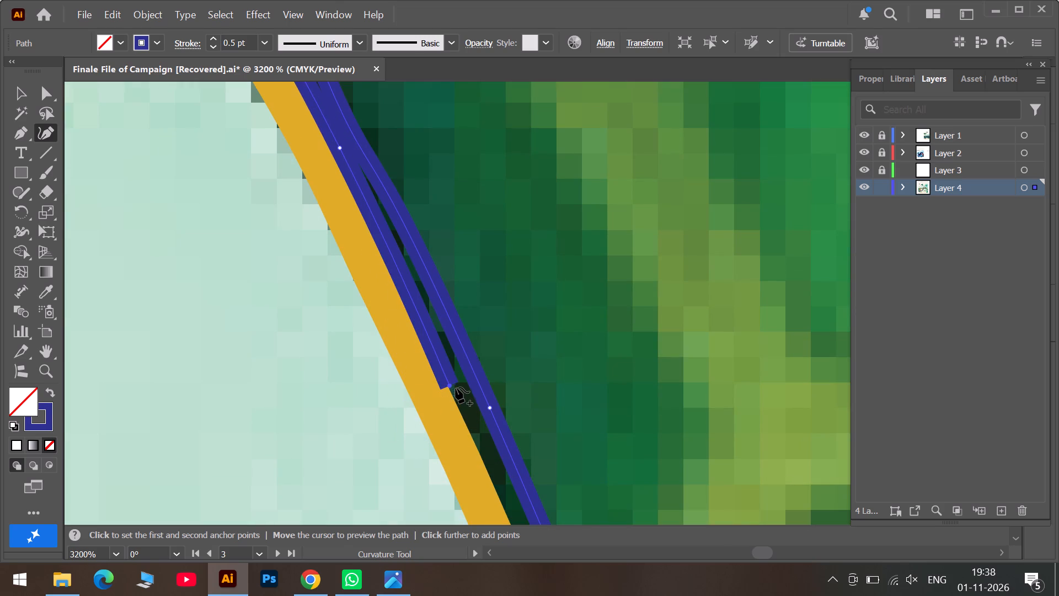
{"action": "left_click", "coordinate": [506, 499]}
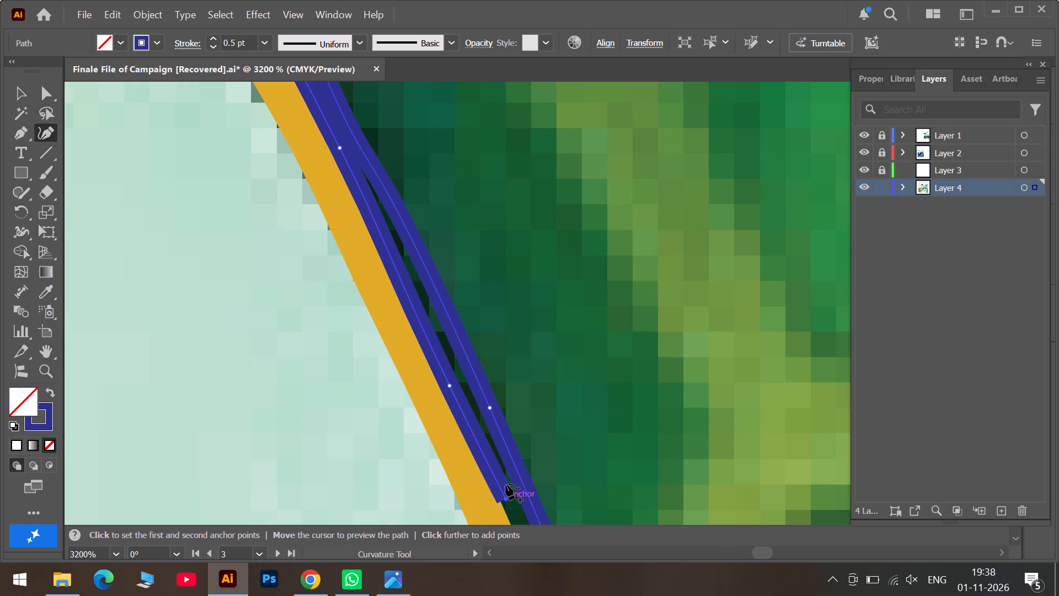
{"action": "scroll", "coordinate": [506, 480], "scroll_direction": "down", "scroll_amount": 7}
{"action": "left_click", "coordinate": [607, 478]}
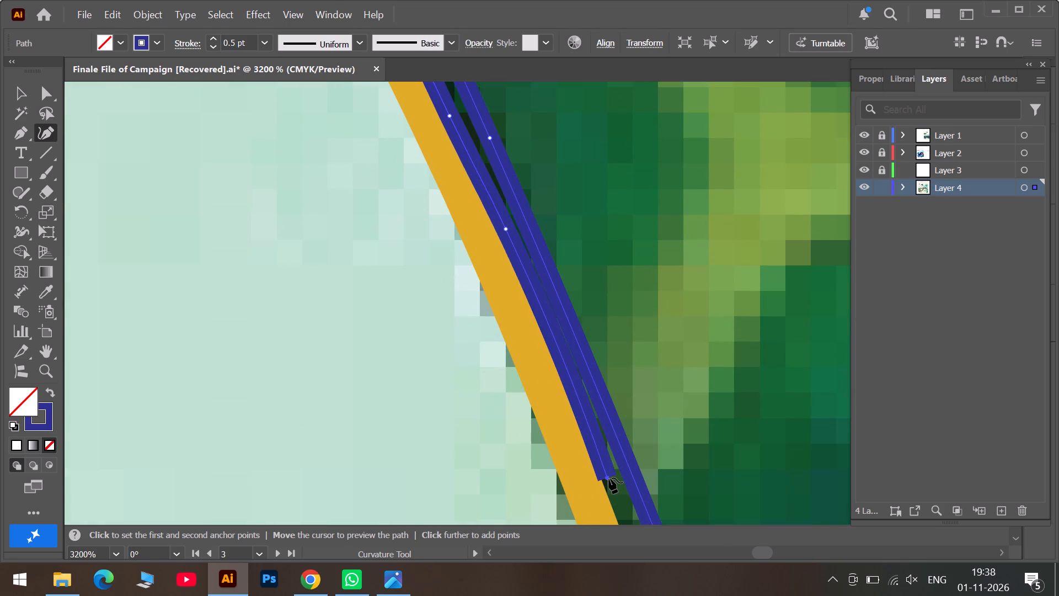
Extend the returning edge past the vein with four anchors between the yellow outline and the earlier blue line, beside the large dark green cell.
{"action": "scroll", "coordinate": [606, 464], "scroll_direction": "down", "scroll_amount": 7}
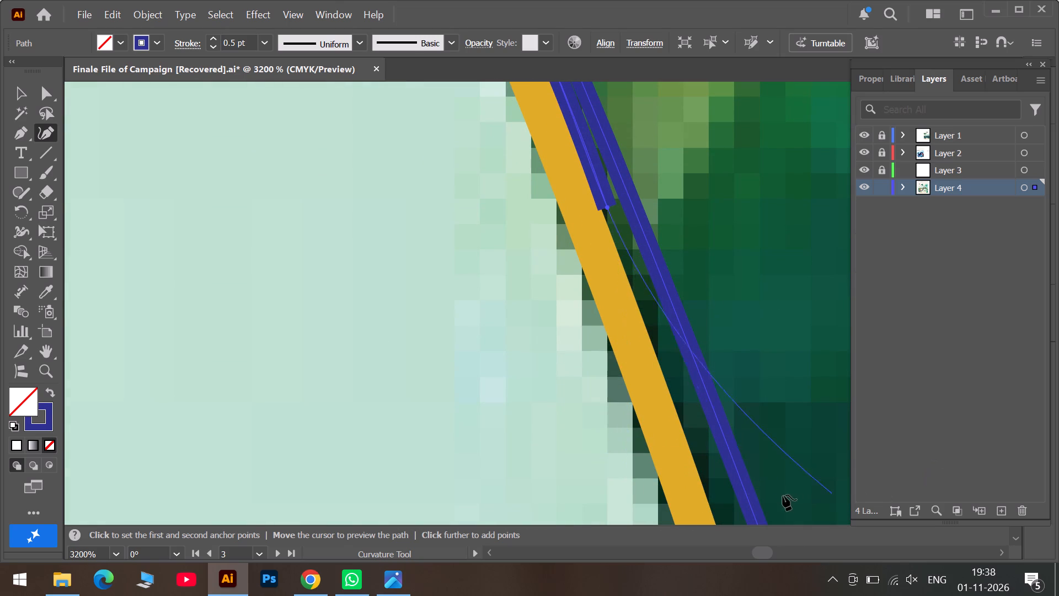
{"action": "left_click", "coordinate": [724, 492]}
{"action": "scroll", "coordinate": [727, 488], "scroll_direction": "down", "scroll_amount": 7}
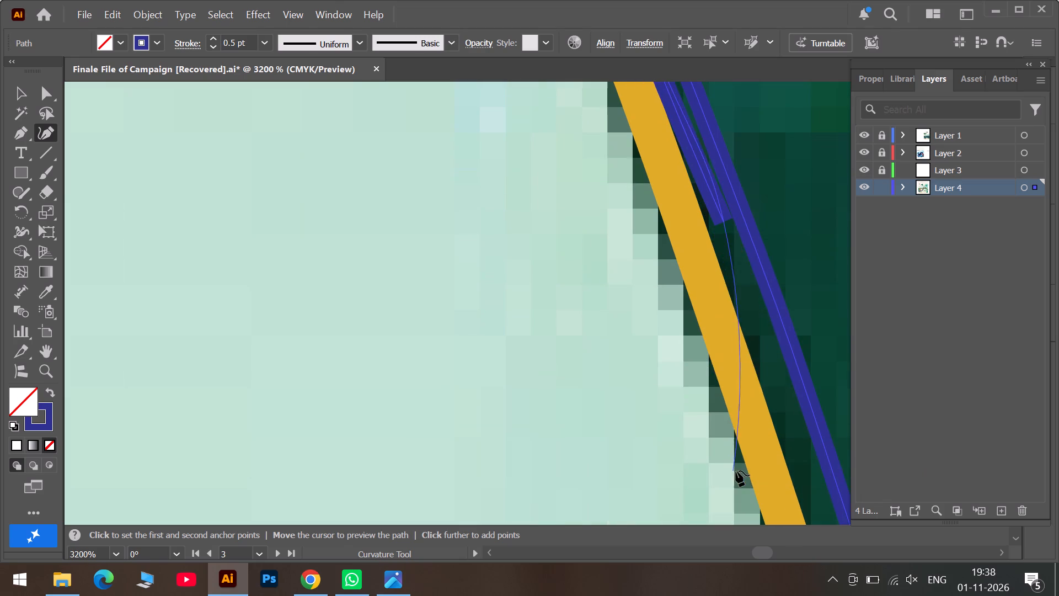
{"action": "left_click", "coordinate": [811, 483]}
{"action": "left_click", "coordinate": [789, 551]}
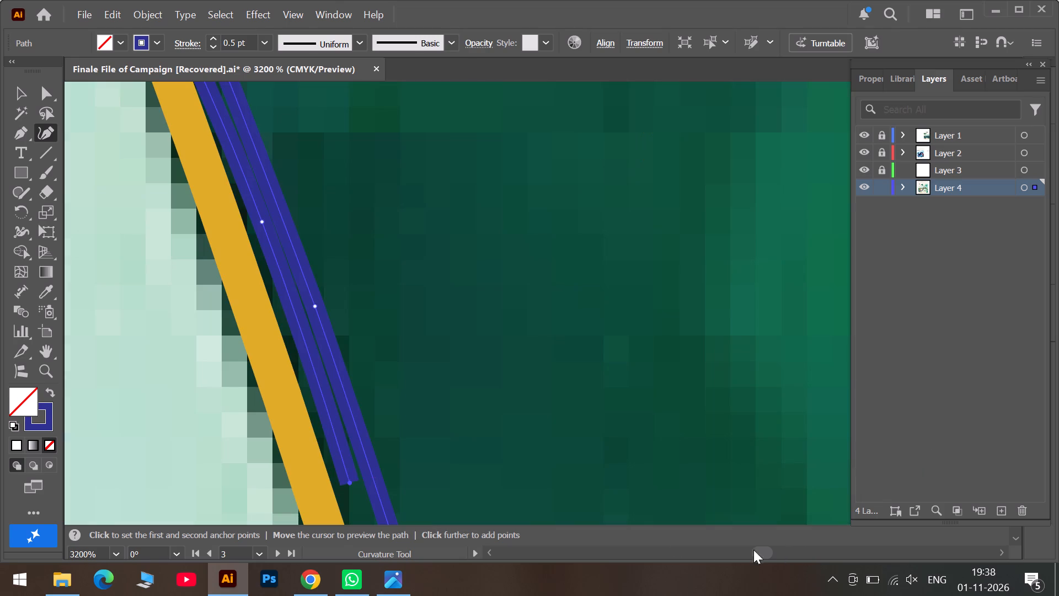
{"action": "scroll", "coordinate": [517, 530], "scroll_direction": "down", "scroll_amount": 7}
{"action": "scroll", "coordinate": [404, 439], "scroll_direction": "down", "scroll_amount": 6}
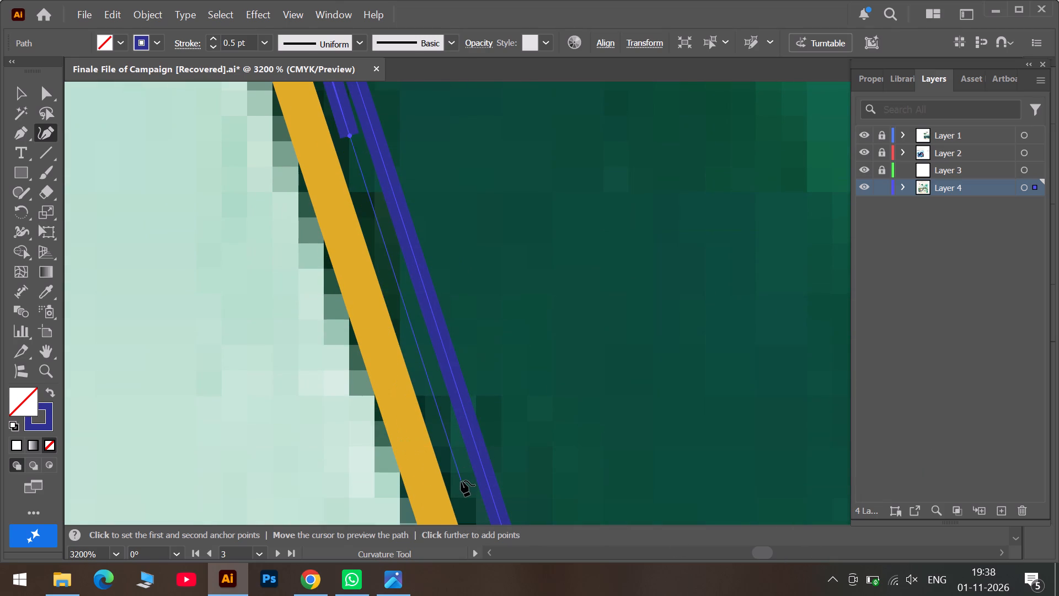
{"action": "left_click", "coordinate": [461, 481]}
{"action": "scroll", "coordinate": [461, 481], "scroll_direction": "down", "scroll_amount": 6}
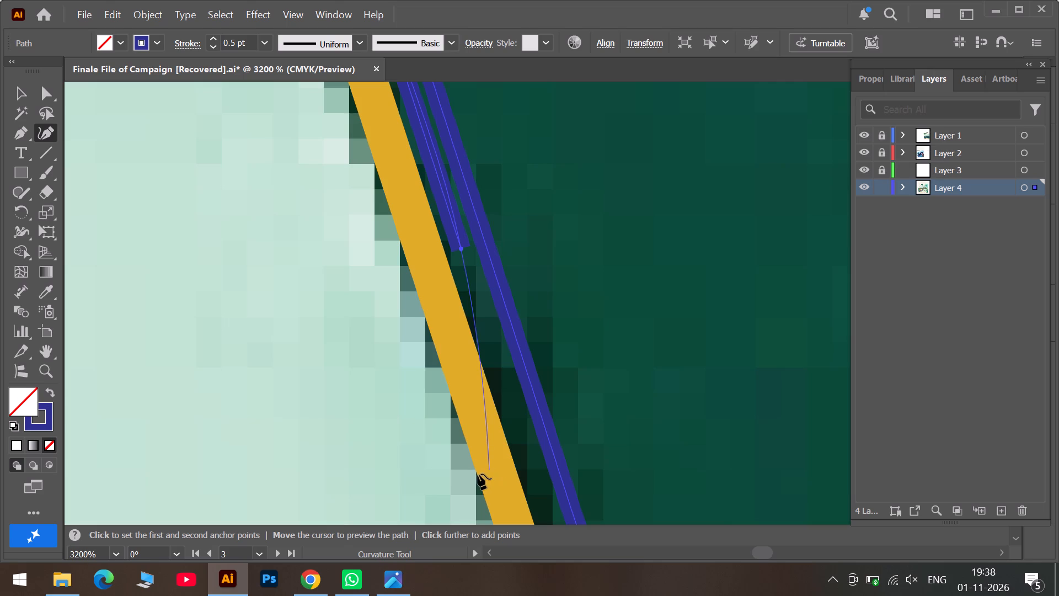
{"action": "left_click", "coordinate": [536, 488]}
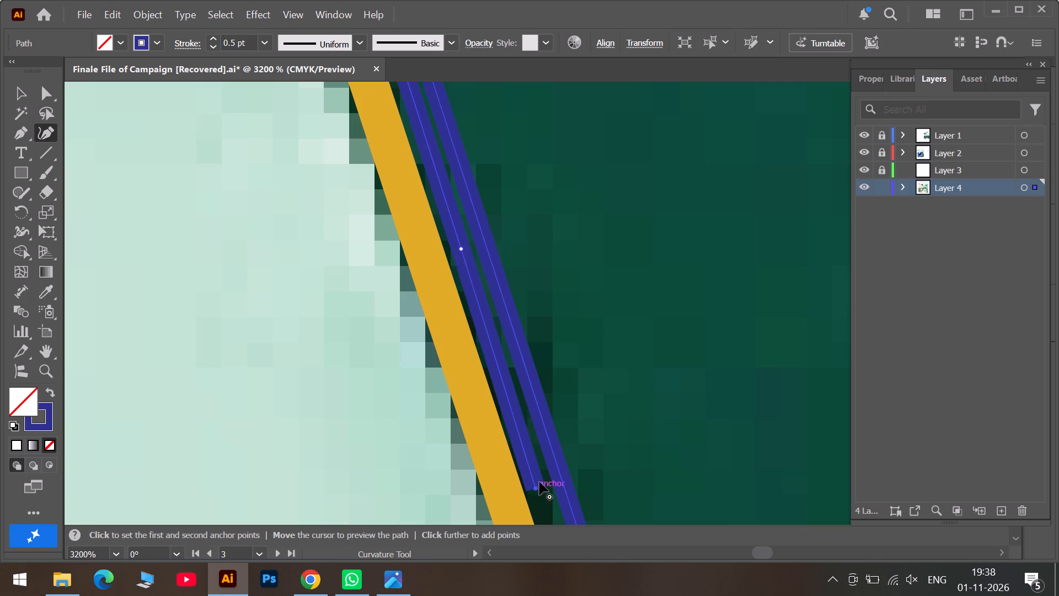
Carry the returning edge beyond the next vein with two anchors just inside the yellow outline.
{"action": "scroll", "coordinate": [543, 473], "scroll_direction": "down", "scroll_amount": 11}
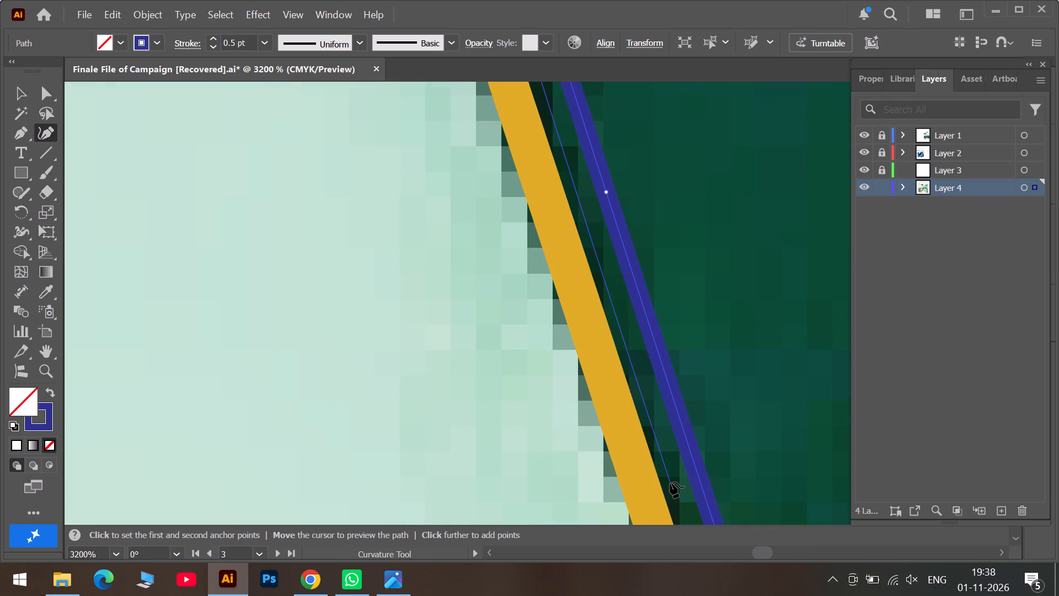
{"action": "left_click", "coordinate": [670, 482]}
{"action": "scroll", "coordinate": [673, 474], "scroll_direction": "down", "scroll_amount": 12}
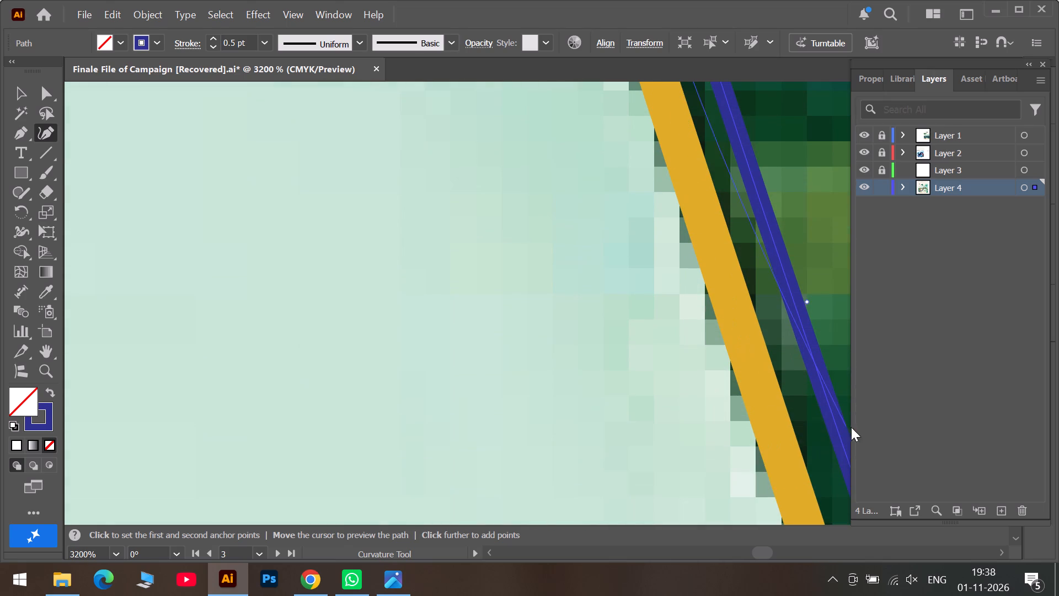
{"action": "left_click", "coordinate": [817, 461]}
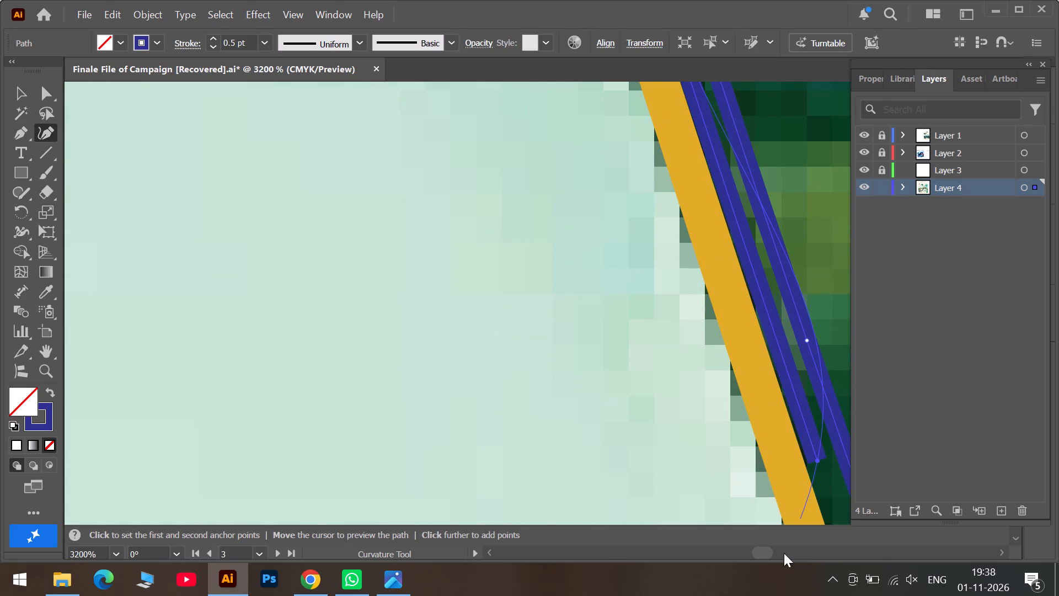
Extend the returning edge beside the next dark cell with four anchors along the yellow outline, ending just past the following vein.
{"action": "left_click", "coordinate": [784, 551]}
{"action": "scroll", "coordinate": [568, 498], "scroll_direction": "down", "scroll_amount": 8}
{"action": "scroll", "coordinate": [418, 450], "scroll_direction": "down", "scroll_amount": 6}
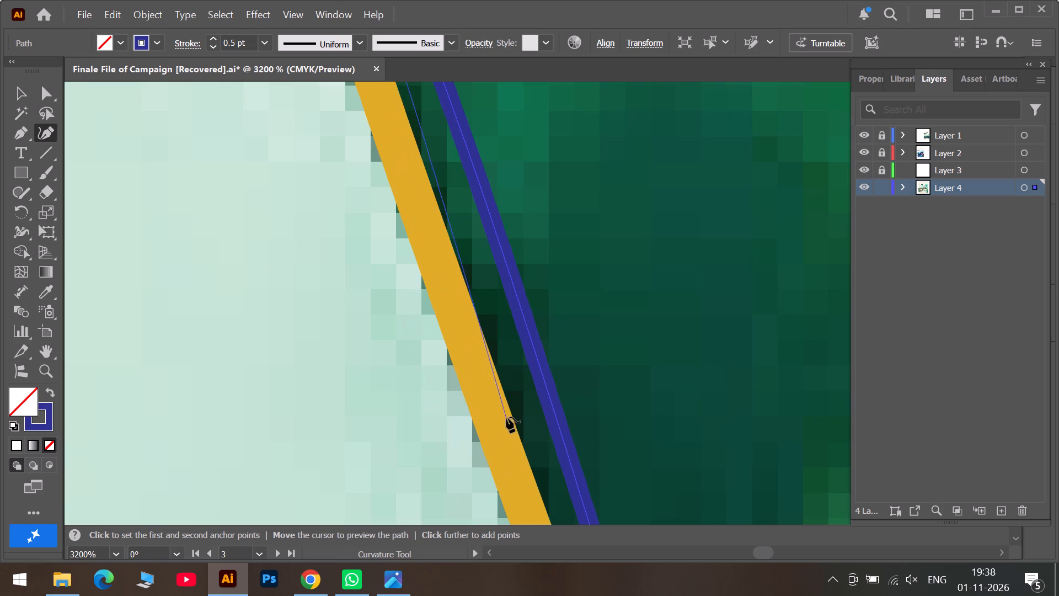
{"action": "left_click", "coordinate": [518, 401]}
{"action": "scroll", "coordinate": [518, 401], "scroll_direction": "down", "scroll_amount": 6}
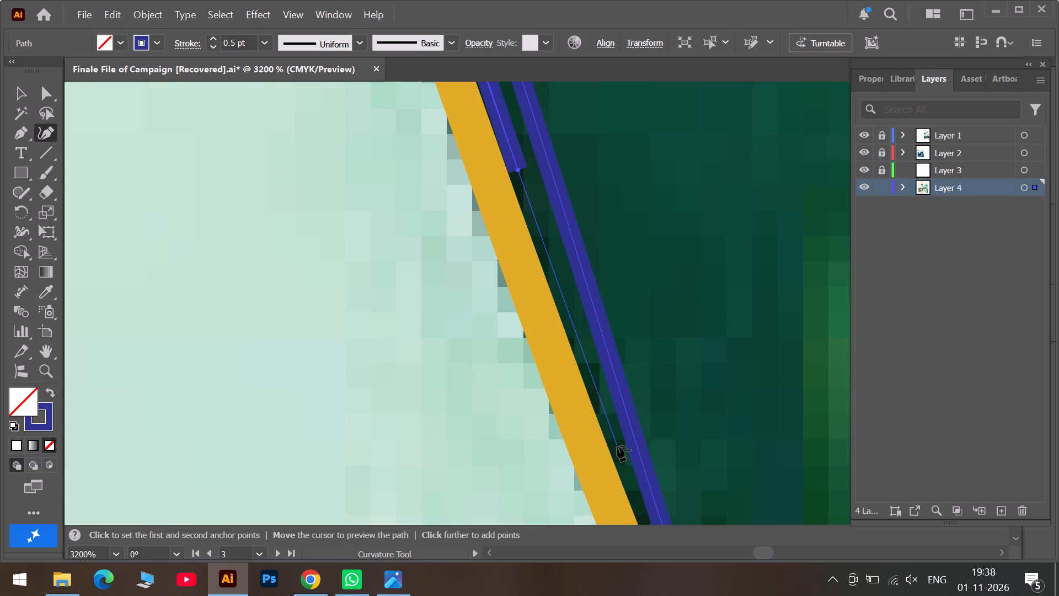
{"action": "left_click", "coordinate": [617, 446]}
{"action": "scroll", "coordinate": [617, 446], "scroll_direction": "down", "scroll_amount": 6}
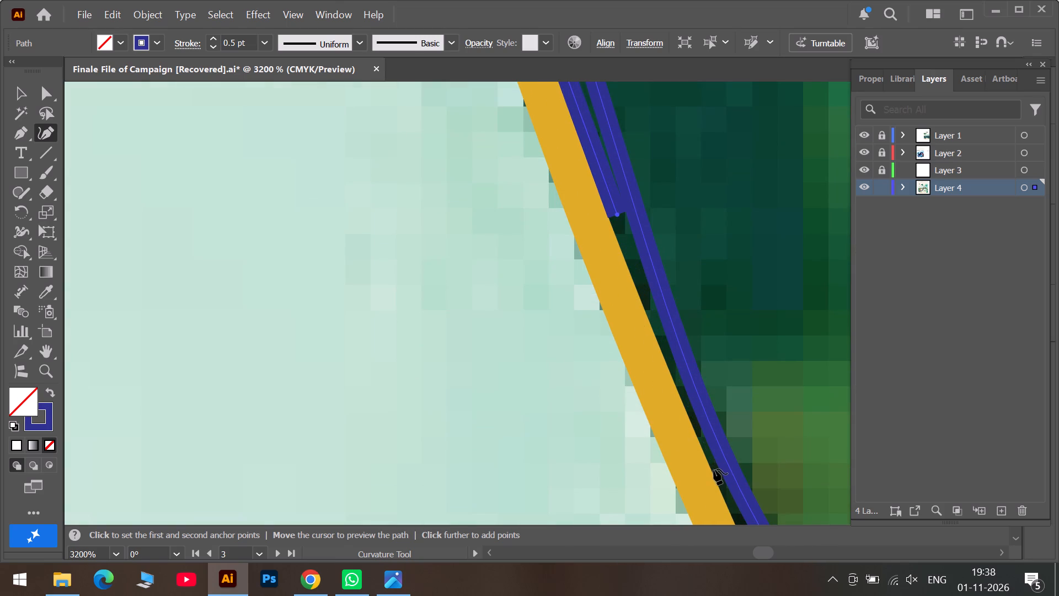
{"action": "left_click", "coordinate": [714, 469]}
{"action": "scroll", "coordinate": [730, 493], "scroll_direction": "down", "scroll_amount": 7}
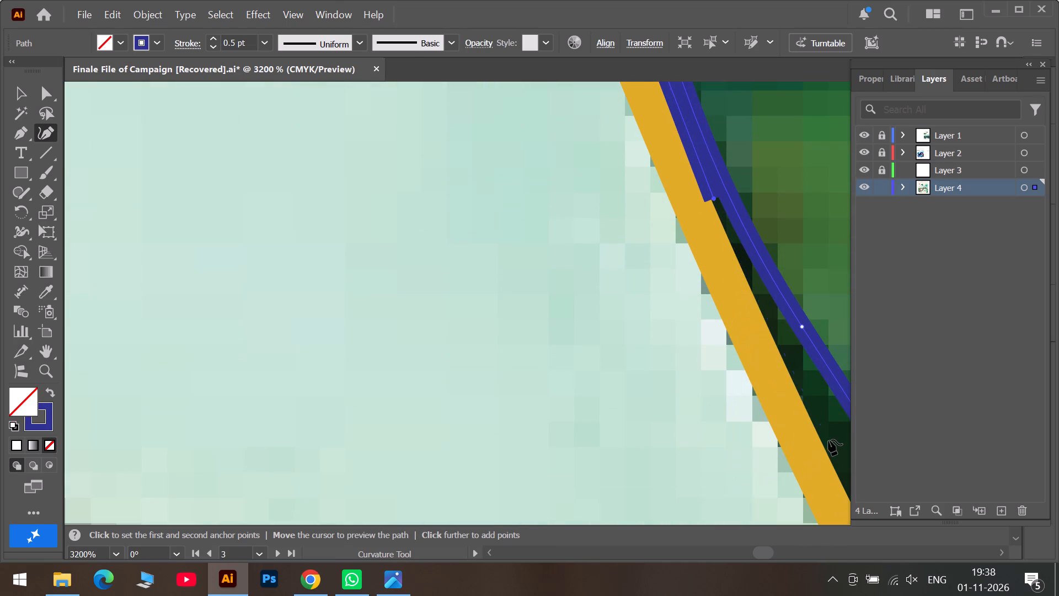
{"action": "left_click", "coordinate": [828, 440]}
Run the returning edge past the stepped shadow notch with three anchors along the yellow outline, to where the shape starts curving into its base.
{"action": "left_click", "coordinate": [803, 555]}
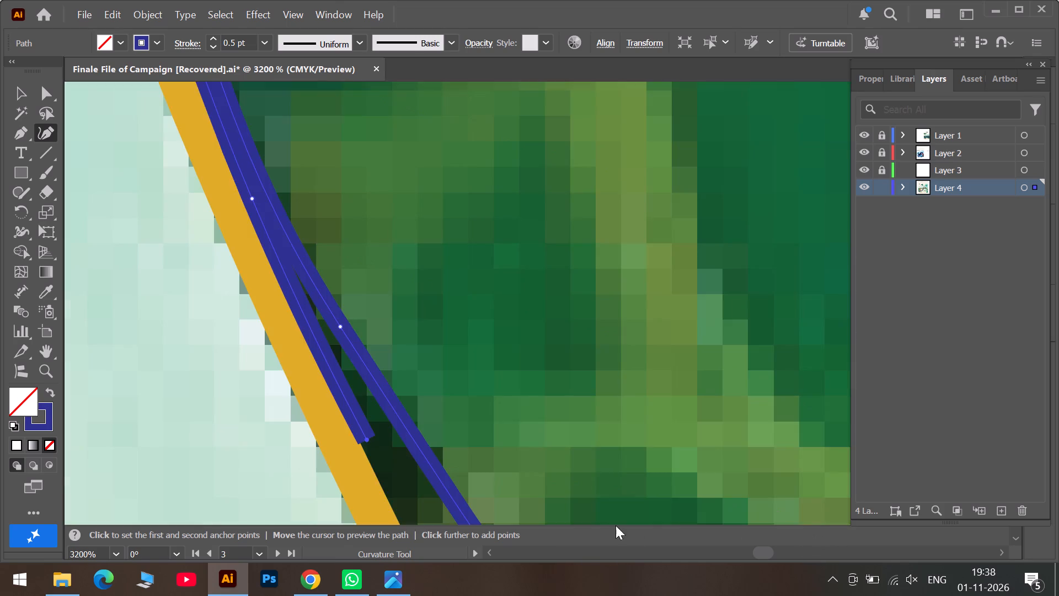
{"action": "scroll", "coordinate": [570, 520], "scroll_direction": "down", "scroll_amount": 4, "text": "alt"}
{"action": "scroll", "coordinate": [567, 512], "scroll_direction": "down", "scroll_amount": 7}
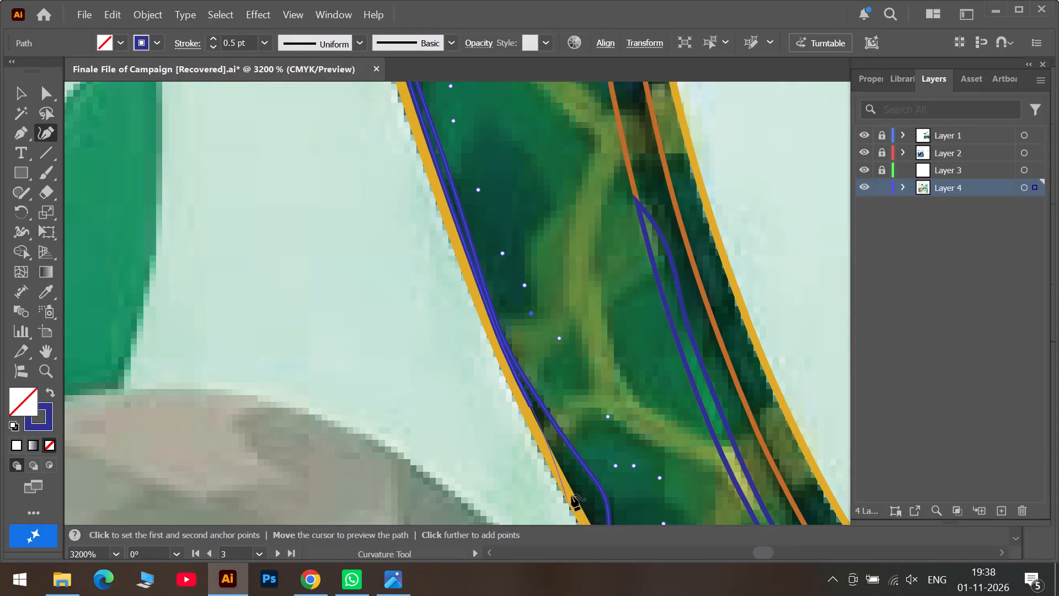
{"action": "left_click", "coordinate": [589, 497]}
{"action": "scroll", "coordinate": [589, 497], "scroll_direction": "down", "scroll_amount": 7}
{"action": "scroll", "coordinate": [631, 470], "scroll_direction": "down", "scroll_amount": 4}
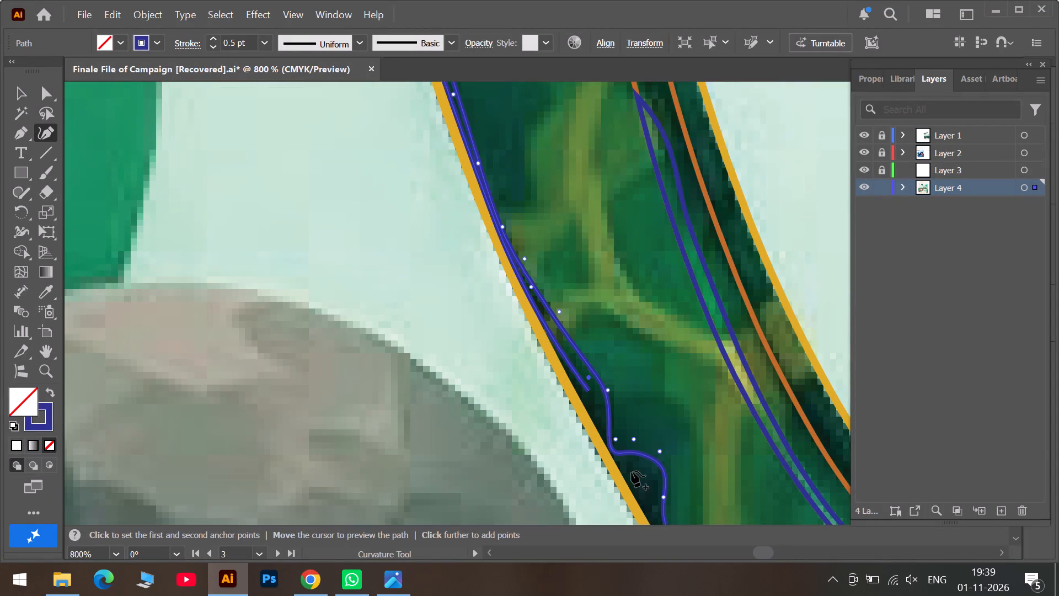
{"action": "scroll", "coordinate": [632, 471], "scroll_direction": "down", "scroll_amount": 2}
{"action": "left_click", "coordinate": [684, 509]}
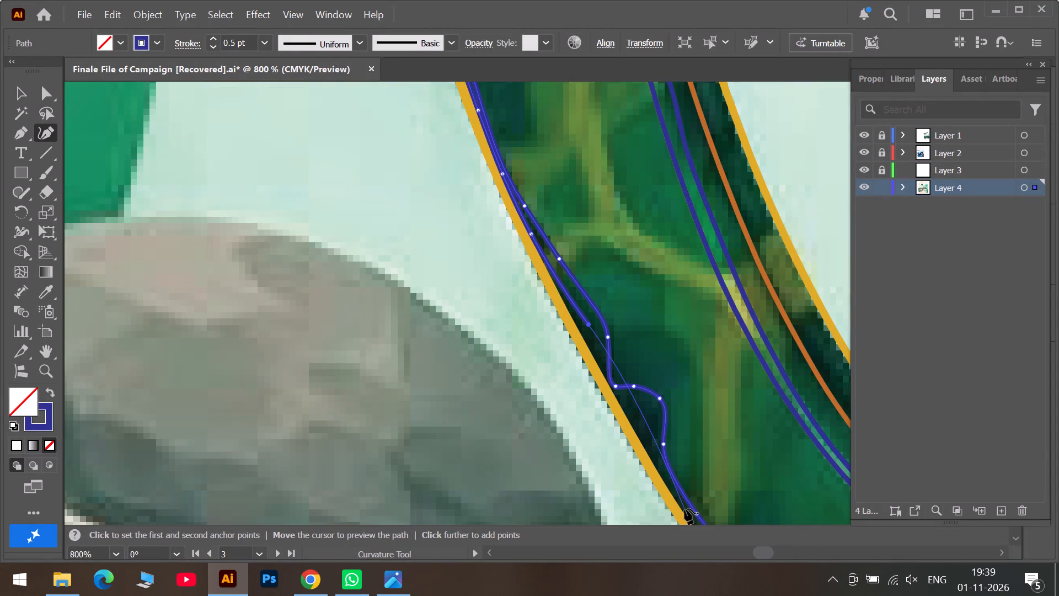
{"action": "scroll", "coordinate": [685, 509], "scroll_direction": "down", "scroll_amount": 7}
{"action": "left_click", "coordinate": [772, 522]}
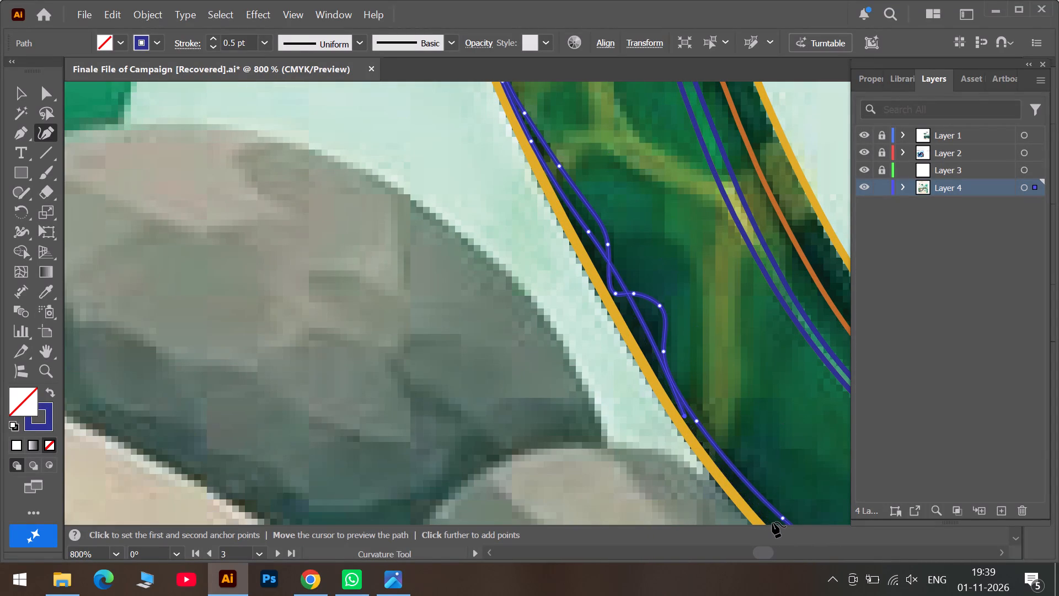
Carry the returning edge into the base curve with three anchors just inside the yellow outline, from below the forked vein onward.
{"action": "left_click", "coordinate": [784, 555]}
{"action": "scroll", "coordinate": [532, 486], "scroll_direction": "down", "scroll_amount": 11}
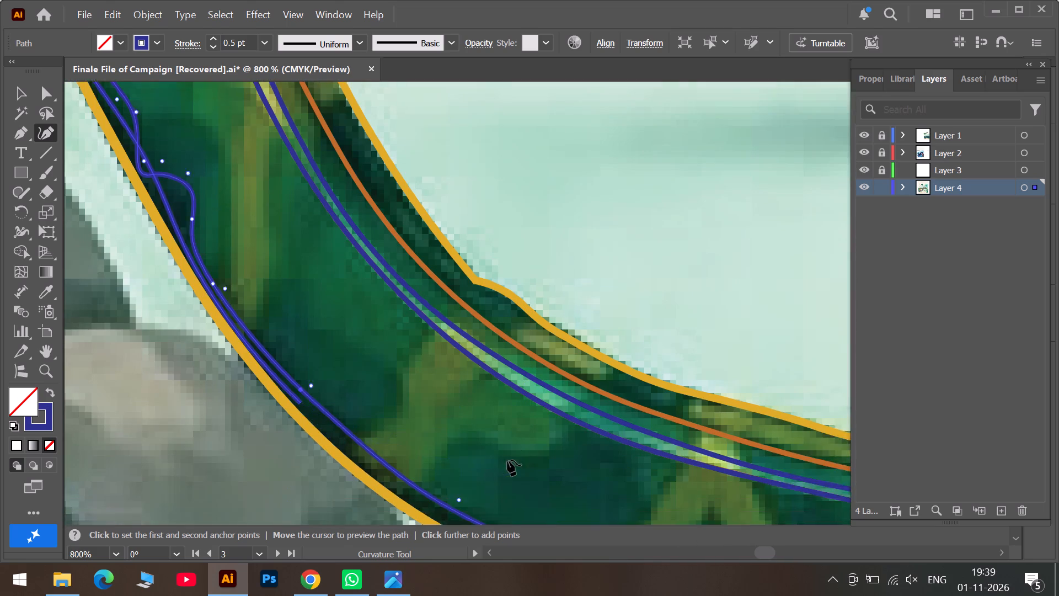
{"action": "scroll", "coordinate": [507, 460], "scroll_direction": "down", "scroll_amount": 4}
{"action": "scroll", "coordinate": [558, 475], "scroll_direction": "down", "scroll_amount": 5}
{"action": "left_click", "coordinate": [656, 452]}
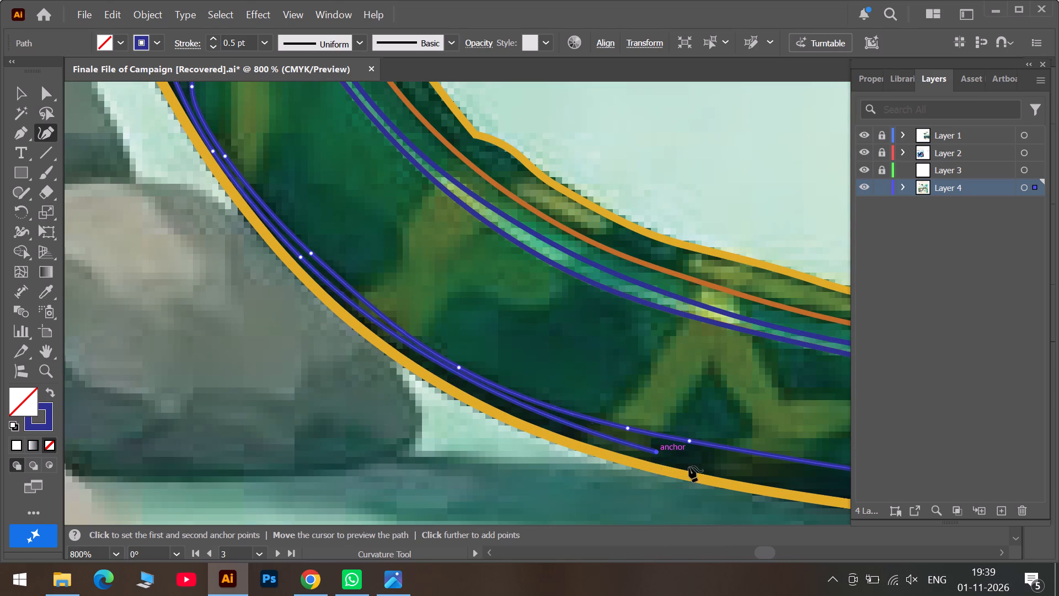
{"action": "left_click", "coordinate": [835, 488]}
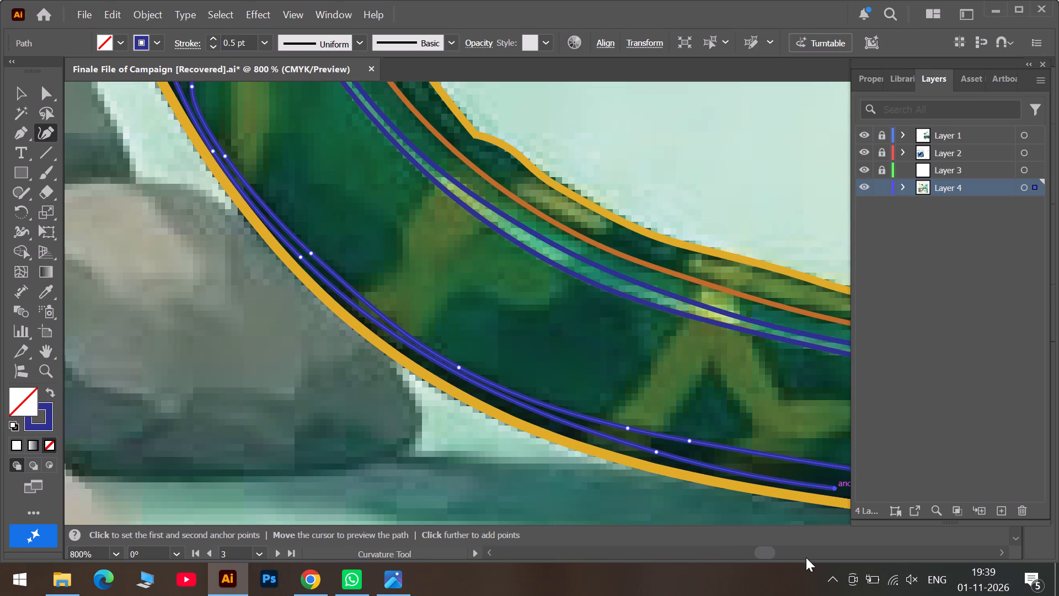
{"action": "left_click", "coordinate": [806, 553]}
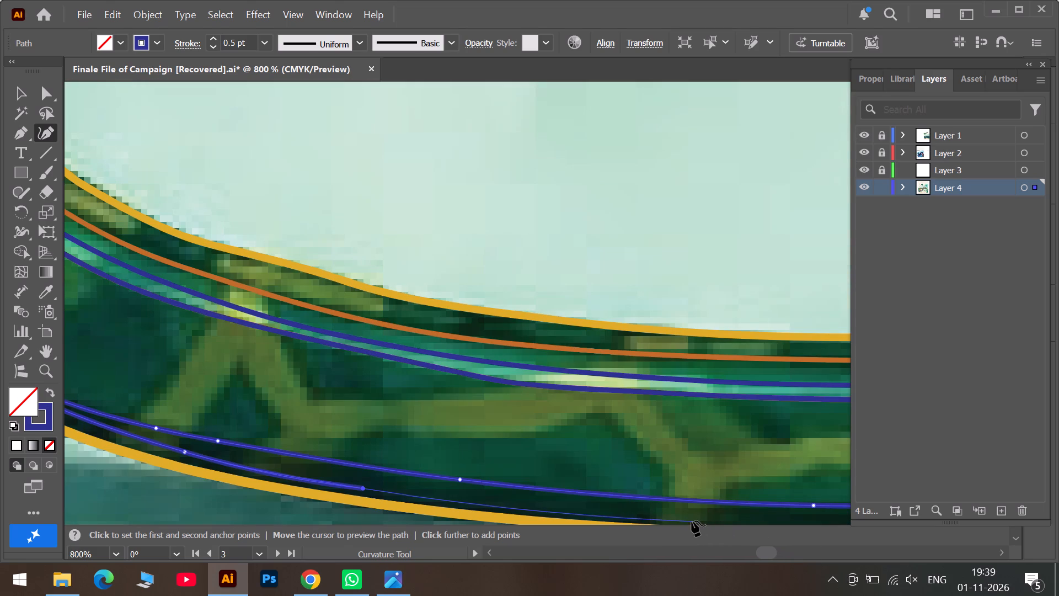
{"action": "left_click", "coordinate": [692, 521]}
Run the returning edge along the bottom of the curve with four anchors inside the yellow outline, past the diagonal vein to the rising side.
{"action": "left_click", "coordinate": [787, 554]}
{"action": "scroll", "coordinate": [651, 497], "scroll_direction": "down", "scroll_amount": 2}
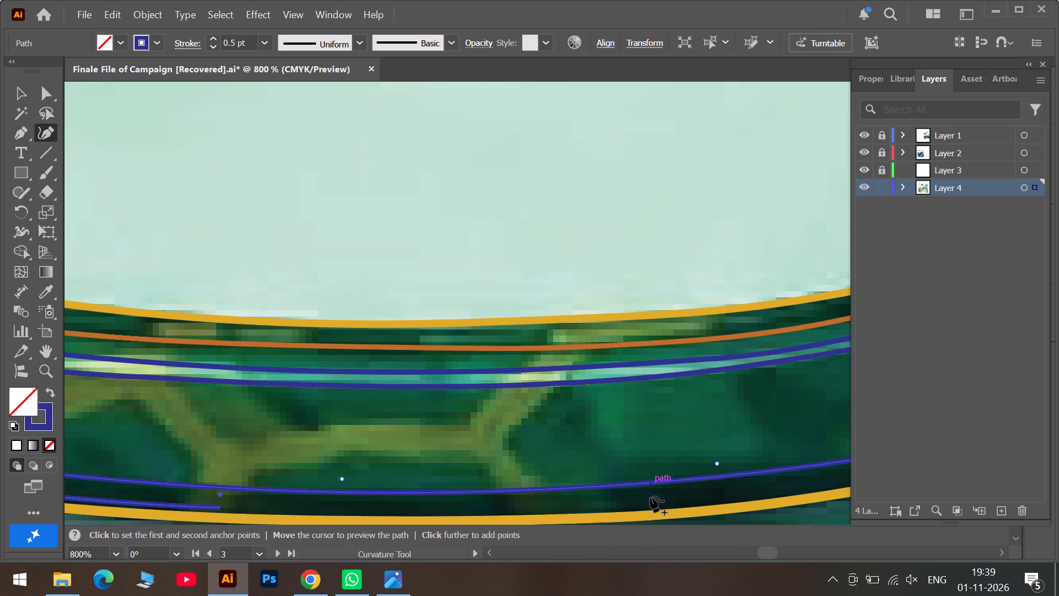
{"action": "scroll", "coordinate": [650, 497], "scroll_direction": "down", "scroll_amount": 1}
{"action": "left_click", "coordinate": [629, 479]}
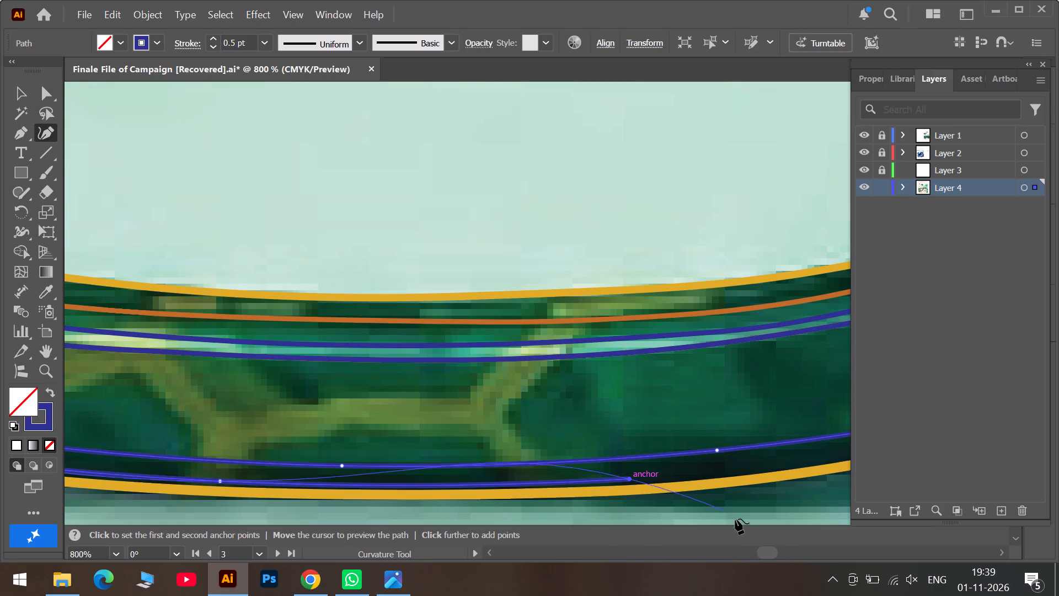
{"action": "left_click", "coordinate": [823, 455]}
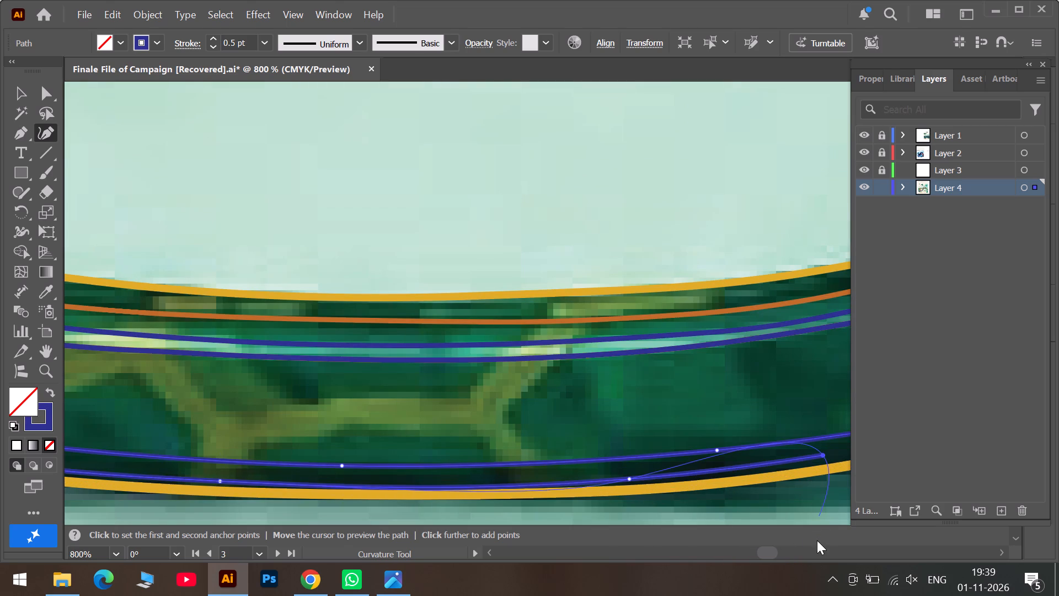
{"action": "left_click", "coordinate": [817, 555]}
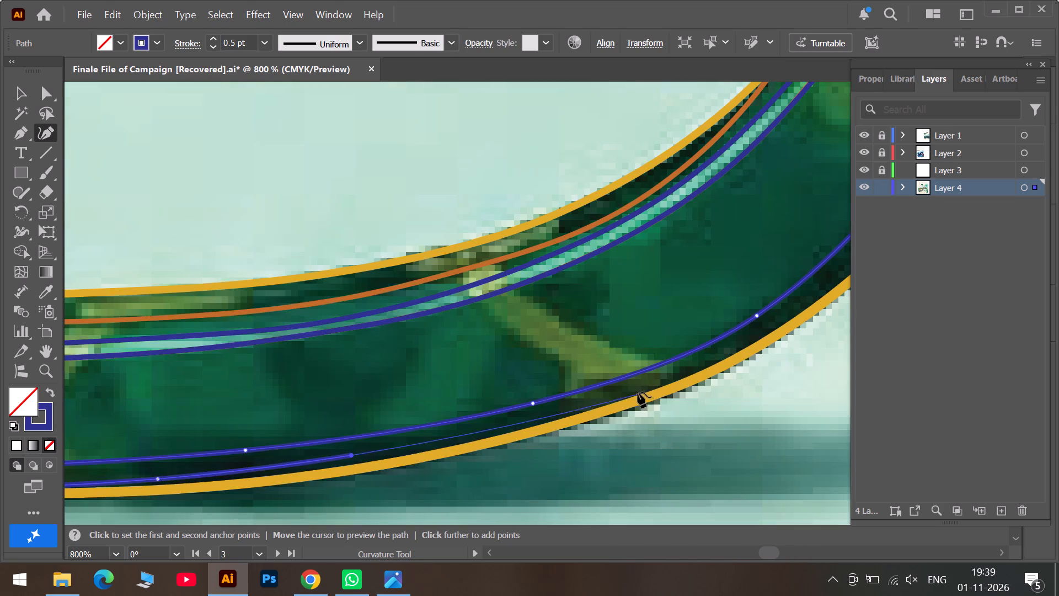
{"action": "left_click", "coordinate": [635, 391]}
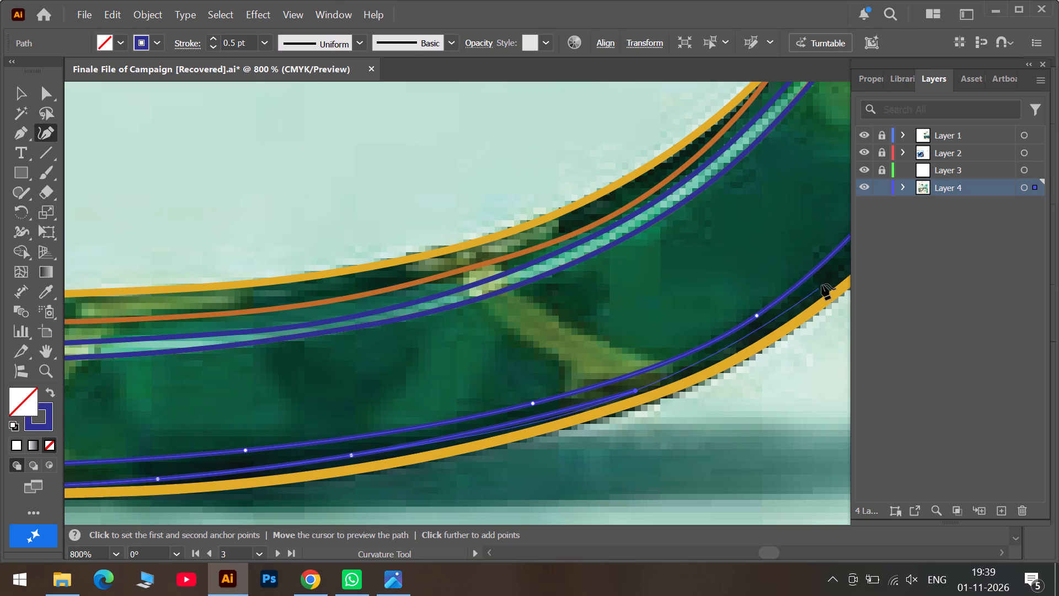
{"action": "left_click", "coordinate": [822, 284]}
Extend the returning edge up the rising side with two anchors past the branching vein, nudging the nearby anchor on the earlier blue line.
{"action": "left_click", "coordinate": [796, 559]}
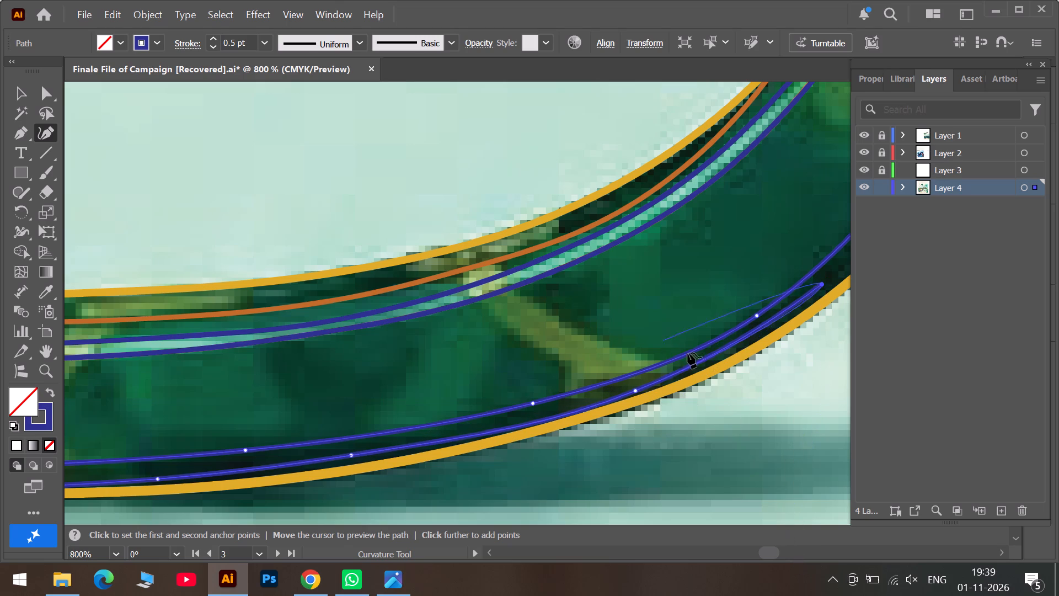
{"action": "left_click", "coordinate": [806, 551]}
{"action": "scroll", "coordinate": [468, 219], "scroll_direction": "up", "scroll_amount": 6}
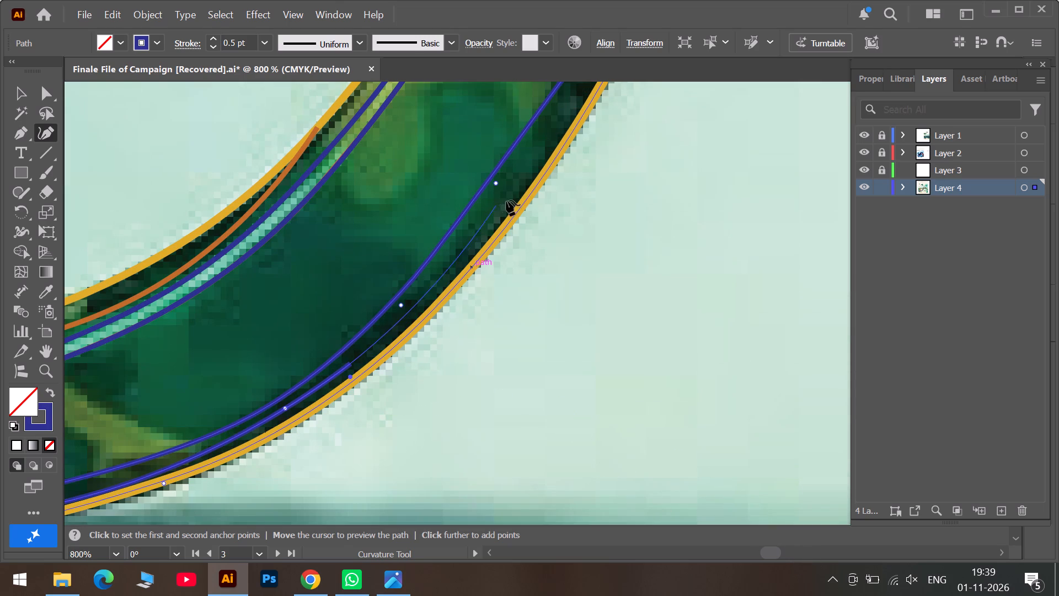
{"action": "left_click", "coordinate": [518, 187]}
{"action": "scroll", "coordinate": [548, 170], "scroll_direction": "up", "scroll_amount": 6}
{"action": "scroll", "coordinate": [608, 172], "scroll_direction": "up", "scroll_amount": 4}
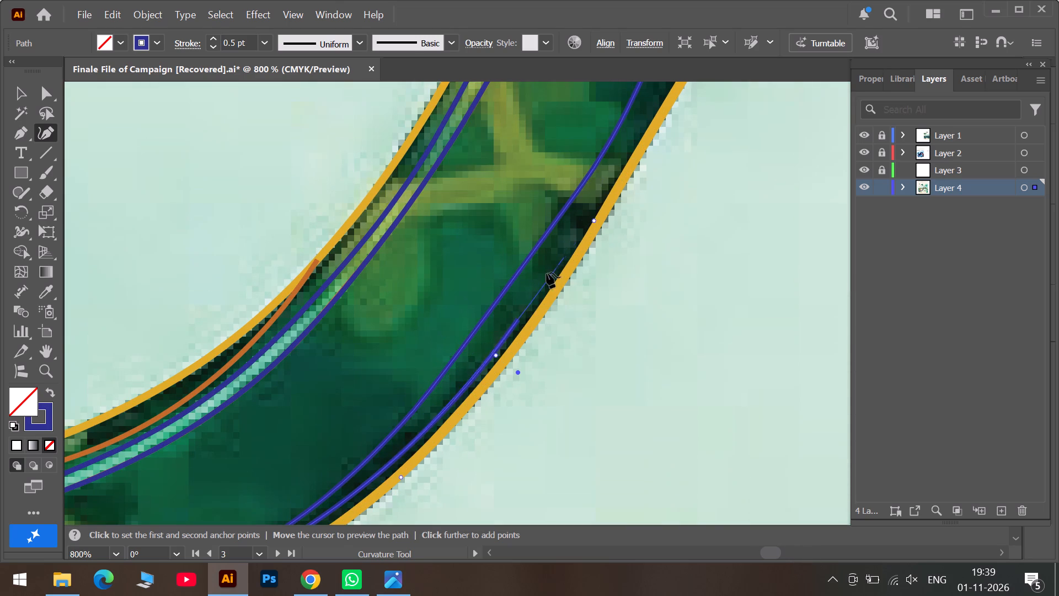
{"action": "left_click_drag", "start_coordinate": [496, 302], "coordinate": [498, 308]}
{"action": "scroll", "coordinate": [582, 238], "scroll_direction": "up", "scroll_amount": 7}
{"action": "left_click", "coordinate": [673, 162]}
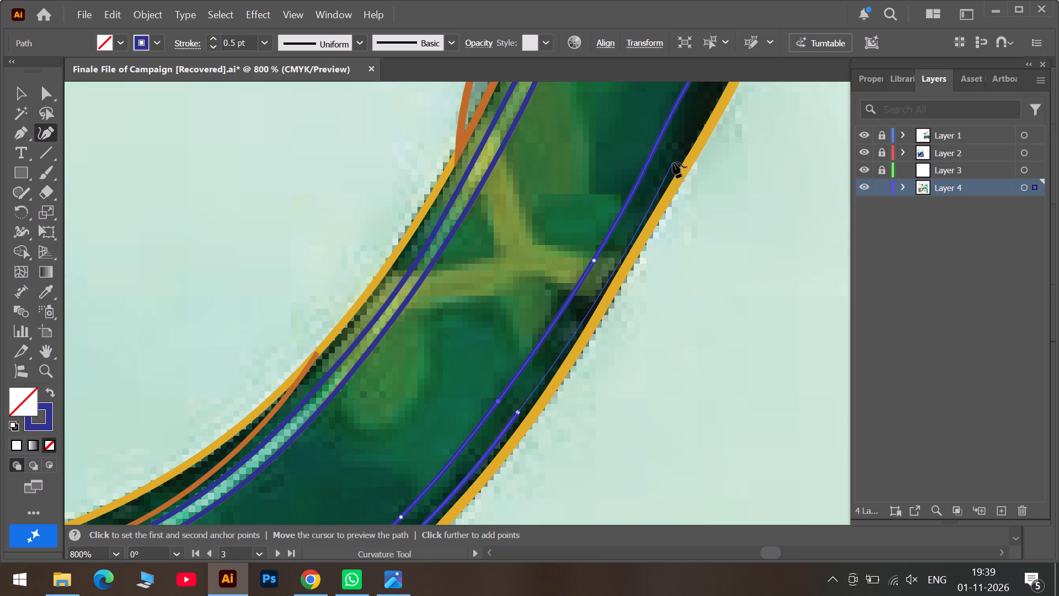
Continue the returning edge upward with two anchors between the earlier blue line and the yellow outline, past the next vein junction.
{"action": "left_click", "coordinate": [810, 551]}
{"action": "scroll", "coordinate": [347, 219], "scroll_direction": "up", "scroll_amount": 7}
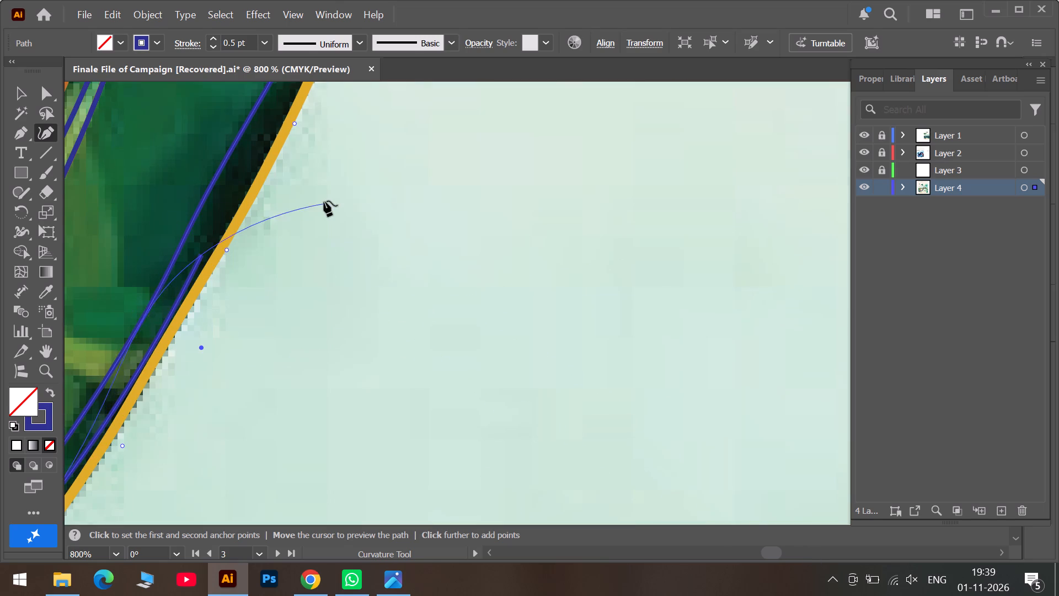
{"action": "scroll", "coordinate": [322, 196], "scroll_direction": "up", "scroll_amount": 14}
{"action": "left_click", "coordinate": [342, 148]}
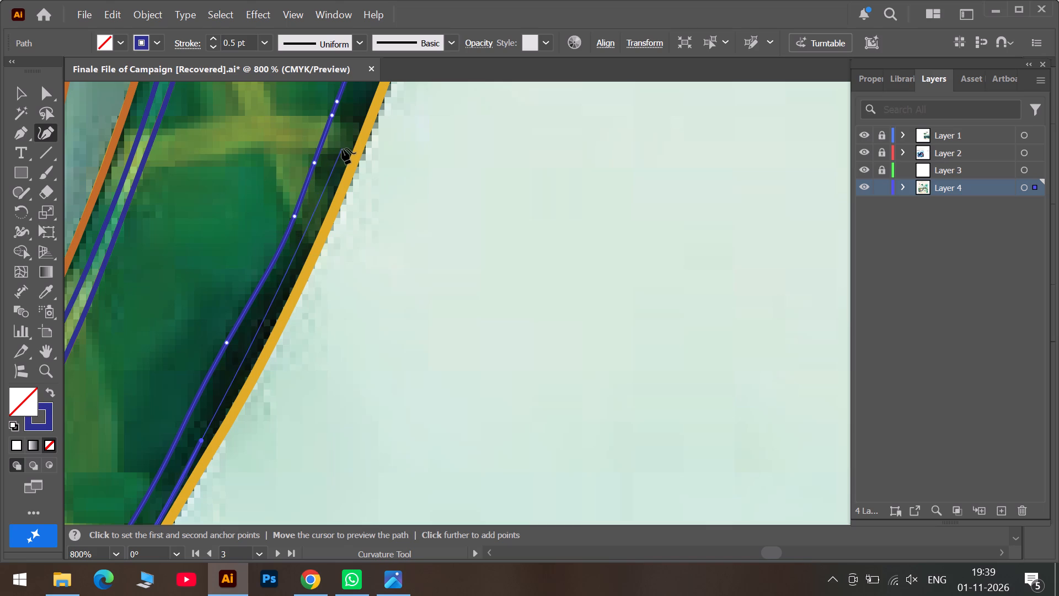
{"action": "scroll", "coordinate": [342, 148], "scroll_direction": "up", "scroll_amount": 12}
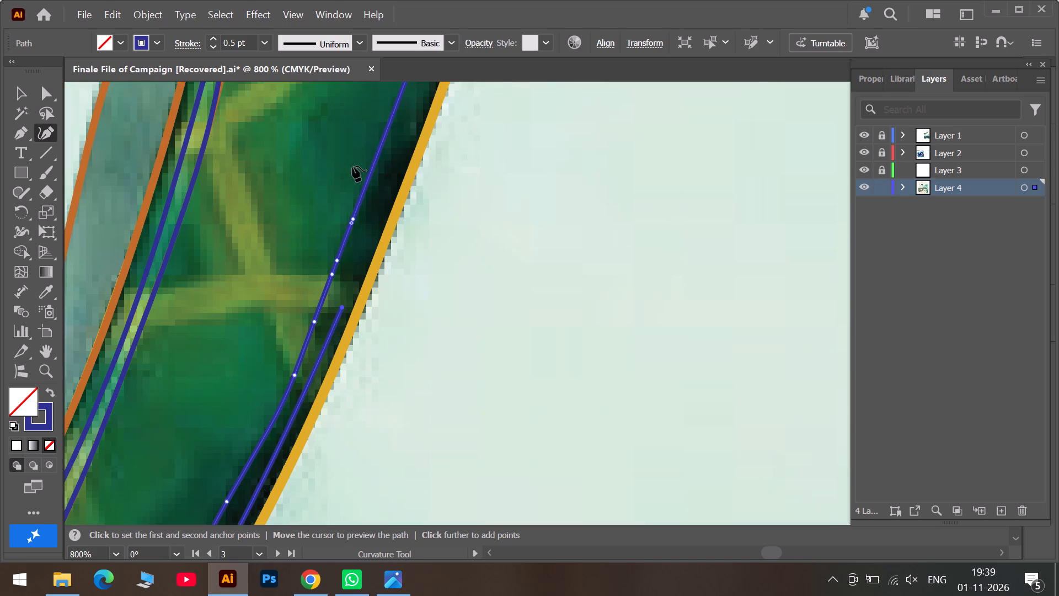
{"action": "scroll", "coordinate": [353, 167], "scroll_direction": "up", "scroll_amount": 6}
{"action": "left_click", "coordinate": [435, 150]}
Bring the returning edge onto the shoulder of the pale arch with three anchors inside the yellow outline, and stop drawing there.
{"action": "scroll", "coordinate": [435, 150], "scroll_direction": "up", "scroll_amount": 7}
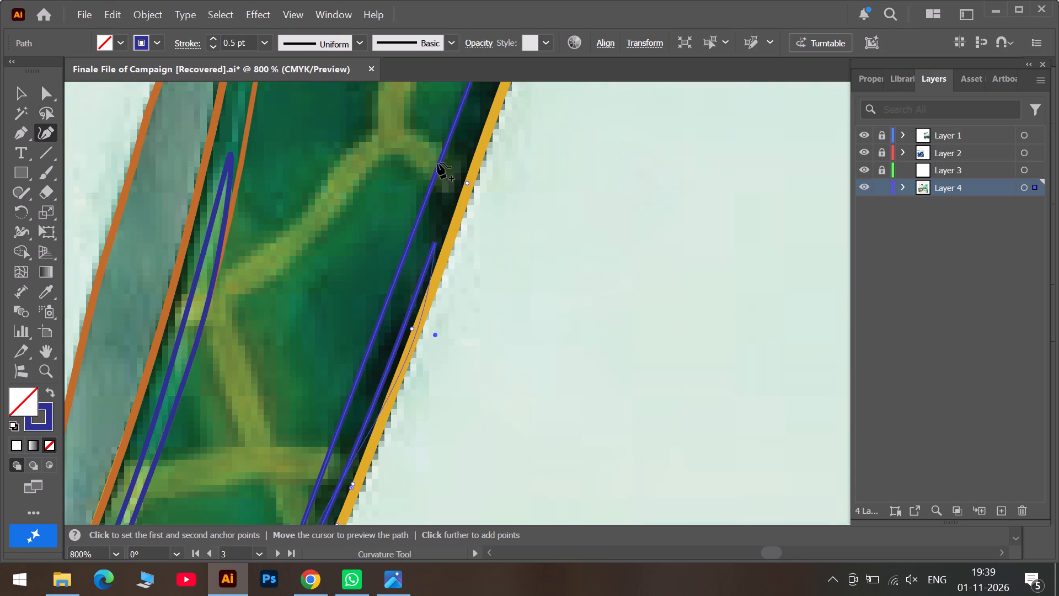
{"action": "scroll", "coordinate": [440, 165], "scroll_direction": "up", "scroll_amount": 6}
{"action": "scroll", "coordinate": [486, 157], "scroll_direction": "up", "scroll_amount": 7}
{"action": "left_click", "coordinate": [529, 136]}
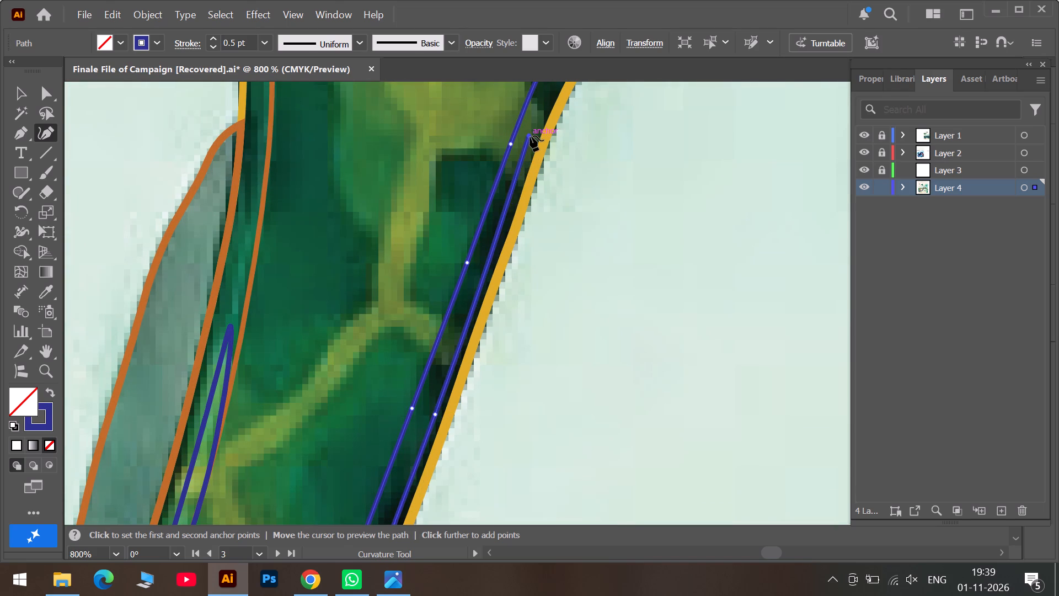
{"action": "scroll", "coordinate": [531, 136], "scroll_direction": "up", "scroll_amount": 13}
{"action": "left_click", "coordinate": [613, 181]}
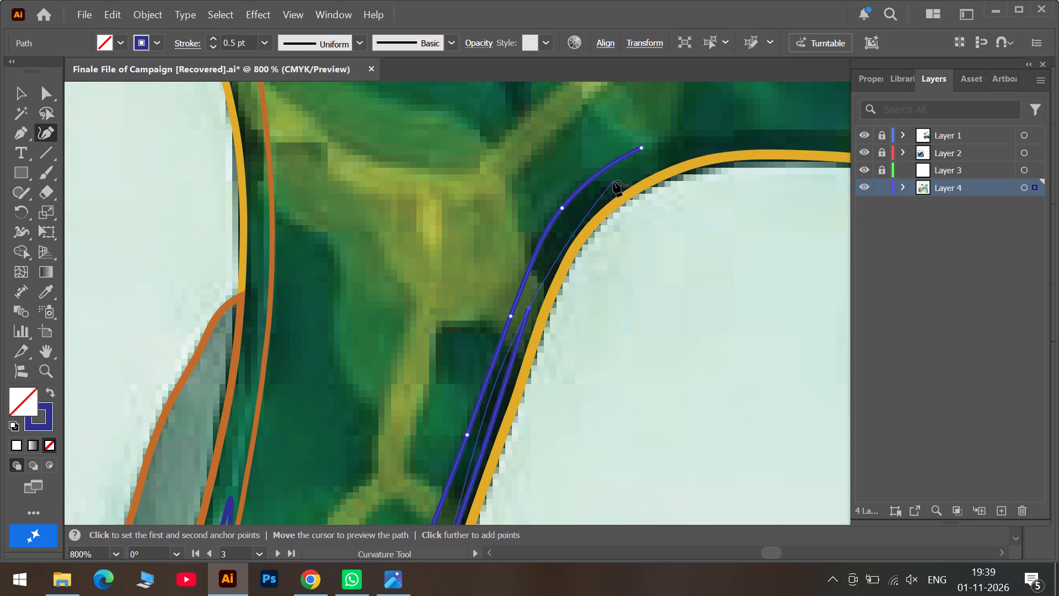
{"action": "left_click", "coordinate": [812, 552]}
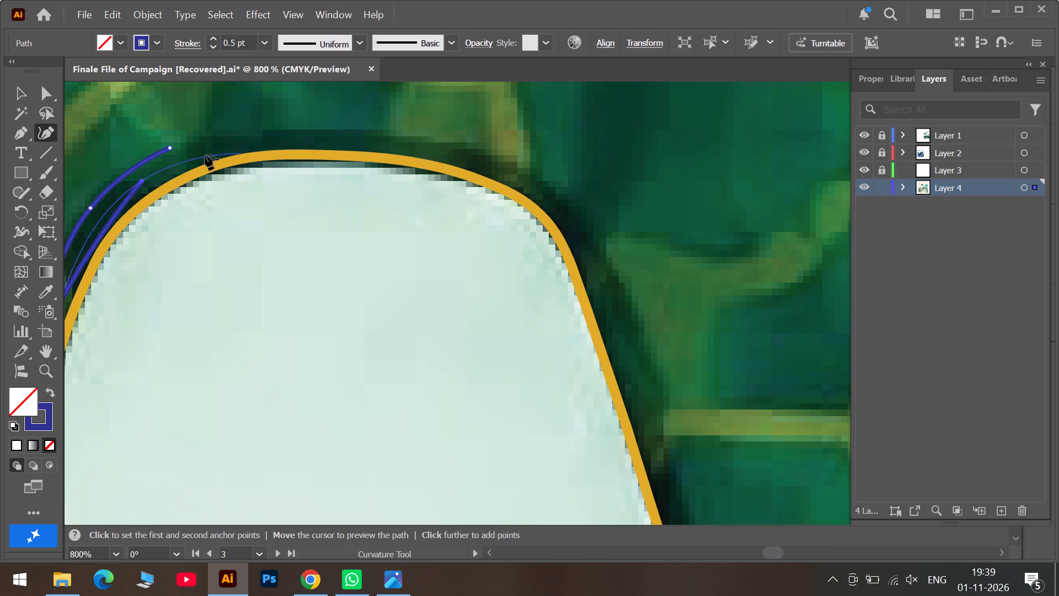
{"action": "left_click", "coordinate": [190, 161]}
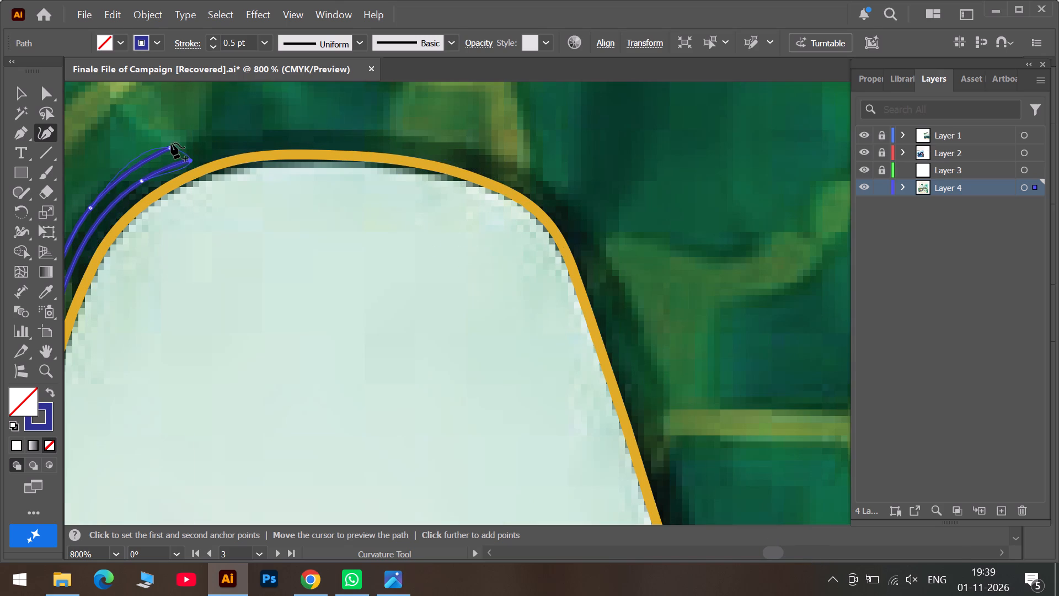
{"action": "key", "text": "Escape"}
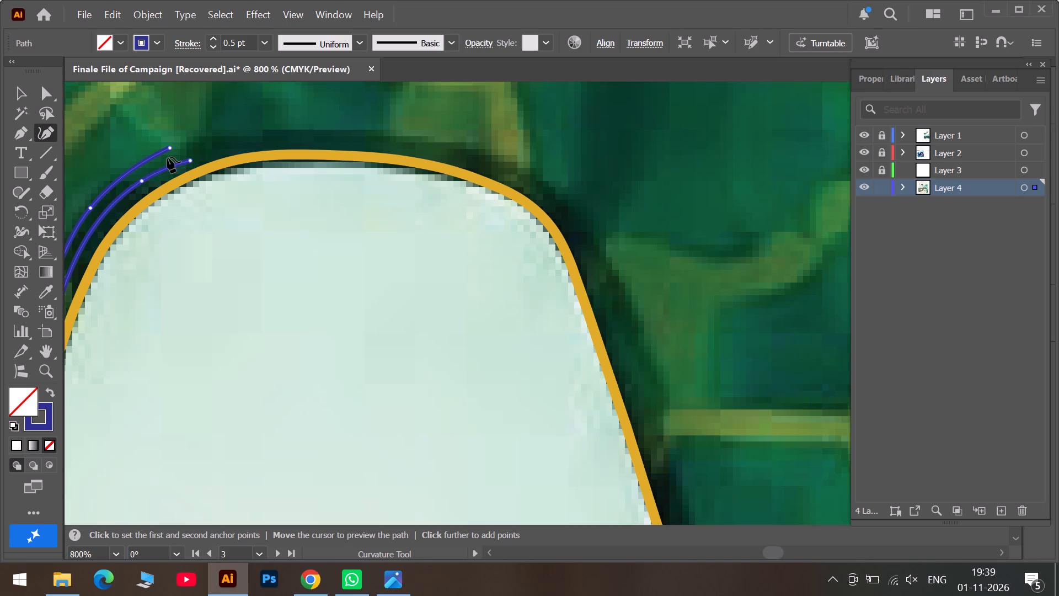
Resume the earlier blue line from its open end, adding two anchors over the pale arch's top and shifting the crest anchor slightly outward.
{"action": "left_click", "coordinate": [170, 147]}
{"action": "left_click", "coordinate": [279, 133]}
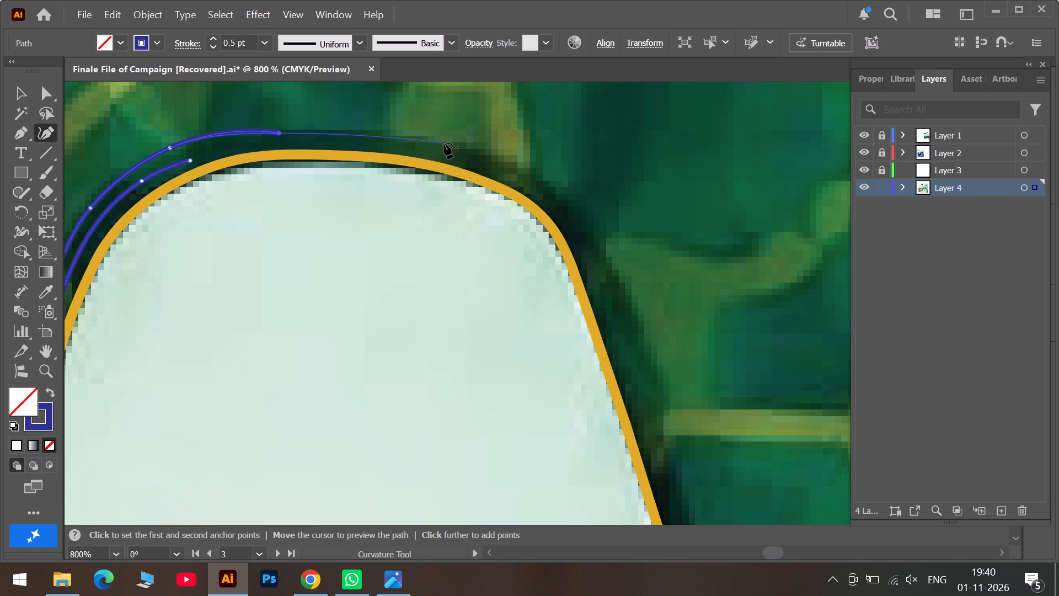
{"action": "left_click", "coordinate": [444, 143]}
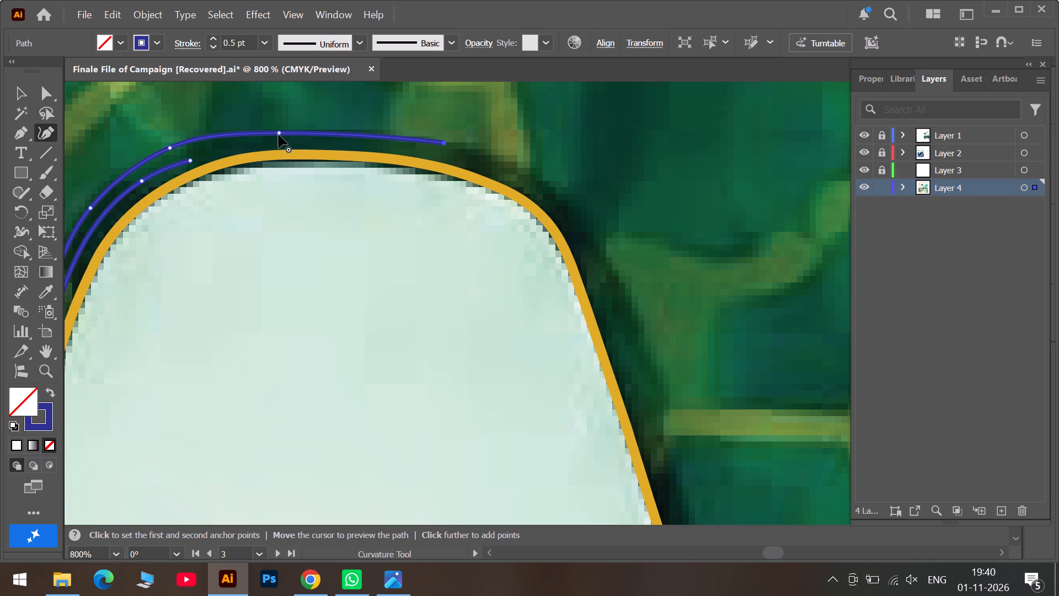
{"action": "left_click_drag", "start_coordinate": [279, 135], "coordinate": [292, 129]}
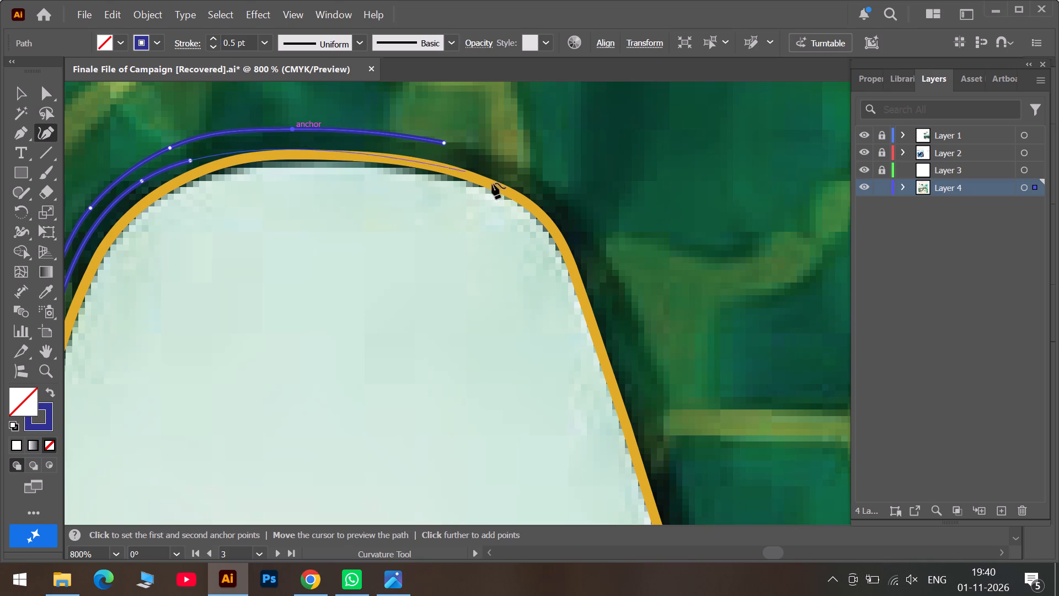
{"action": "key", "text": "Escape"}
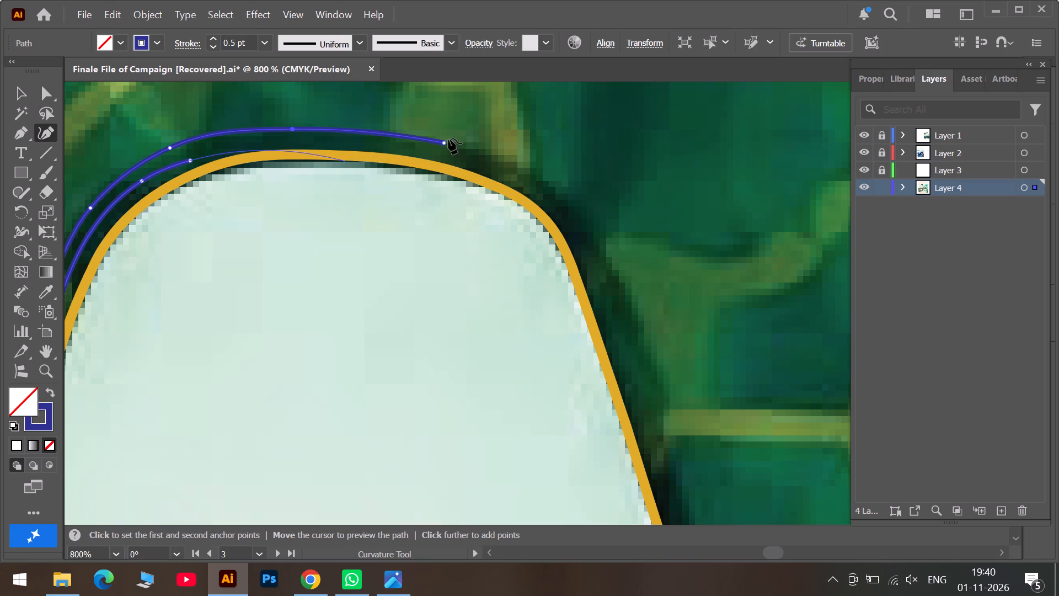
Extend the outer blue line from its end around the arch's far shoulder with three anchors along the dark shadow's edge.
{"action": "left_click", "coordinate": [444, 143]}
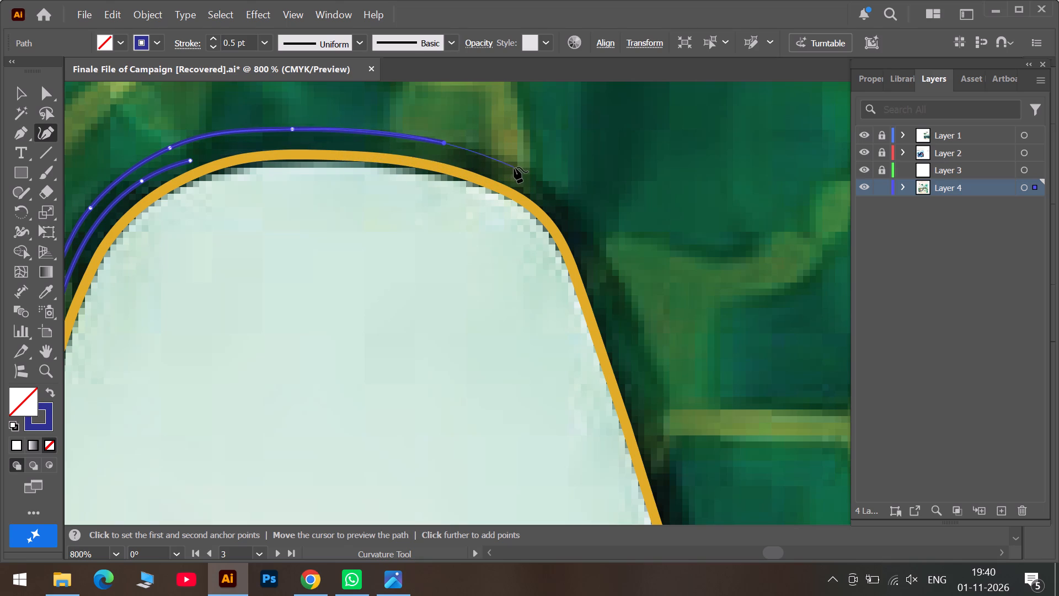
{"action": "left_click", "coordinate": [521, 170]}
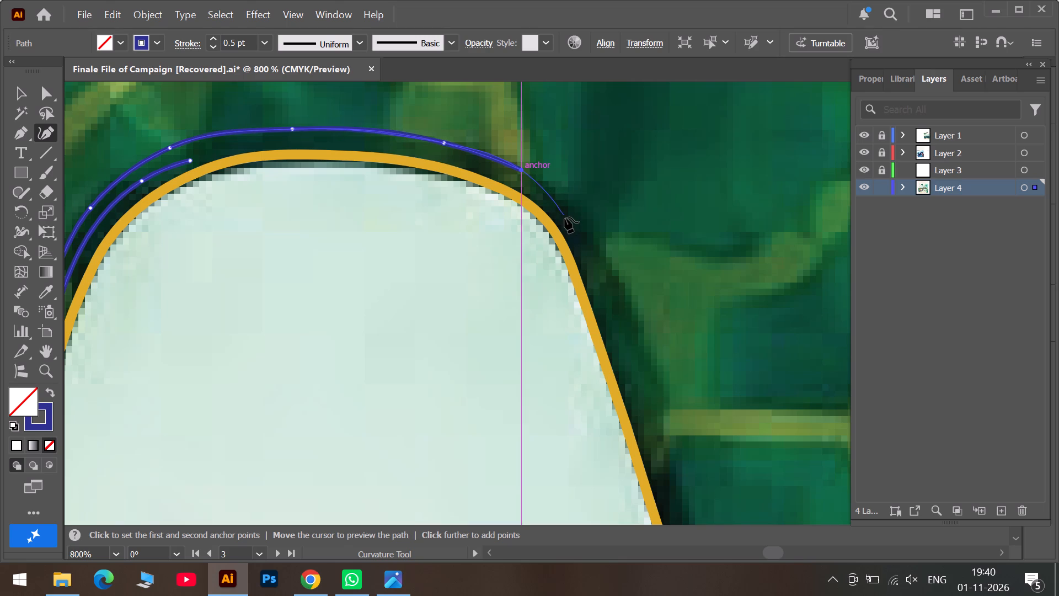
{"action": "left_click", "coordinate": [590, 231]}
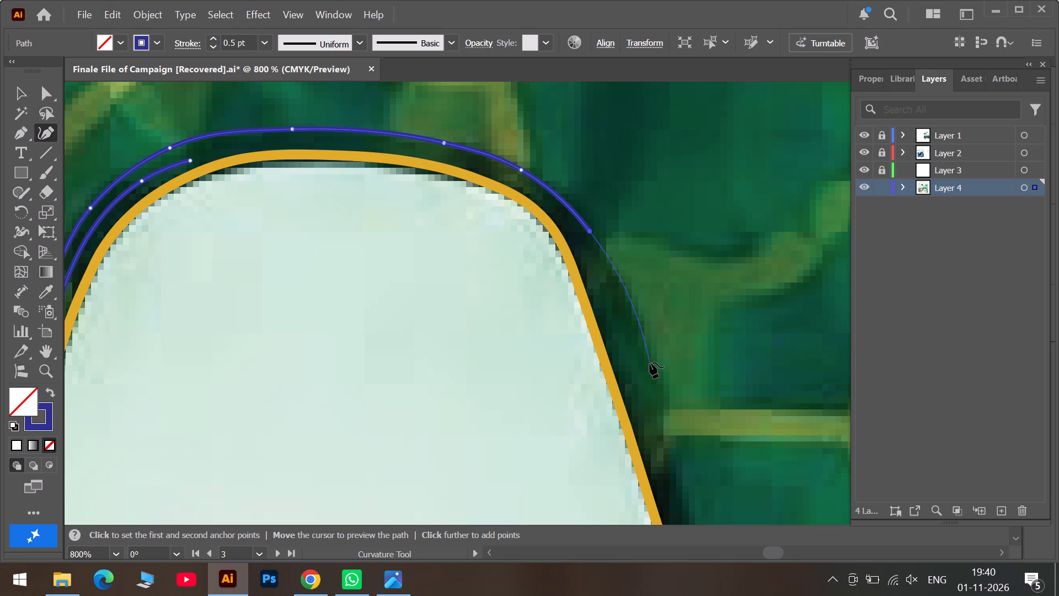
{"action": "left_click", "coordinate": [650, 363]}
Add an anchor near the line's end, shift the end anchor outward, and extend it with two anchors past the horizontal vein.
{"action": "scroll", "coordinate": [650, 363], "scroll_direction": "down", "scroll_amount": 4}
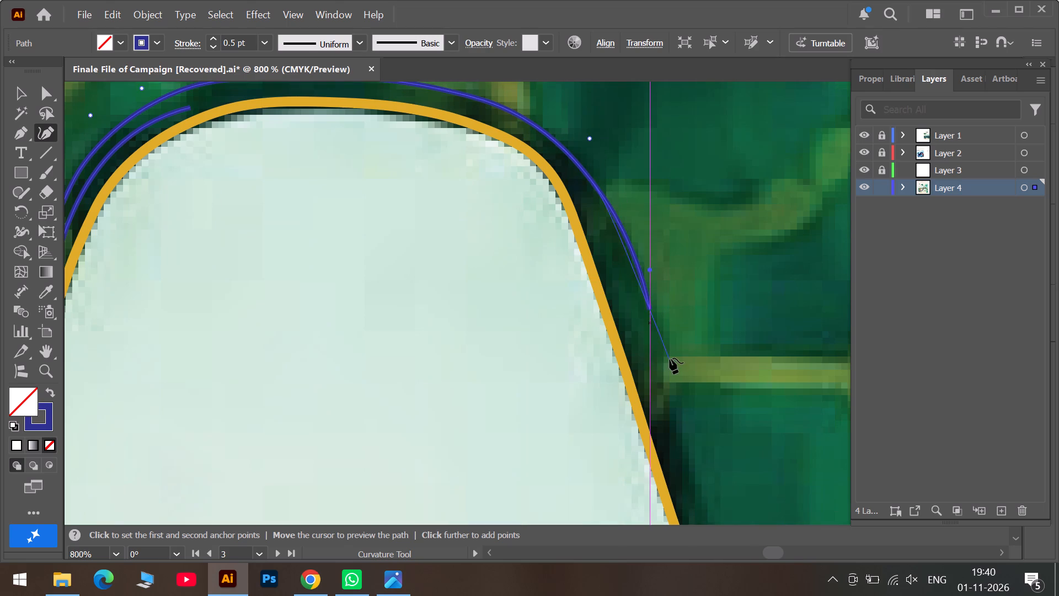
{"action": "left_click", "coordinate": [645, 286]}
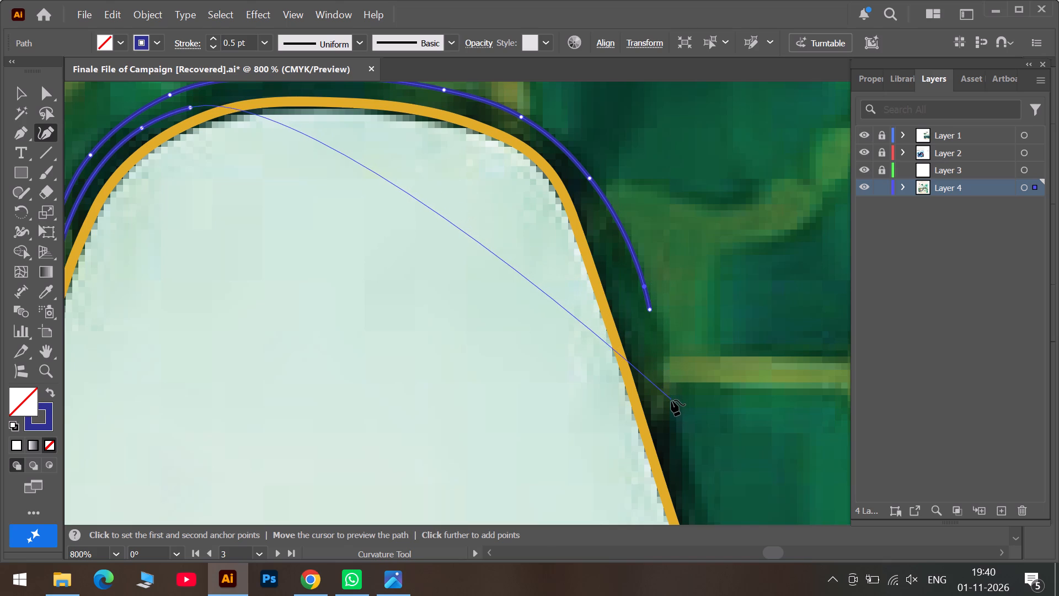
{"action": "key", "text": "Escape"}
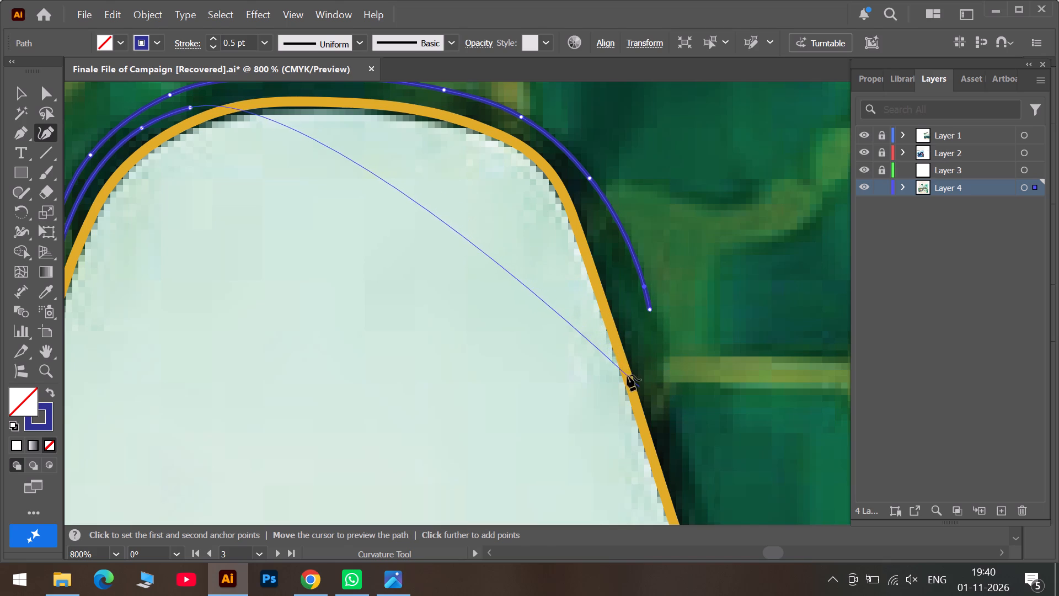
{"action": "left_click", "coordinate": [649, 311]}
{"action": "left_click_drag", "start_coordinate": [649, 311], "coordinate": [656, 314]}
{"action": "left_click", "coordinate": [662, 355]}
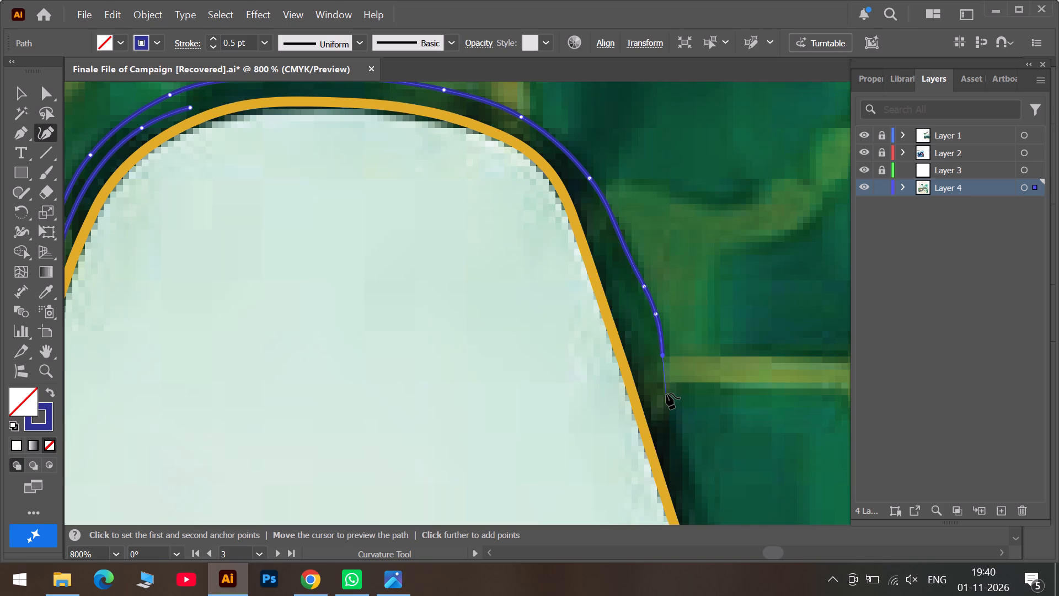
{"action": "left_click", "coordinate": [666, 388]}
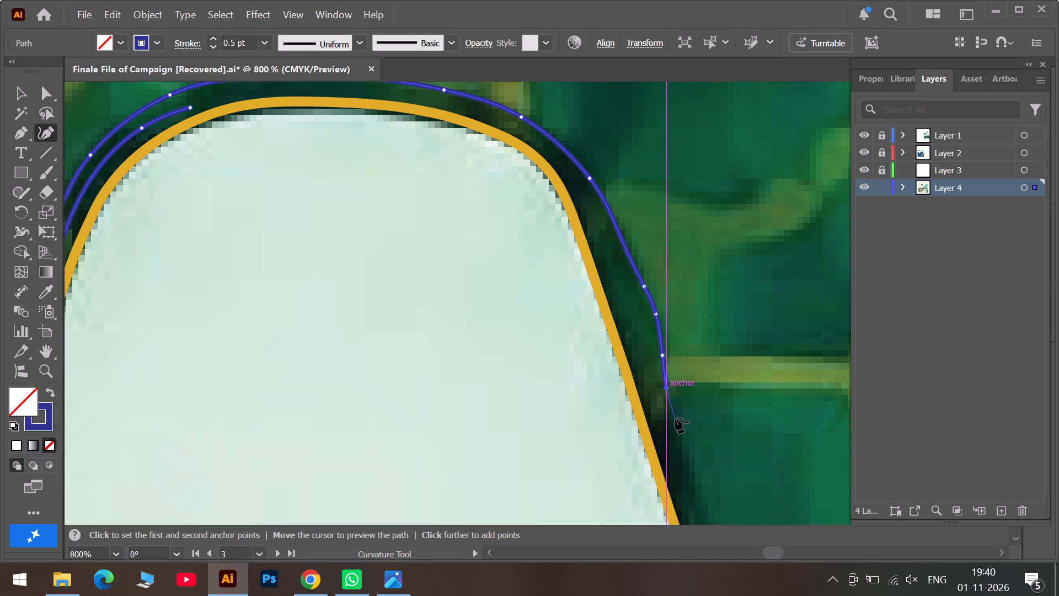
Extend the blue line one anchor below the horizontal vein, and add an anchor on the arch's shoulder shifted slightly up along the curve.
{"action": "left_click", "coordinate": [675, 418]}
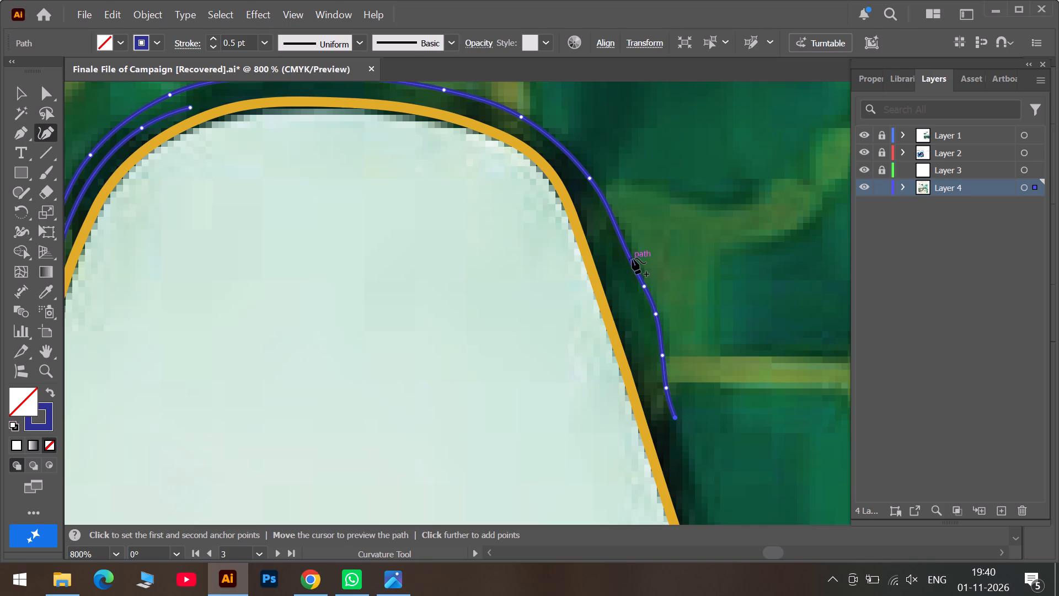
{"action": "left_click_drag", "start_coordinate": [630, 259], "coordinate": [630, 249]}
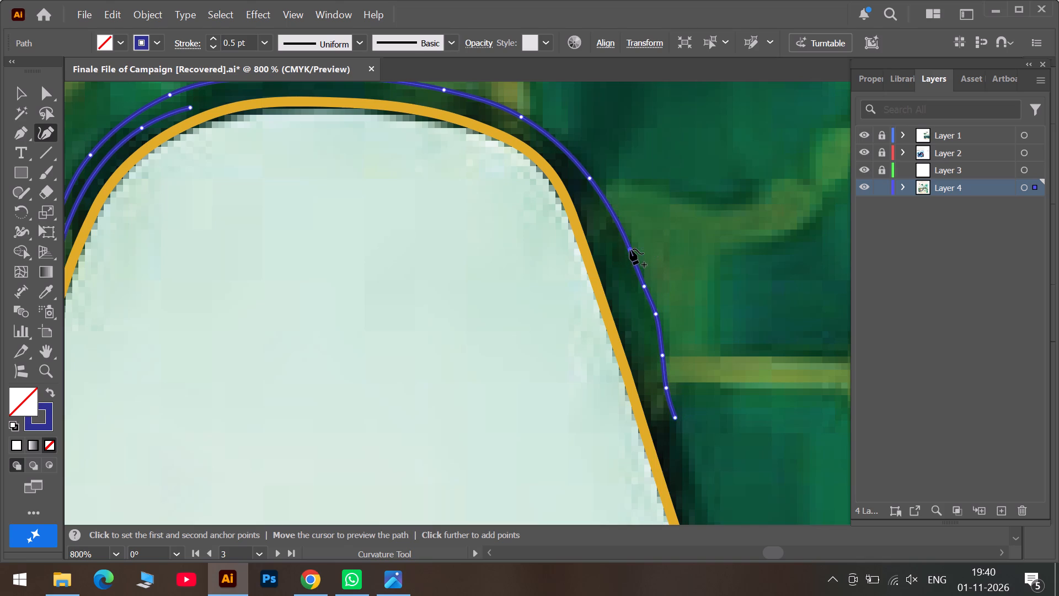
{"action": "left_click_drag", "start_coordinate": [630, 249], "coordinate": [630, 246]}
Resume the blue line from its end and extend it with three anchors down the dark shadow beside the yellow outline.
{"action": "scroll", "coordinate": [672, 397], "scroll_direction": "down", "scroll_amount": 8}
{"action": "key", "text": "Escape"}
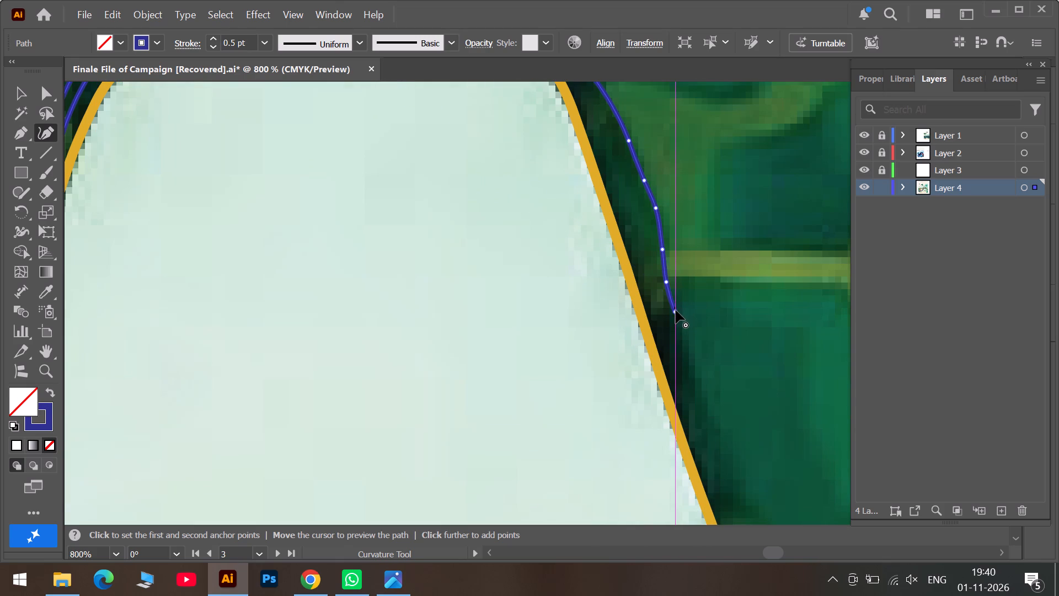
{"action": "left_click", "coordinate": [676, 312]}
{"action": "left_click", "coordinate": [704, 393]}
{"action": "scroll", "coordinate": [704, 393], "scroll_direction": "down", "scroll_amount": 7}
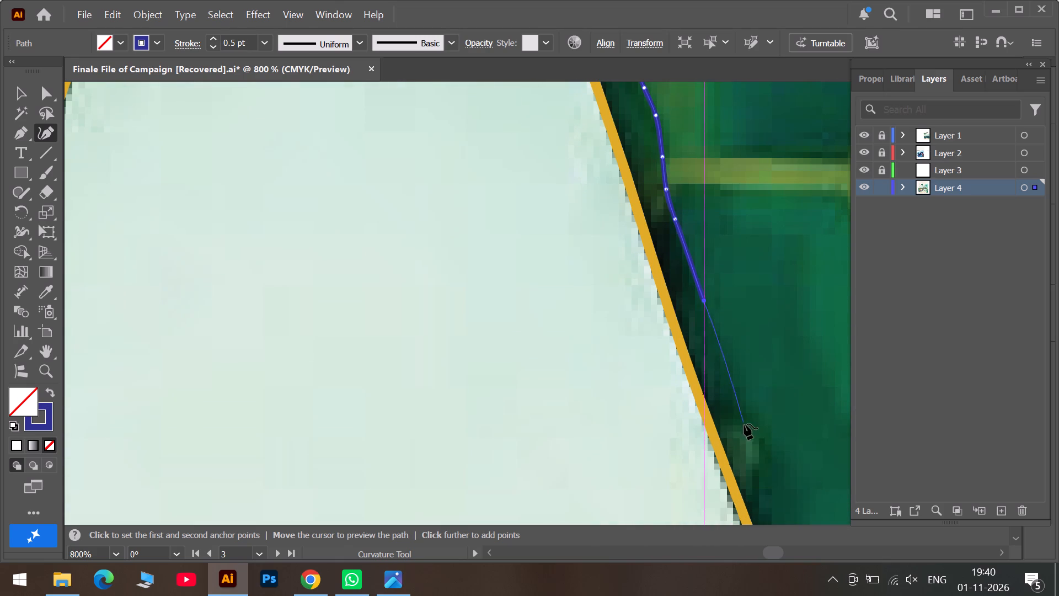
{"action": "left_click", "coordinate": [753, 435]}
{"action": "scroll", "coordinate": [772, 469], "scroll_direction": "down", "scroll_amount": 7}
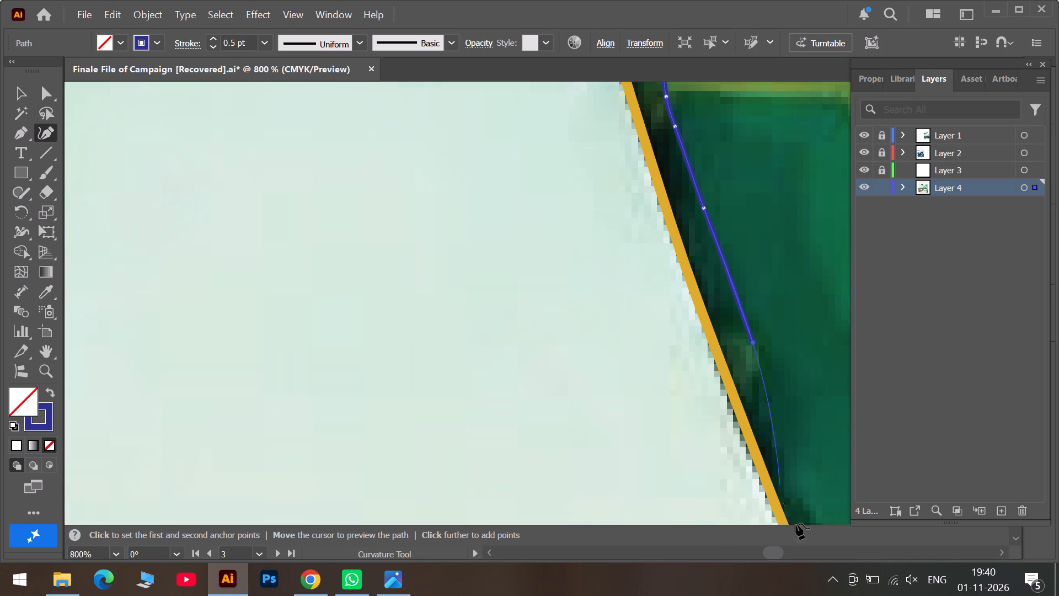
{"action": "left_click", "coordinate": [795, 552]}
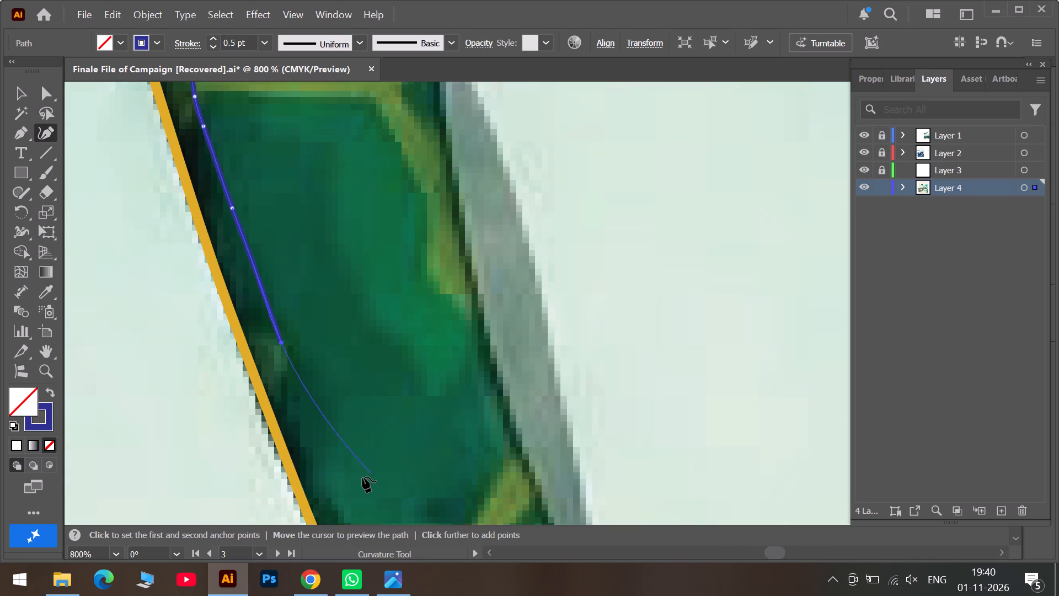
{"action": "left_click", "coordinate": [325, 493]}
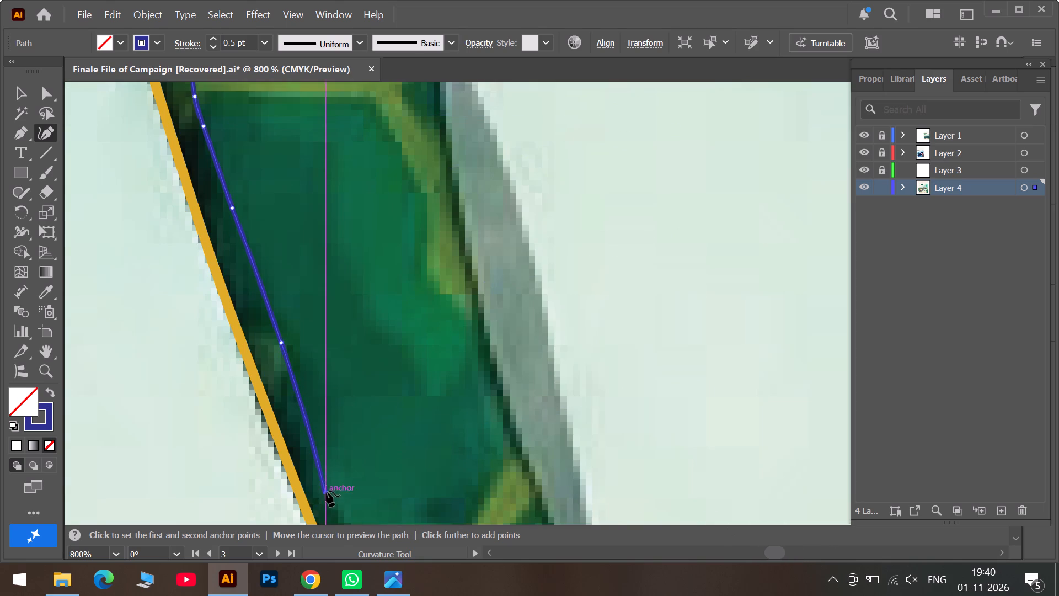
Extend the line with one anchor toward the branching vein, and add another anchor on the curve just before it.
{"action": "scroll", "coordinate": [327, 480], "scroll_direction": "down", "scroll_amount": 14}
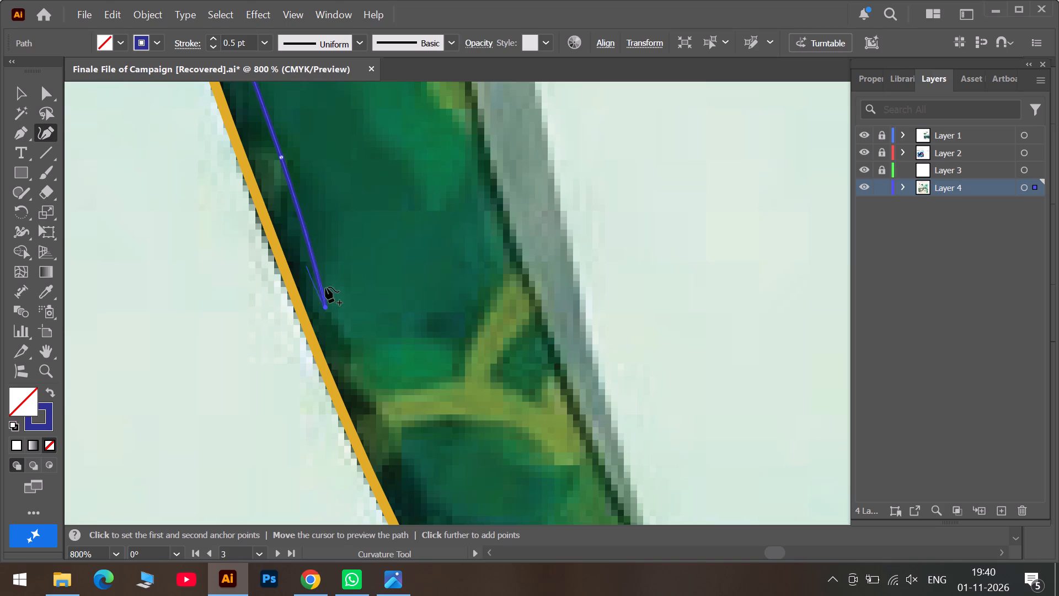
{"action": "left_click", "coordinate": [349, 351]}
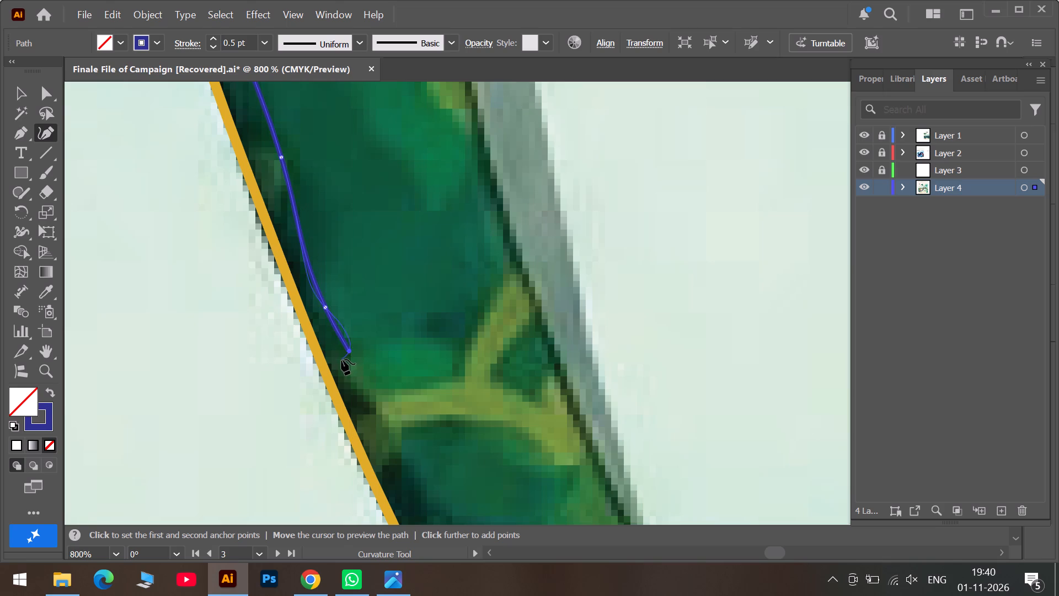
{"action": "left_click", "coordinate": [341, 338]}
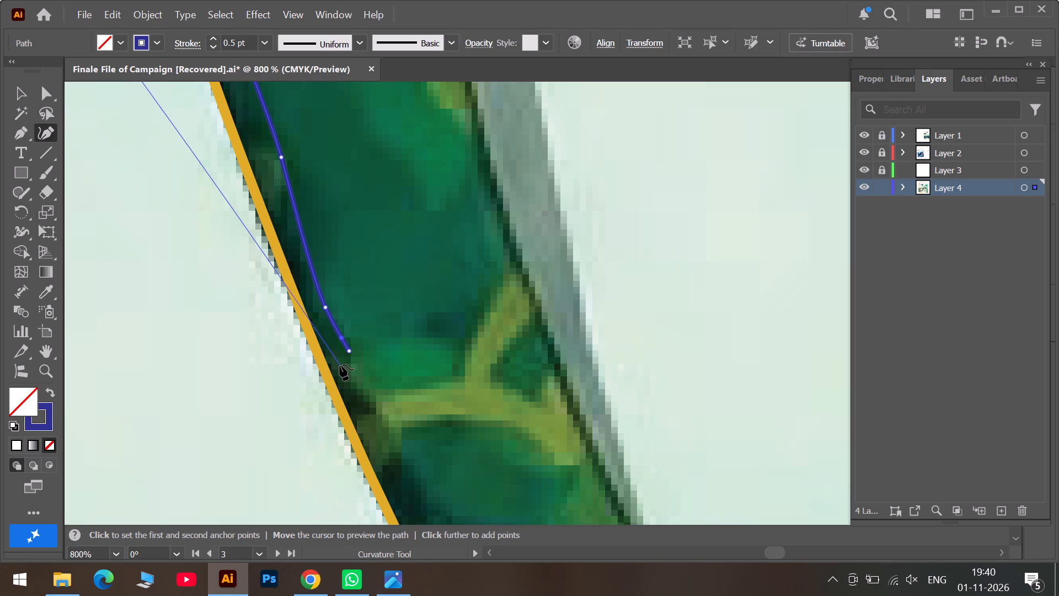
Resume from the line's end, hook it in toward the yellow outline, and carry it across the branching vein with three anchors.
{"action": "key", "text": "Escape"}
{"action": "left_click", "coordinate": [350, 354]}
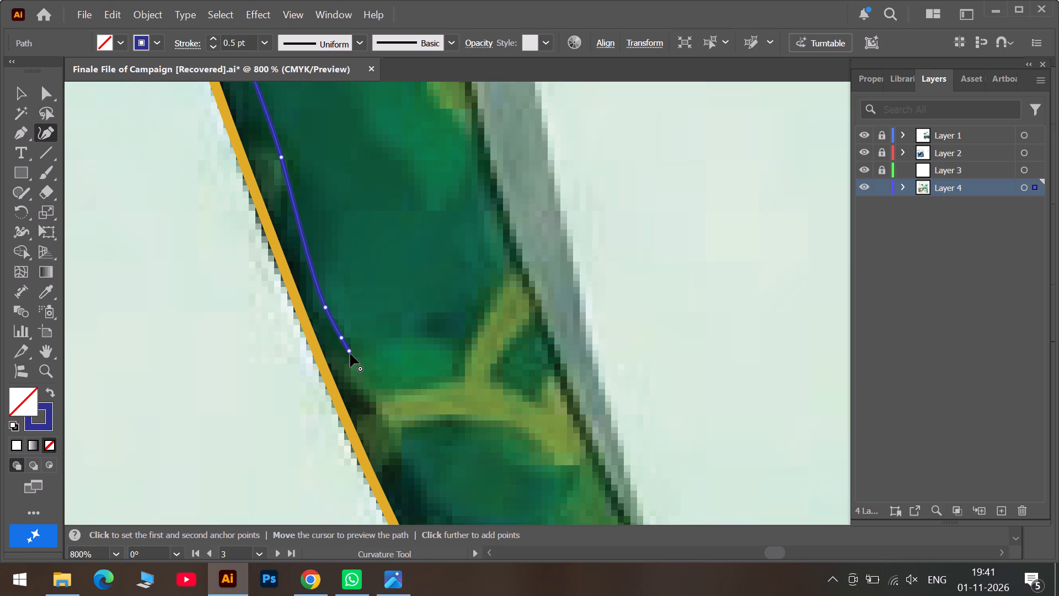
{"action": "left_click", "coordinate": [339, 366]}
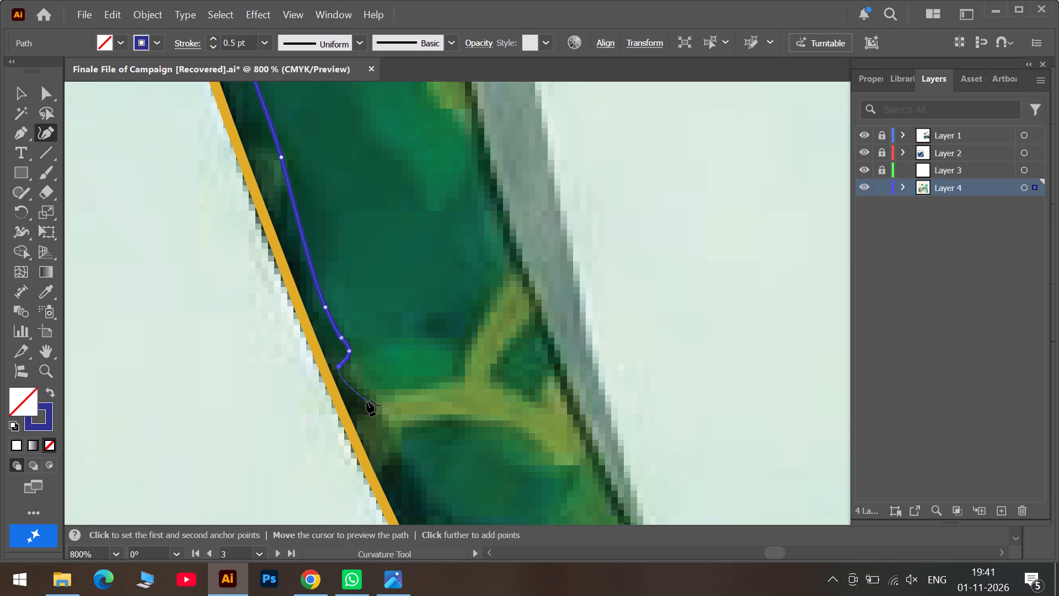
{"action": "left_click", "coordinate": [370, 400]}
{"action": "scroll", "coordinate": [370, 400], "scroll_direction": "down", "scroll_amount": 4}
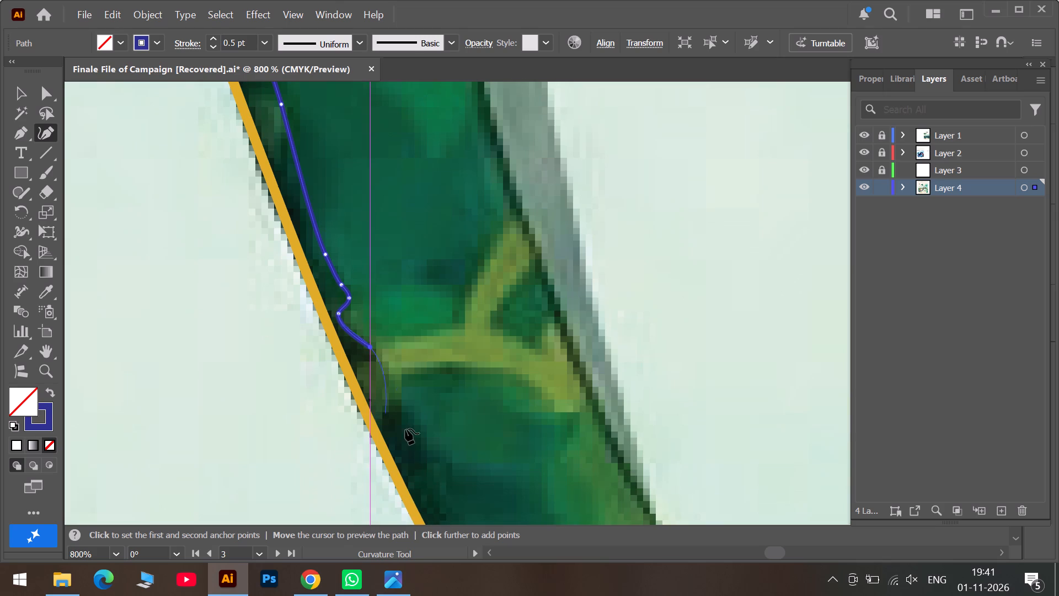
{"action": "left_click", "coordinate": [400, 393]}
Extend the line with two anchors along the shadow below the branching vein, and shift the first one further down to smooth the curve.
{"action": "scroll", "coordinate": [400, 393], "scroll_direction": "down", "scroll_amount": 7}
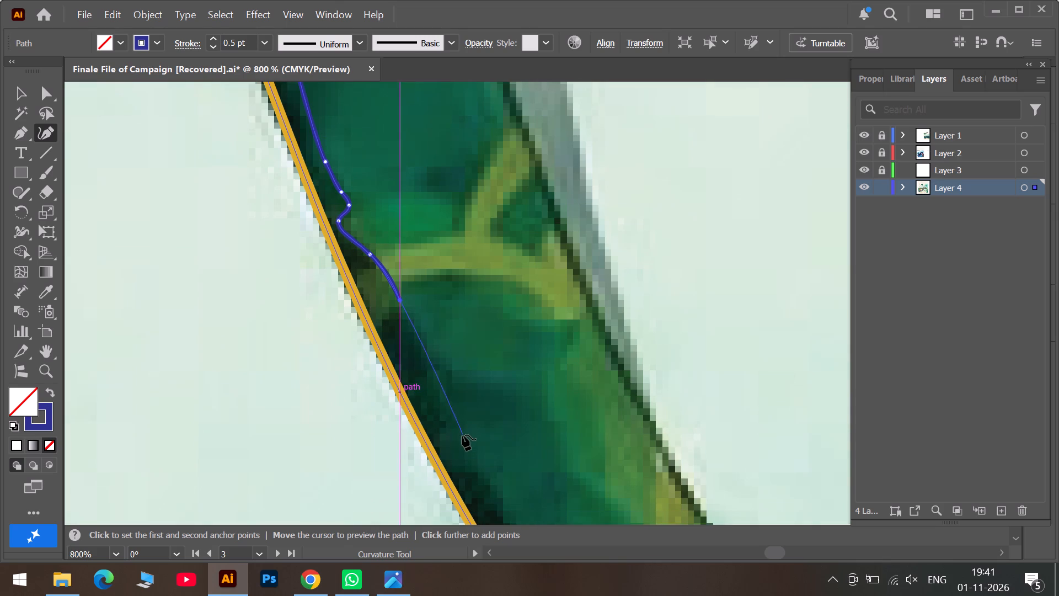
{"action": "left_click", "coordinate": [437, 368]}
{"action": "scroll", "coordinate": [448, 398], "scroll_direction": "down", "scroll_amount": 7}
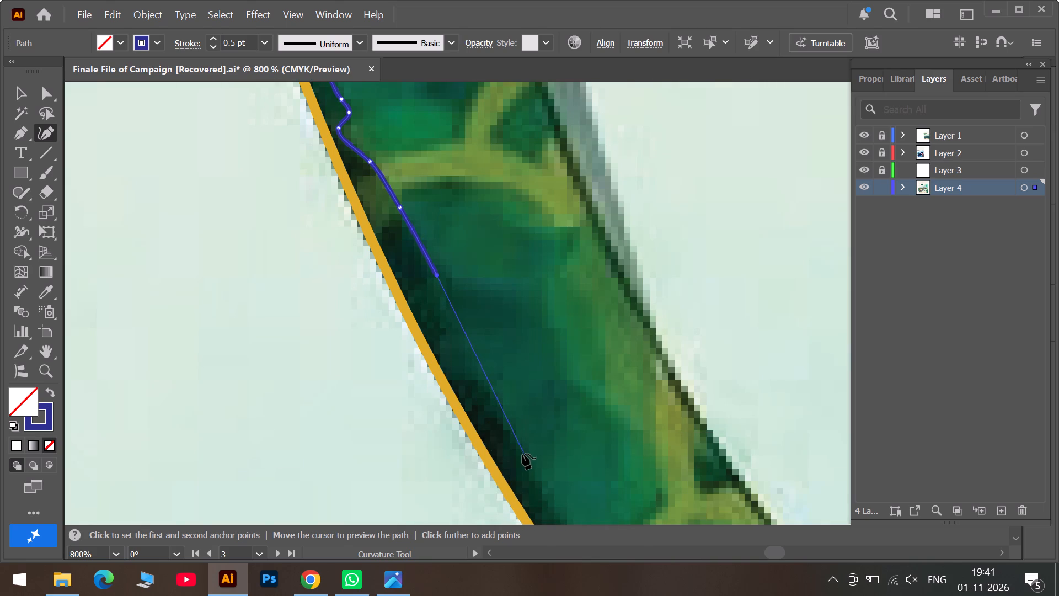
{"action": "left_click", "coordinate": [521, 455]}
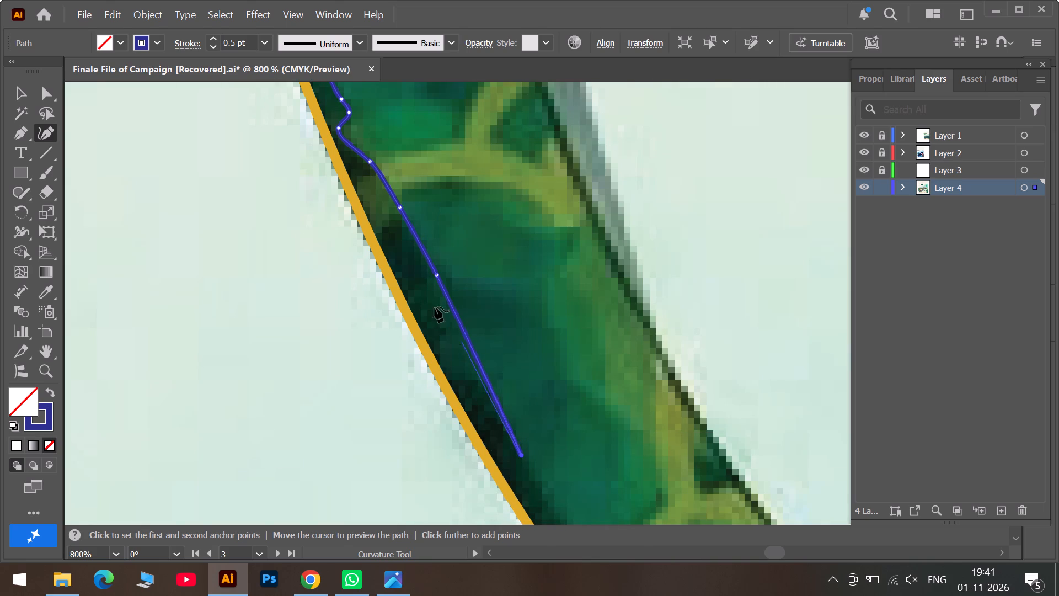
{"action": "left_click_drag", "start_coordinate": [437, 277], "coordinate": [437, 290]}
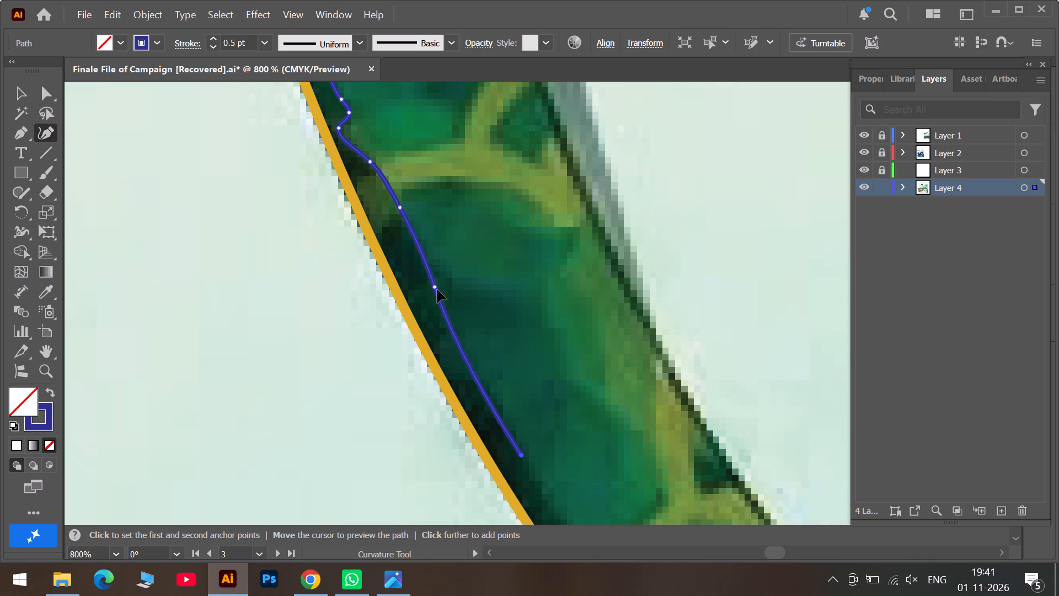
{"action": "left_click_drag", "start_coordinate": [437, 290], "coordinate": [444, 295]}
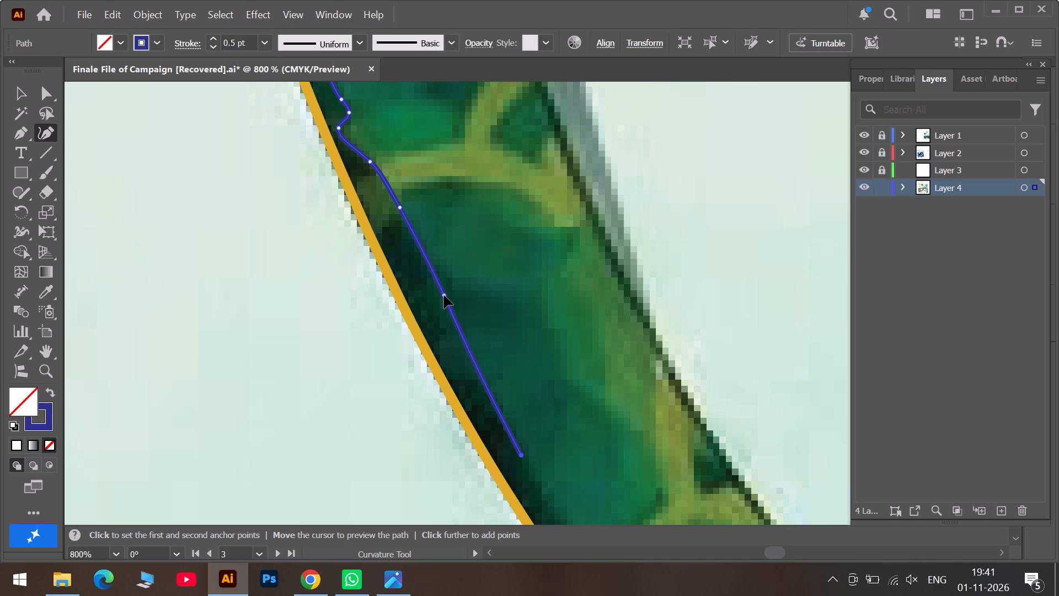
{"action": "left_click_drag", "start_coordinate": [444, 295], "coordinate": [445, 296]}
Resume from the line's end, place an anchor at the lower vein junction, nudge it outward, and add one more anchor past the vein.
{"action": "scroll", "coordinate": [495, 374], "scroll_direction": "down", "scroll_amount": 7}
{"action": "key", "text": "Escape"}
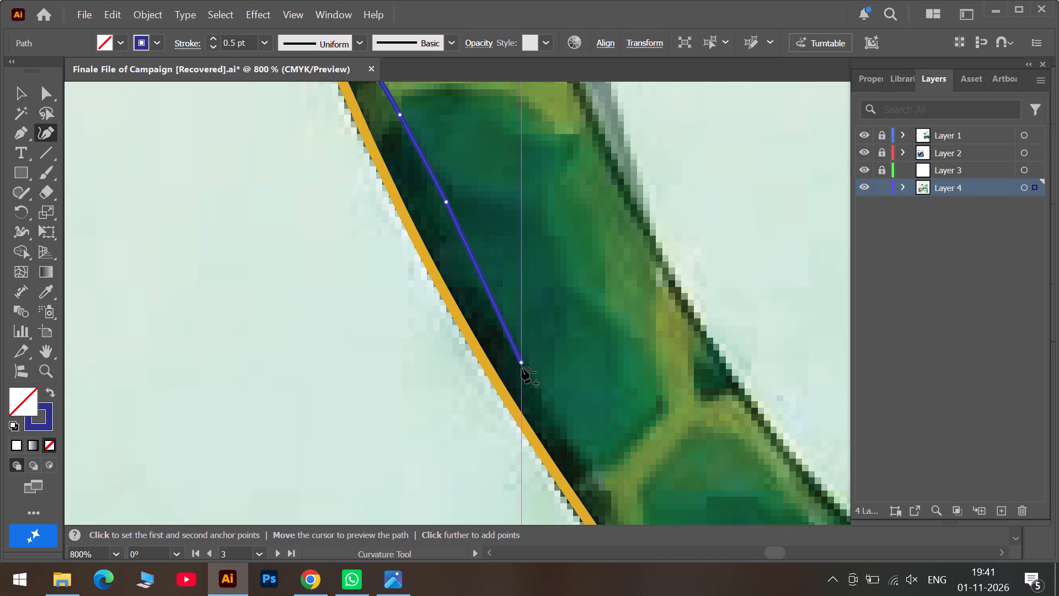
{"action": "left_click", "coordinate": [520, 362]}
{"action": "left_click", "coordinate": [585, 469]}
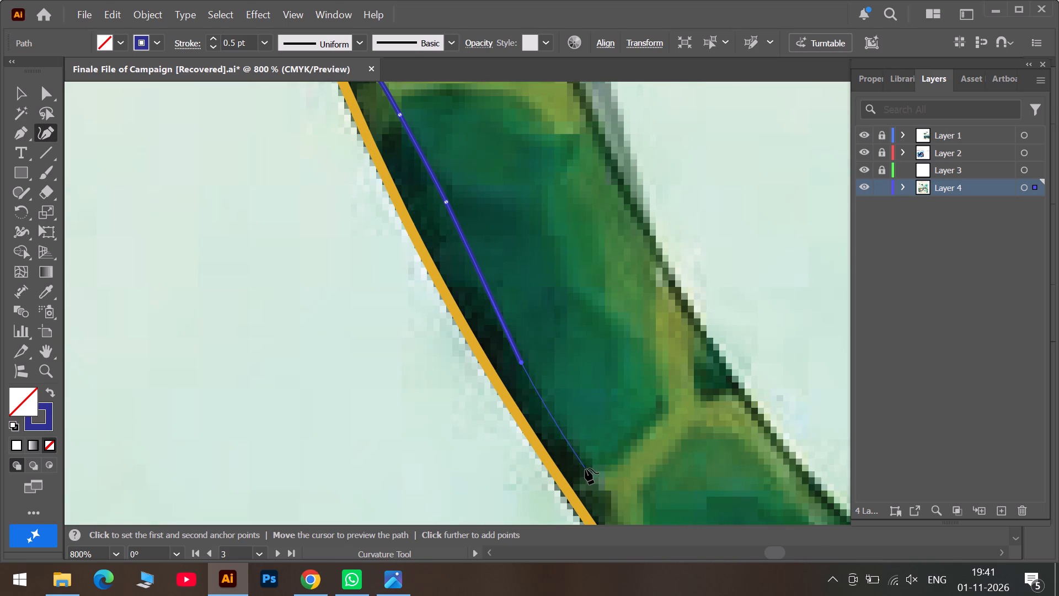
{"action": "scroll", "coordinate": [538, 391], "scroll_direction": "down", "scroll_amount": 8}
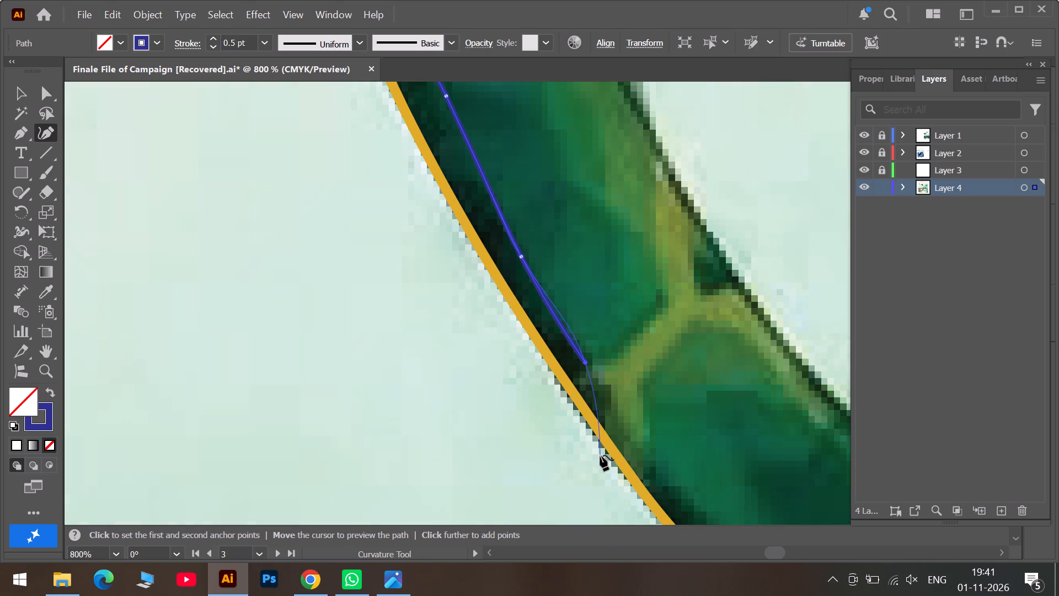
{"action": "left_click_drag", "start_coordinate": [587, 364], "coordinate": [595, 363]}
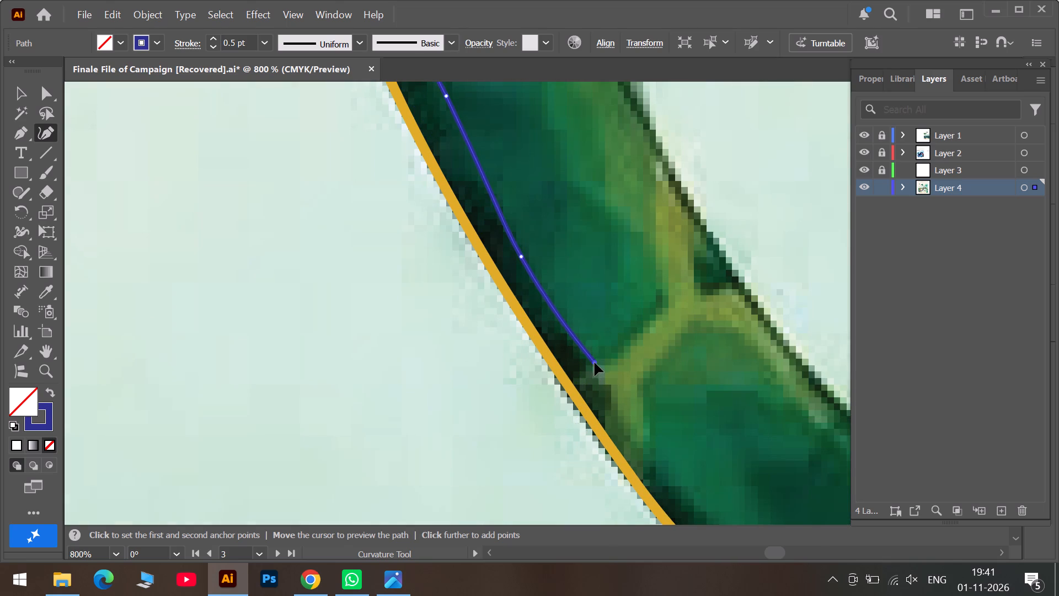
{"action": "left_click_drag", "start_coordinate": [595, 363], "coordinate": [593, 368]}
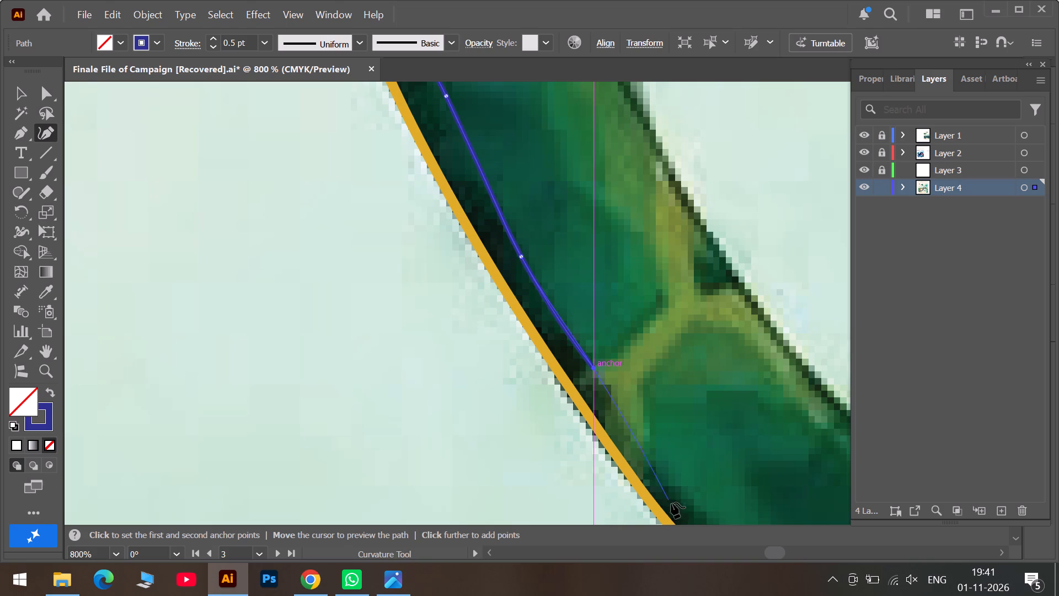
{"action": "left_click", "coordinate": [692, 501]}
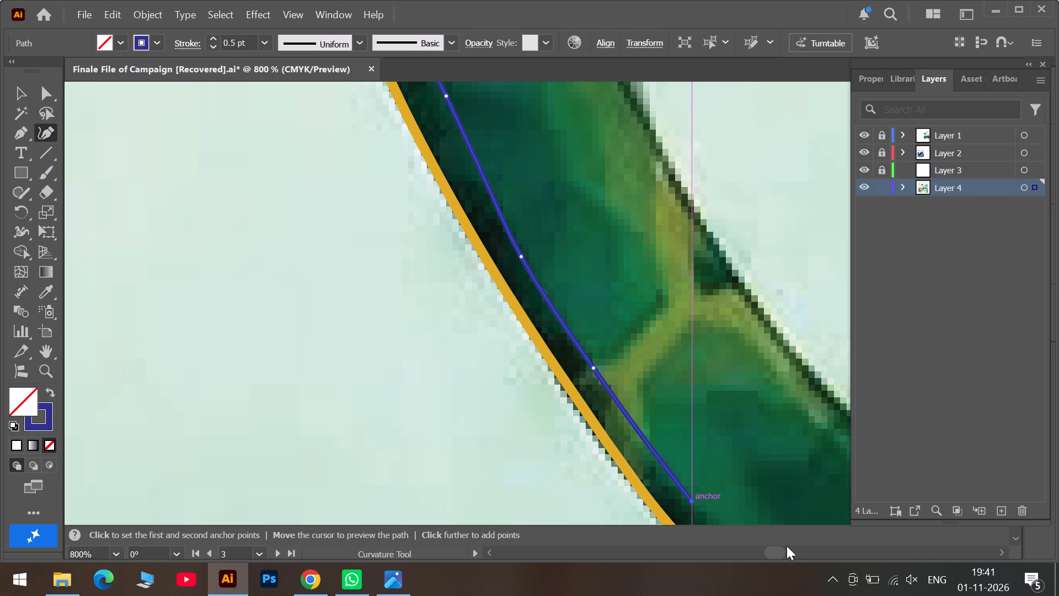
Extend the line around the lower bend with three anchors along the shadow's inner edge, passing the foot of the next yellow-green vein.
{"action": "left_click", "coordinate": [787, 552]}
{"action": "scroll", "coordinate": [481, 507], "scroll_direction": "down", "scroll_amount": 7}
{"action": "scroll", "coordinate": [436, 476], "scroll_direction": "down", "scroll_amount": 8}
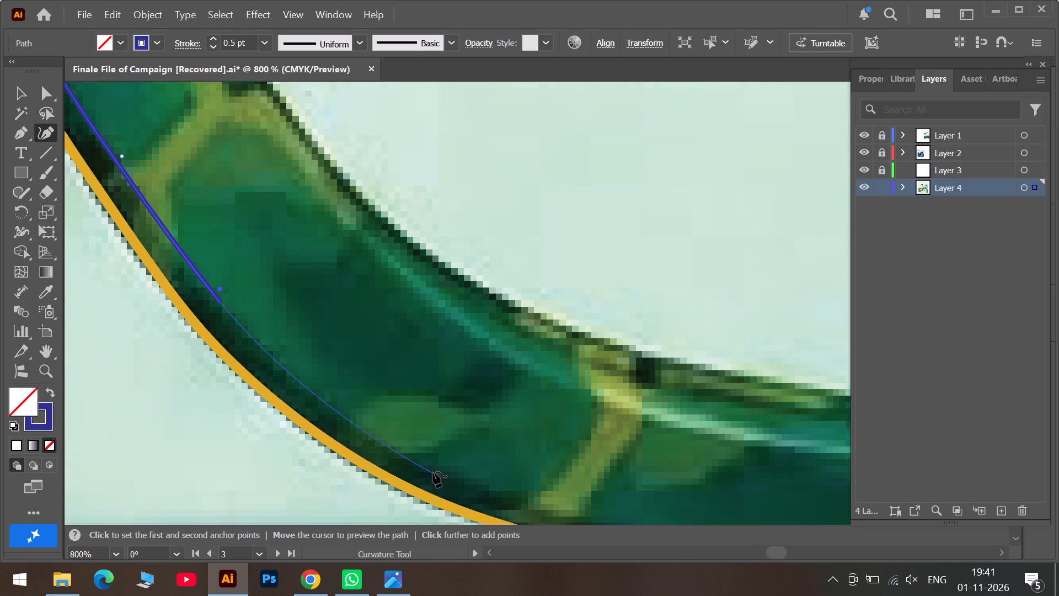
{"action": "left_click", "coordinate": [391, 448]}
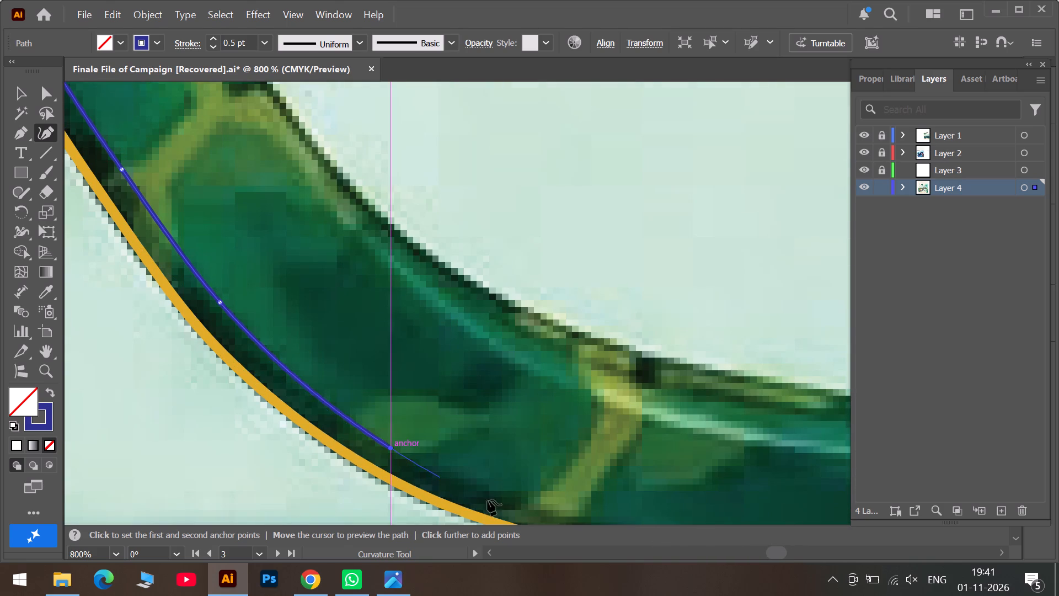
{"action": "left_click", "coordinate": [561, 515]}
{"action": "scroll", "coordinate": [559, 513], "scroll_direction": "down", "scroll_amount": 2}
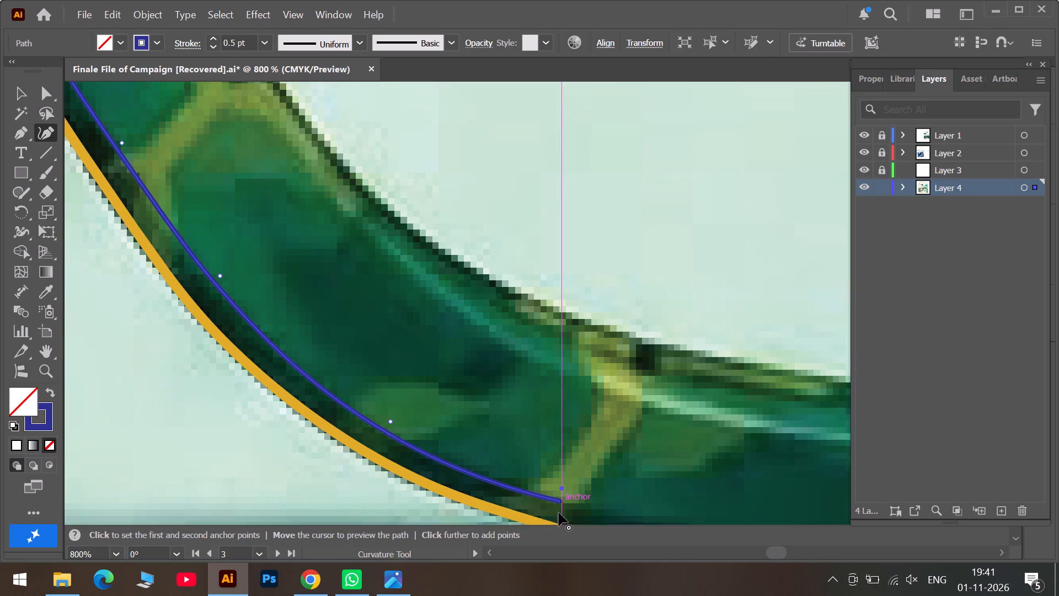
{"action": "scroll", "coordinate": [559, 513], "scroll_direction": "down", "scroll_amount": 4}
{"action": "left_click", "coordinate": [736, 473]}
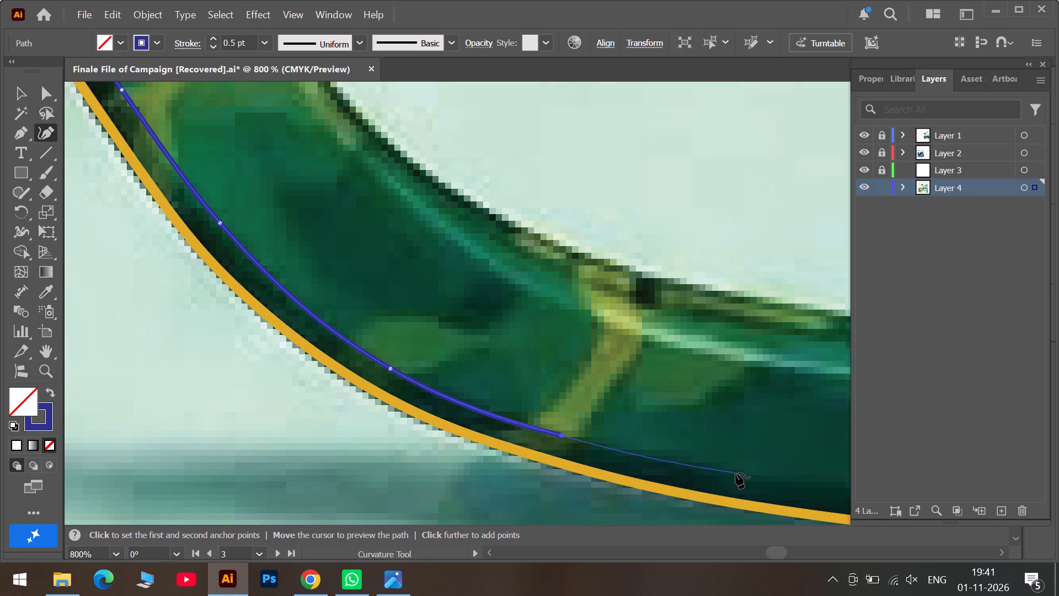
Continue the line along the band's nearly flat bottom with three anchors just above the yellow outline, past the hexagonal vein cell.
{"action": "left_click", "coordinate": [815, 556]}
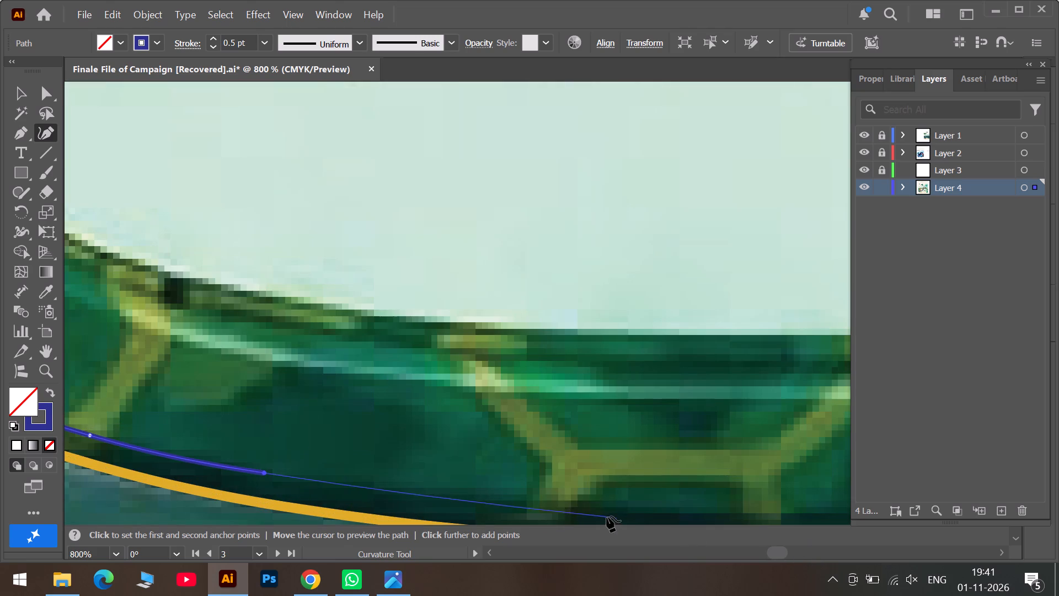
{"action": "left_click", "coordinate": [548, 504]}
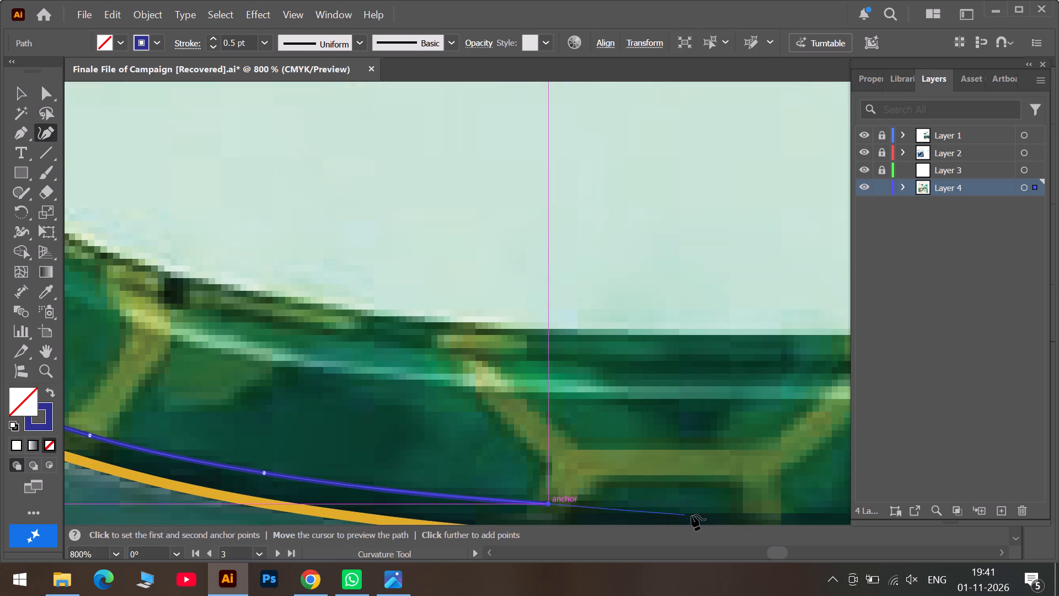
{"action": "left_click", "coordinate": [730, 515]}
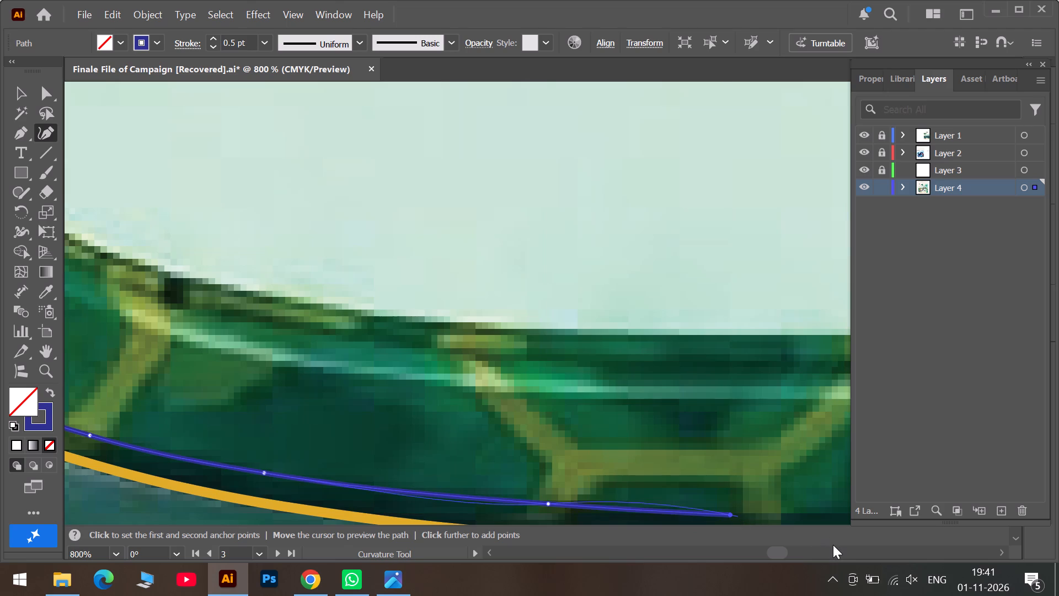
{"action": "left_click", "coordinate": [819, 552]}
{"action": "scroll", "coordinate": [696, 523], "scroll_direction": "down", "scroll_amount": 2}
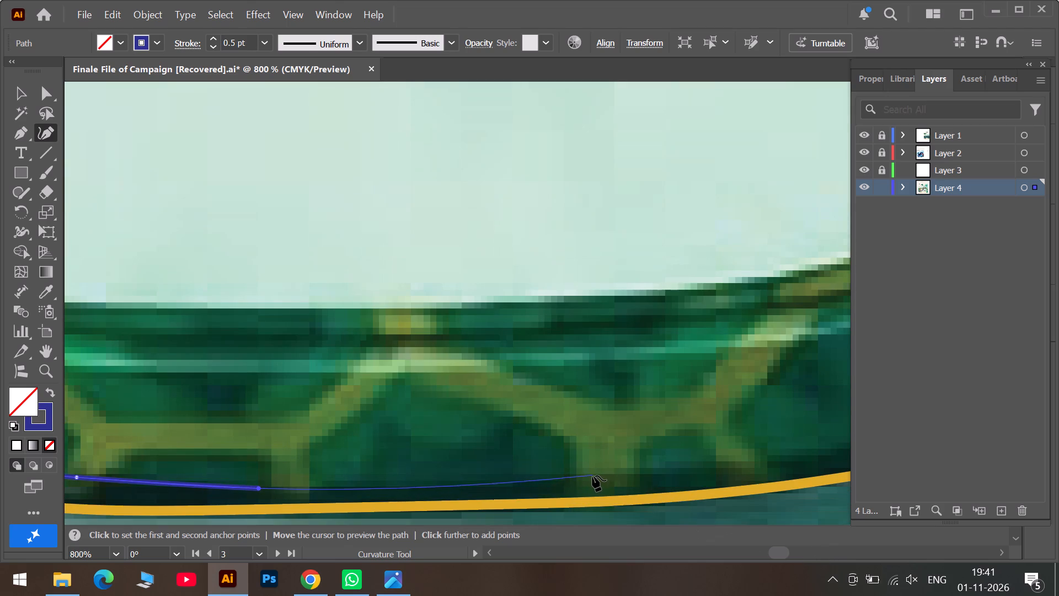
{"action": "left_click", "coordinate": [517, 481]}
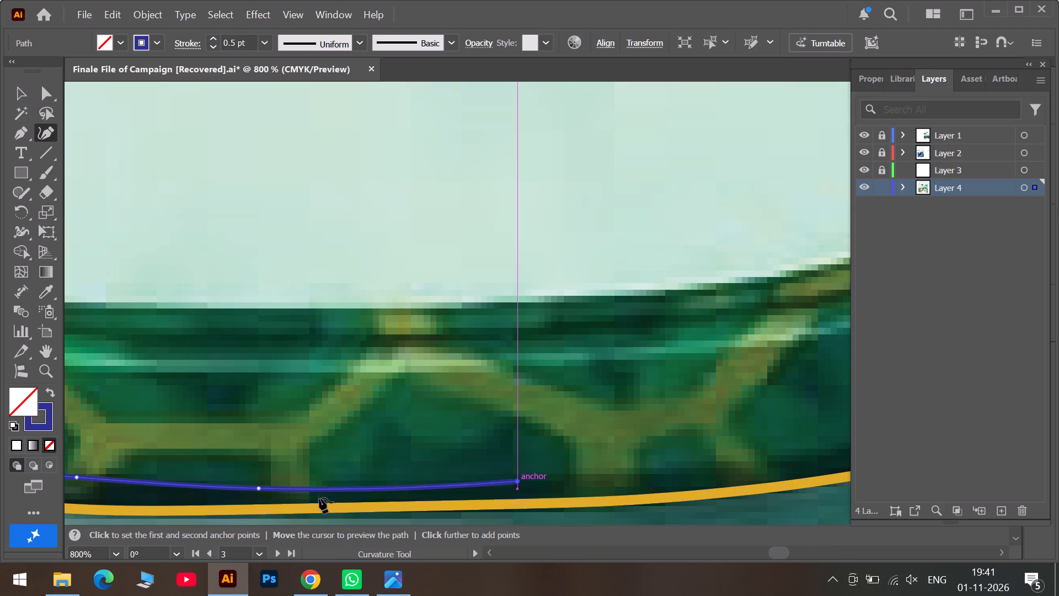
Raise the anchor at the band's flat bottom slightly, and extend the line with one anchor past the next branching vein's foot.
{"action": "left_click_drag", "start_coordinate": [259, 488], "coordinate": [261, 488]}
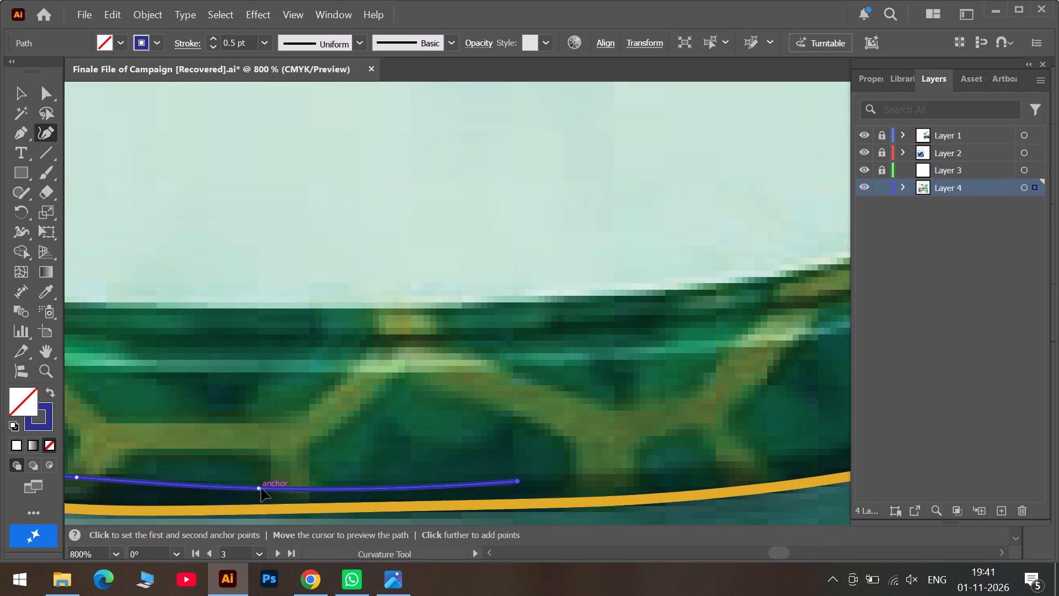
{"action": "left_click_drag", "start_coordinate": [261, 488], "coordinate": [270, 485]}
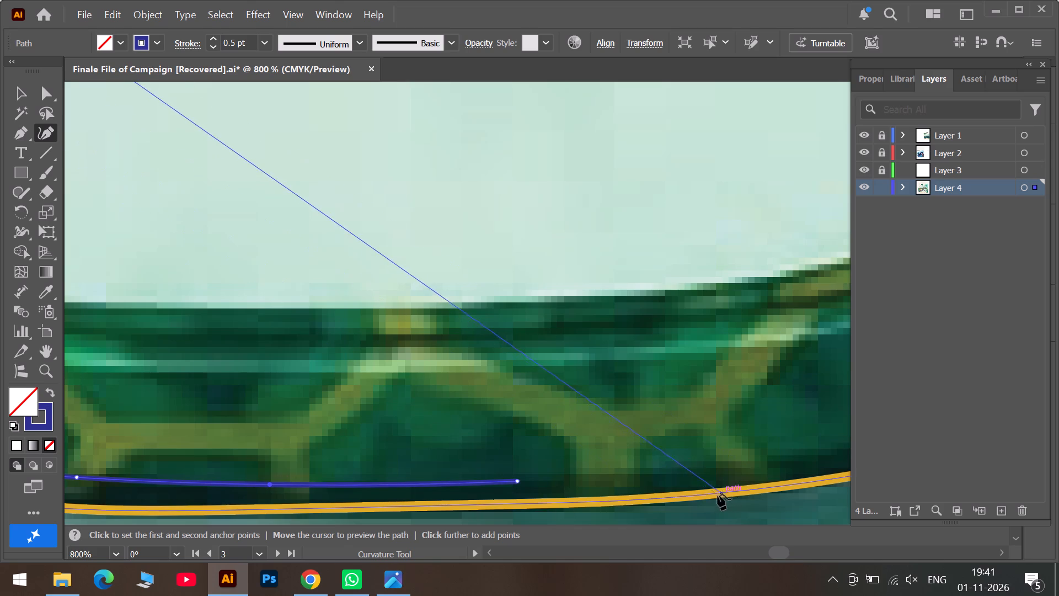
{"action": "key", "text": "Escape"}
{"action": "left_click", "coordinate": [517, 481]}
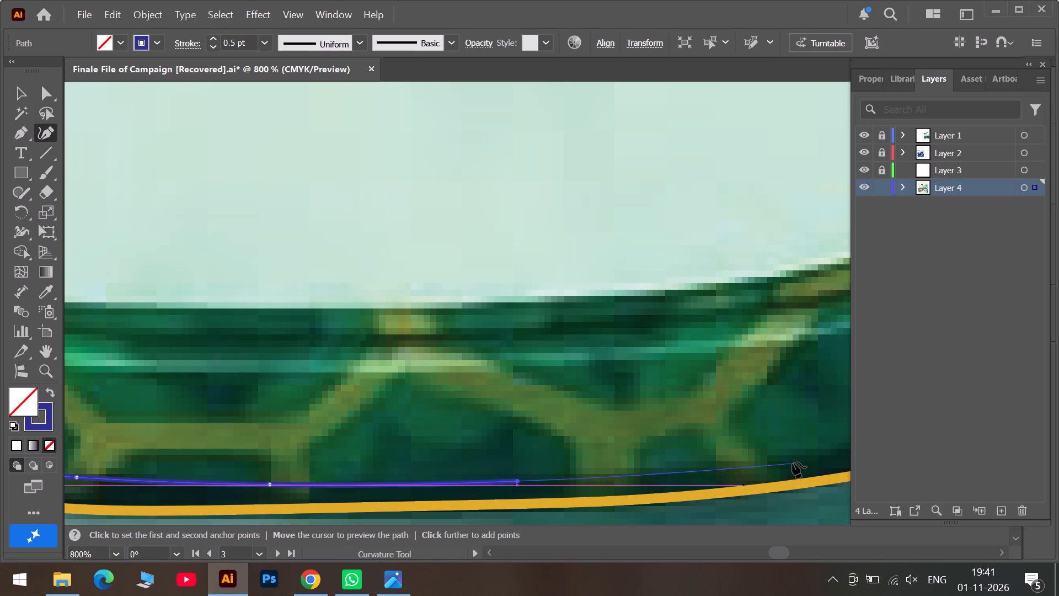
{"action": "left_click", "coordinate": [798, 459]}
Continue the line up the rising bend with three anchors along the shadow inside the yellow outline, reaching the next yellow-green vein's foot.
{"action": "left_click", "coordinate": [809, 552]}
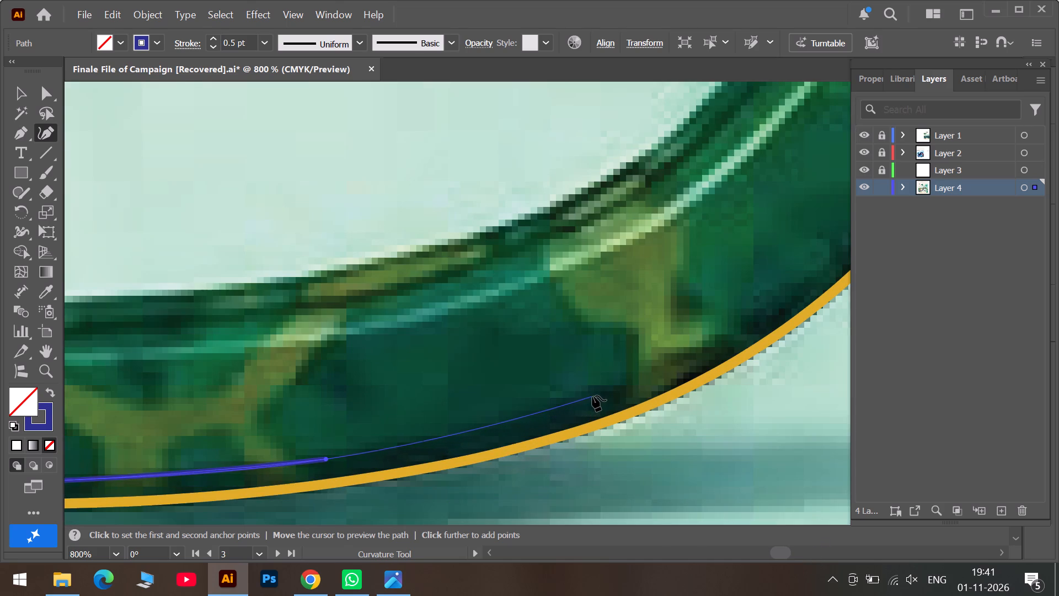
{"action": "left_click", "coordinate": [593, 395]}
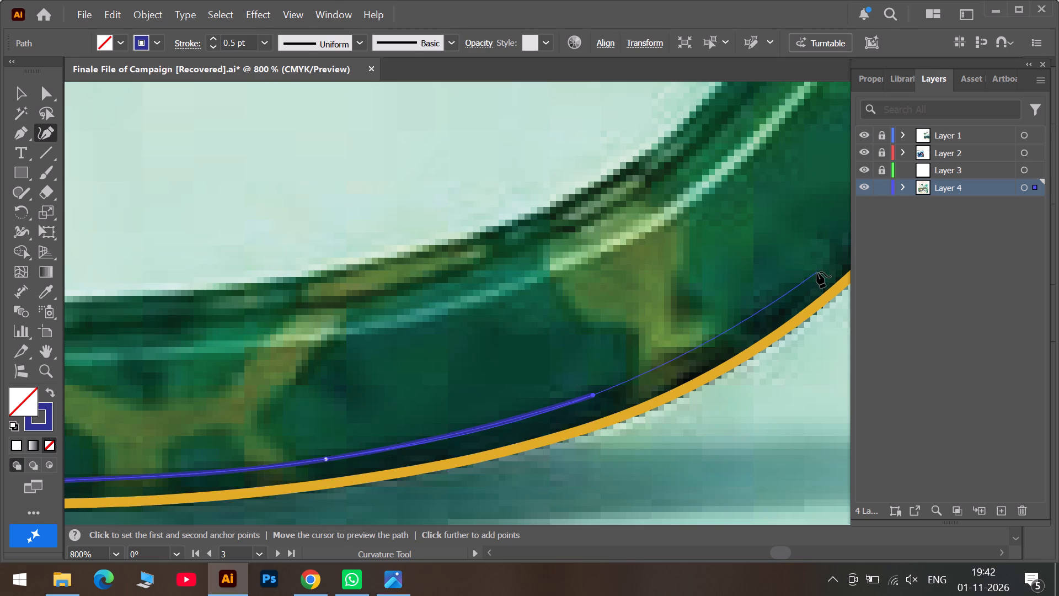
{"action": "left_click", "coordinate": [817, 272]}
{"action": "left_click", "coordinate": [823, 552]}
{"action": "scroll", "coordinate": [514, 313], "scroll_direction": "up", "scroll_amount": 6}
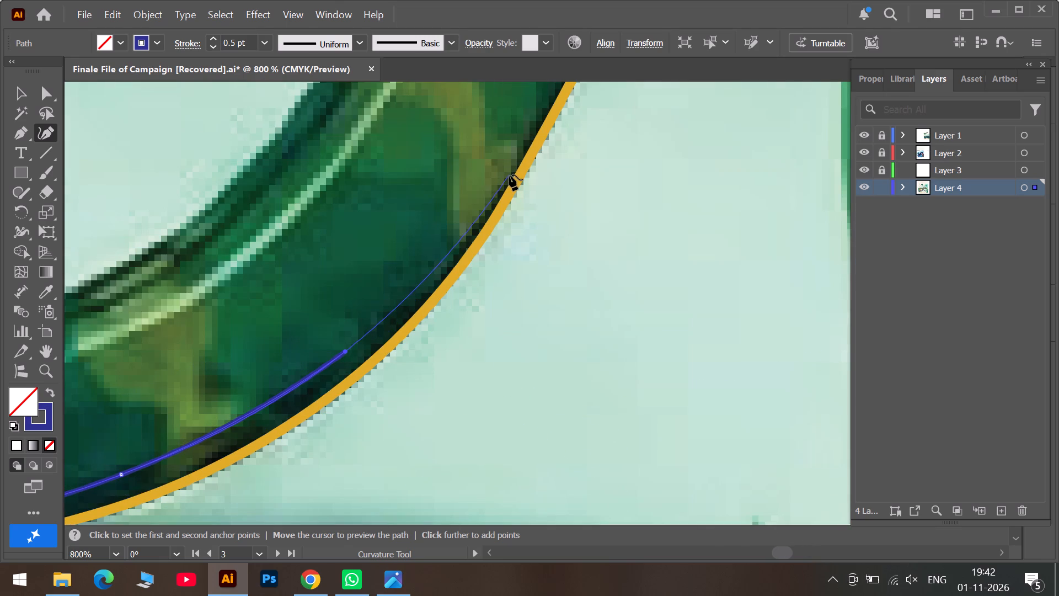
{"action": "left_click", "coordinate": [509, 175]}
Extend the line with an anchor at the dark patch above the vein's foot, and add another anchor just before it.
{"action": "scroll", "coordinate": [510, 174], "scroll_direction": "up", "scroll_amount": 7}
{"action": "scroll", "coordinate": [562, 148], "scroll_direction": "up", "scroll_amount": 6}
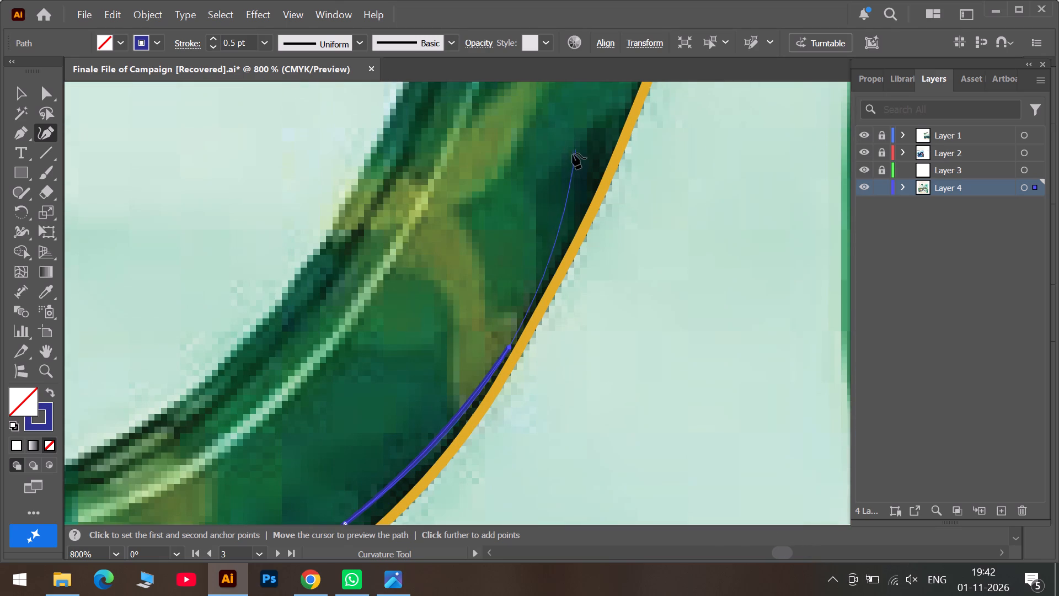
{"action": "left_click", "coordinate": [572, 170]}
{"action": "scroll", "coordinate": [583, 161], "scroll_direction": "up", "scroll_amount": 6}
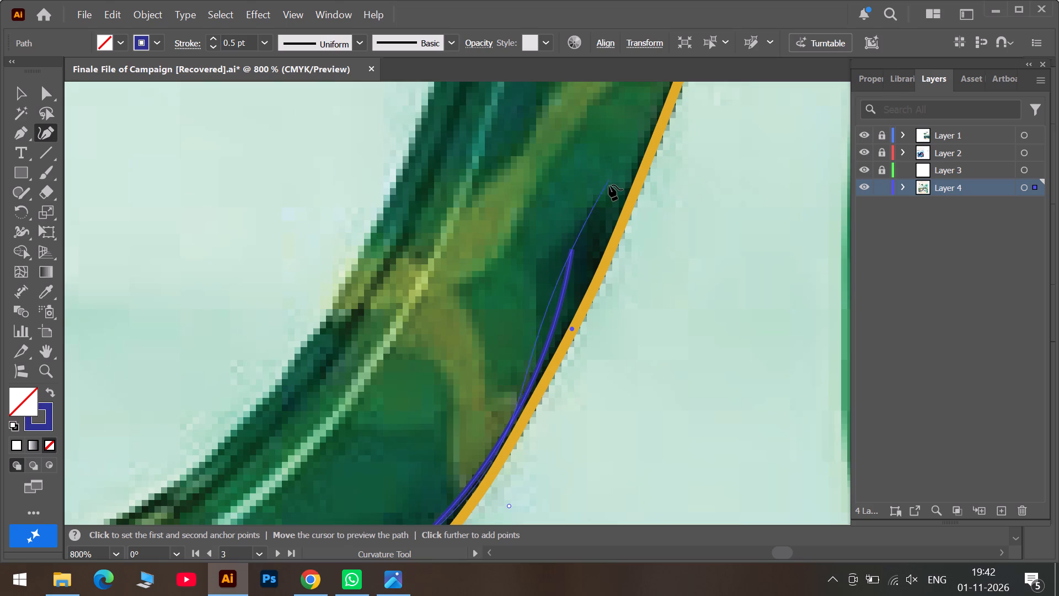
{"action": "left_click", "coordinate": [565, 275]}
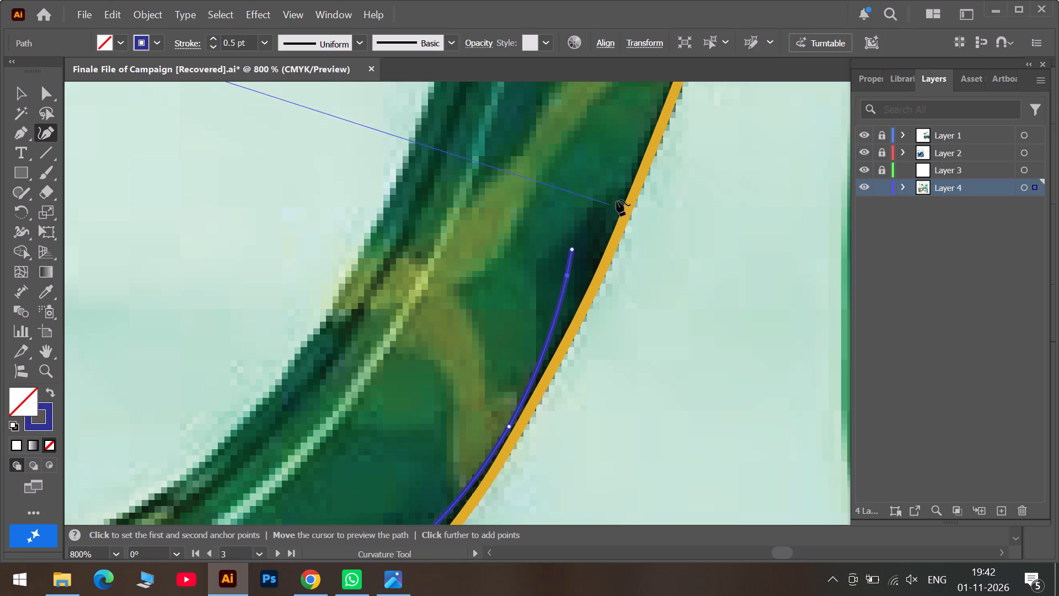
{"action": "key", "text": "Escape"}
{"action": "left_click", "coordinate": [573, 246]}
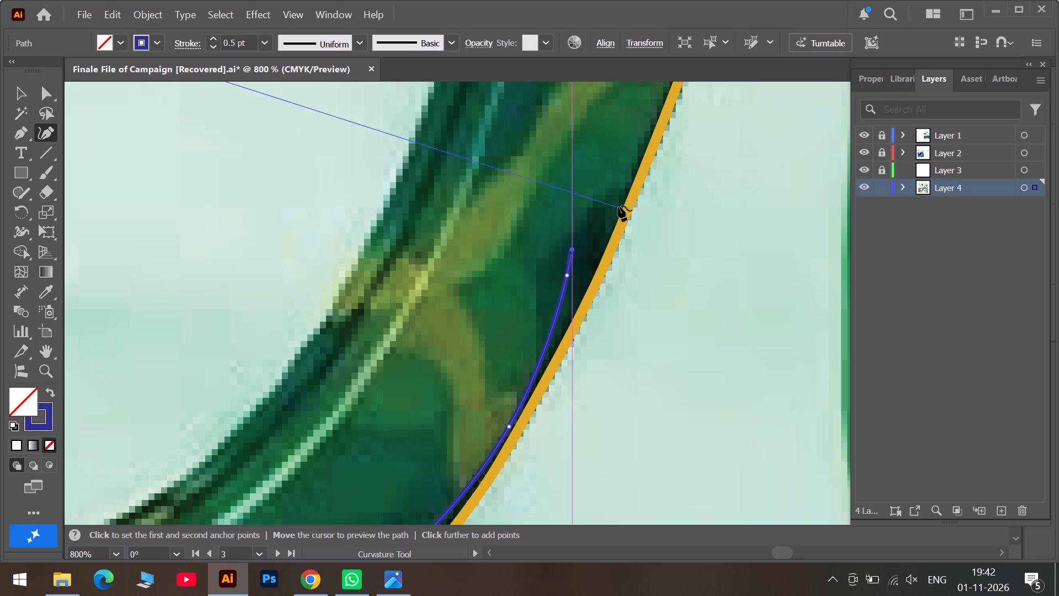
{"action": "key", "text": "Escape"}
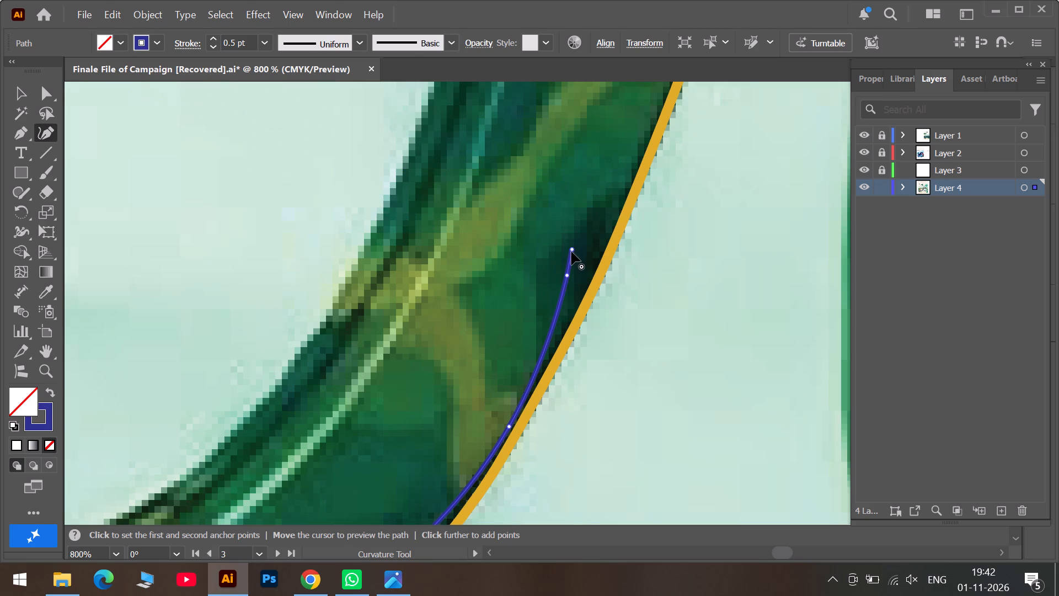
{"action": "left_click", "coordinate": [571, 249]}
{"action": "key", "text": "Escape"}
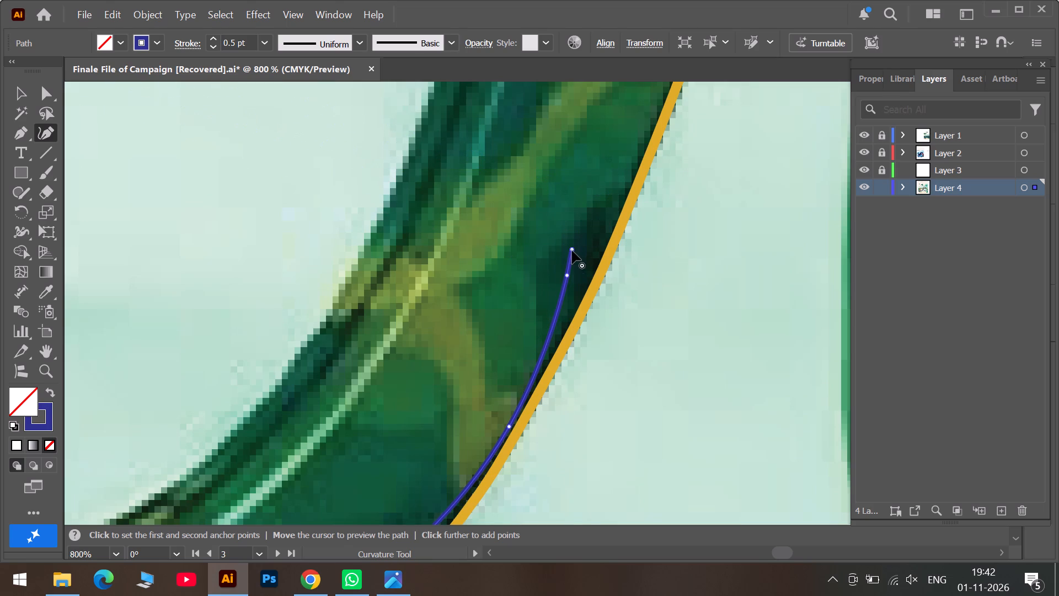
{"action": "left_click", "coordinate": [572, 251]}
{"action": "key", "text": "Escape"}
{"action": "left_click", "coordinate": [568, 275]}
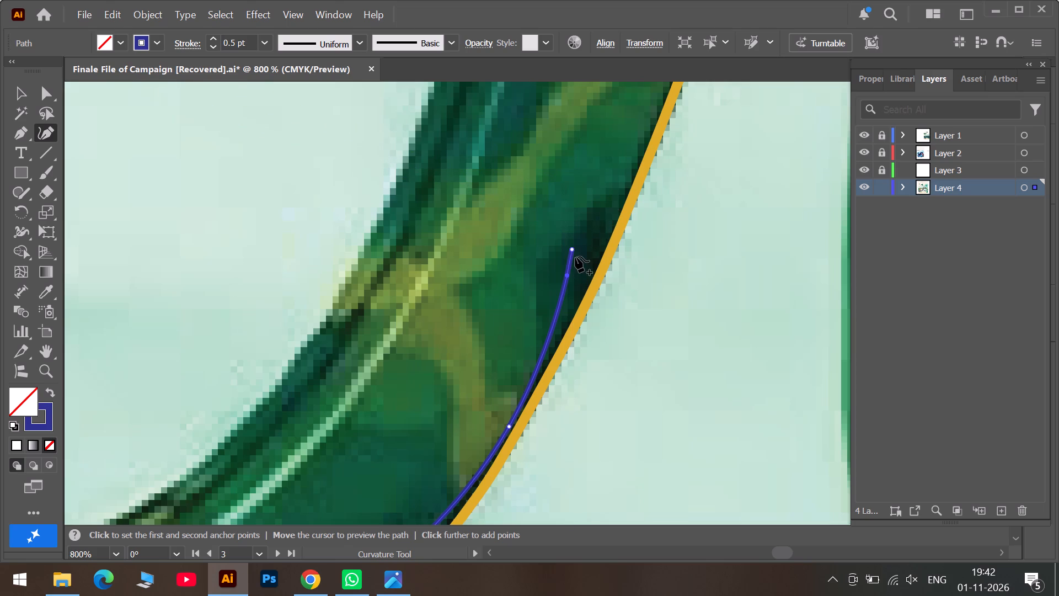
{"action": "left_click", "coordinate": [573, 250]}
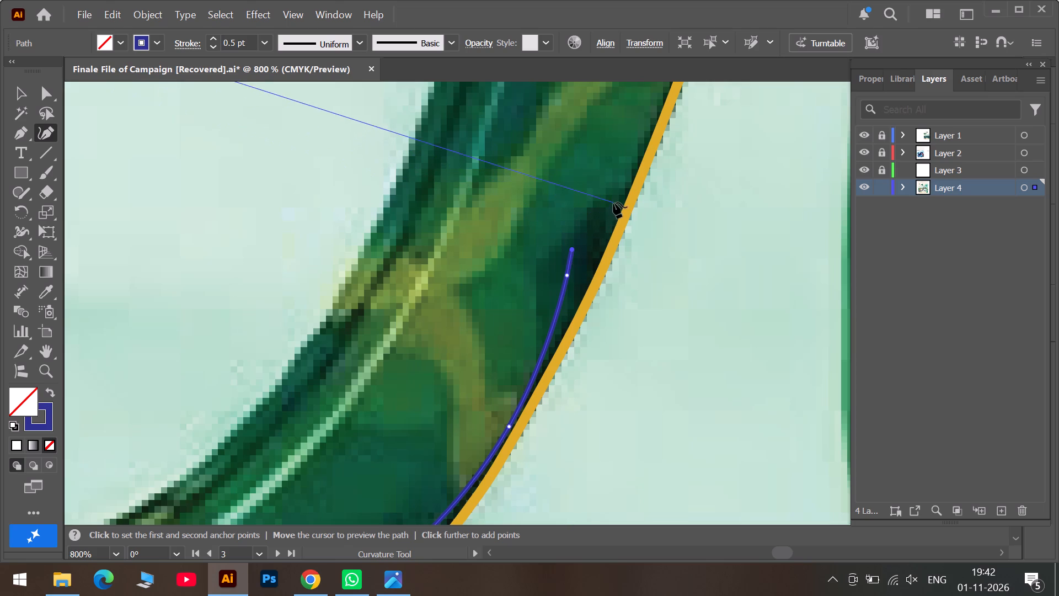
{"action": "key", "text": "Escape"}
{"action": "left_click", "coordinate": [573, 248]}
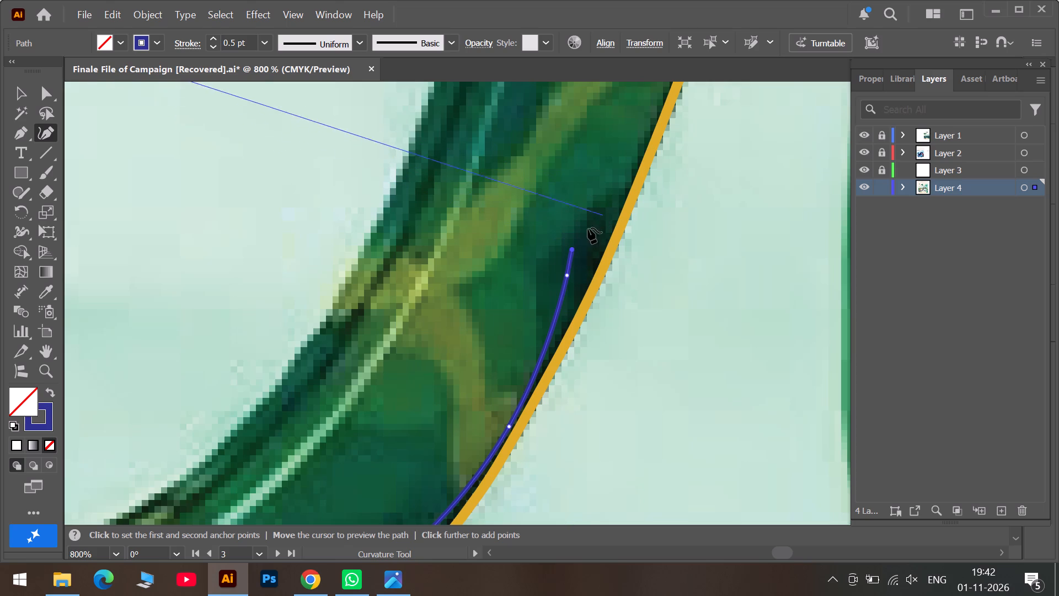
Move the line's last two anchors up along the dark patch, bringing the end close to the yellow outline.
{"action": "key", "text": "Escape"}
{"action": "left_click_drag", "start_coordinate": [573, 246], "coordinate": [587, 223]}
{"action": "left_click_drag", "start_coordinate": [571, 248], "coordinate": [593, 211]}
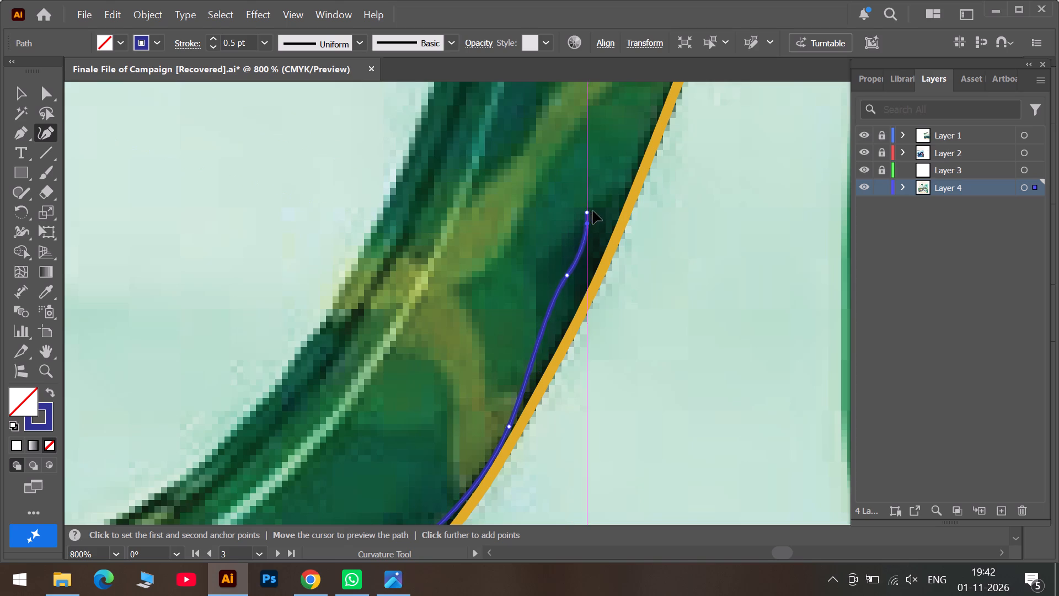
{"action": "left_click_drag", "start_coordinate": [593, 211], "coordinate": [620, 188]}
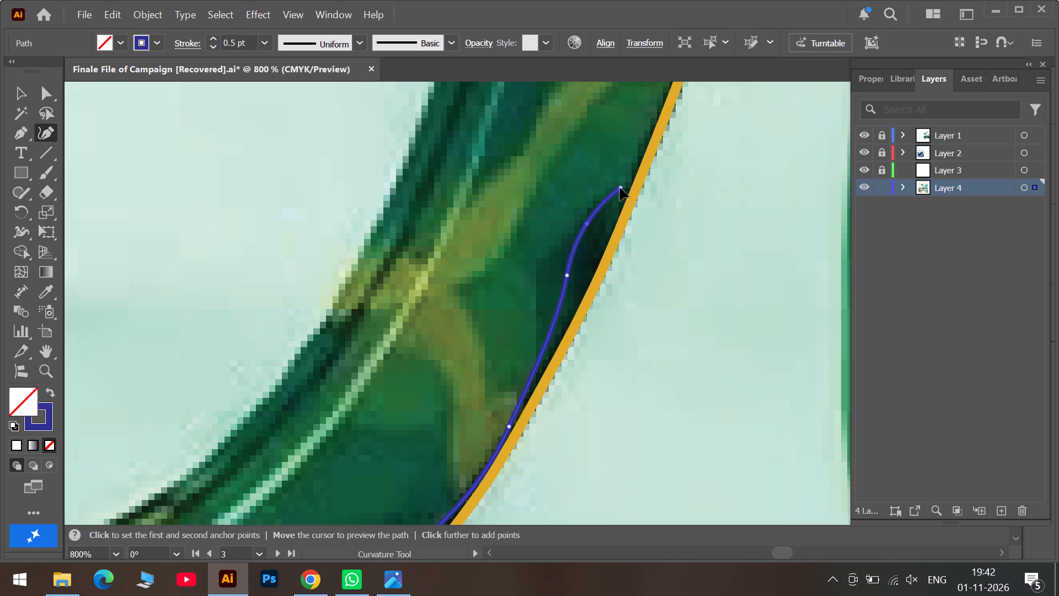
{"action": "left_click_drag", "start_coordinate": [620, 188], "coordinate": [621, 188]}
Examine the rest of the frame's outer edge along the yellow outline, up to the metal plate at the upper corner.
{"action": "scroll", "coordinate": [652, 164], "scroll_direction": "up", "scroll_amount": 3}
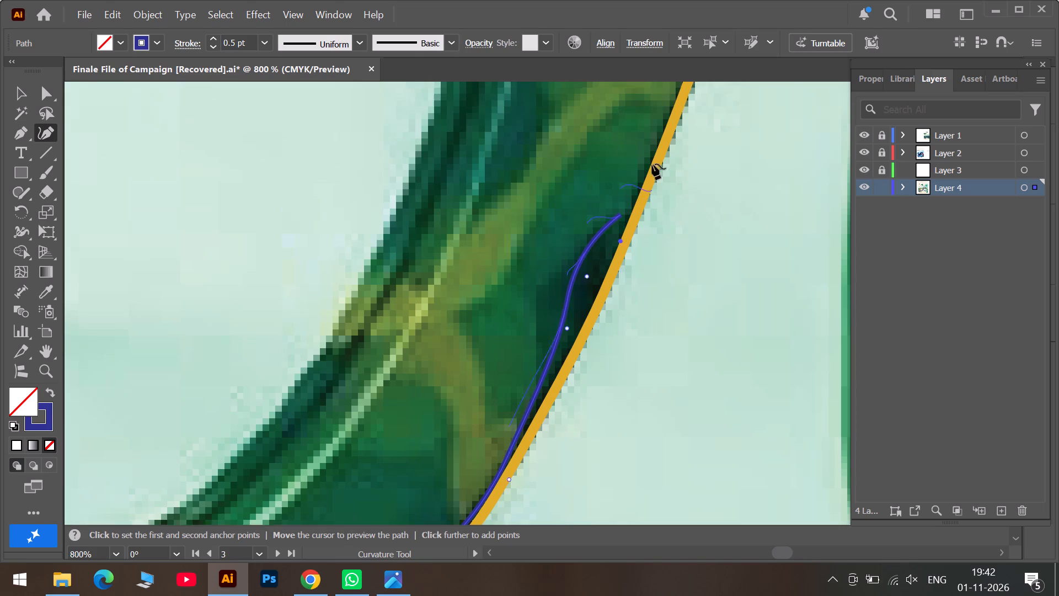
{"action": "scroll", "coordinate": [652, 164], "scroll_direction": "up", "scroll_amount": 3}
{"action": "scroll", "coordinate": [694, 134], "scroll_direction": "up", "scroll_amount": 12}
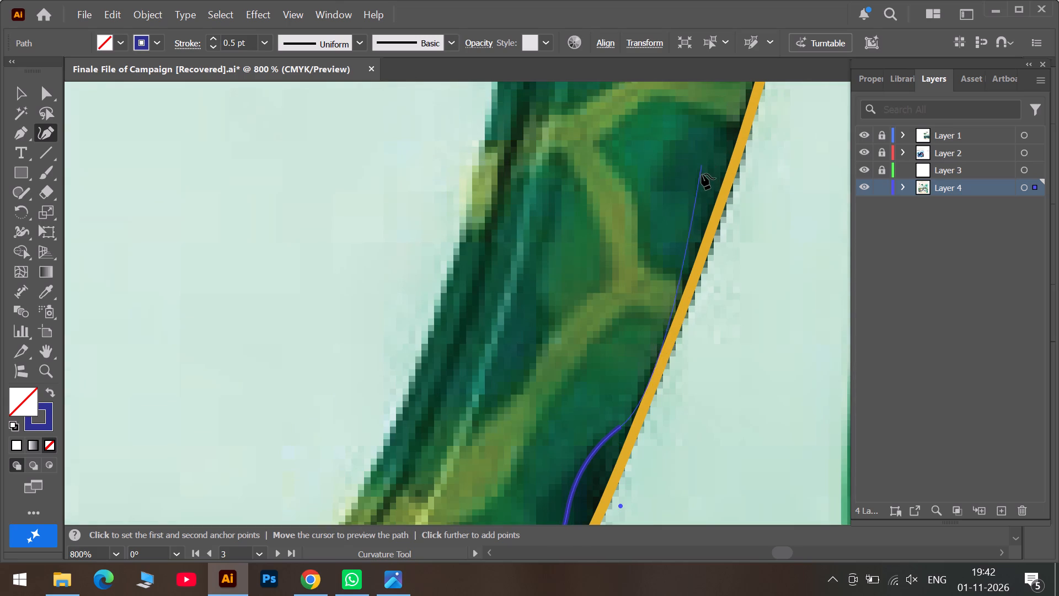
{"action": "scroll", "coordinate": [699, 194], "scroll_direction": "down", "scroll_amount": 3, "text": "alt"}
{"action": "scroll", "coordinate": [707, 198], "scroll_direction": "up", "scroll_amount": 6}
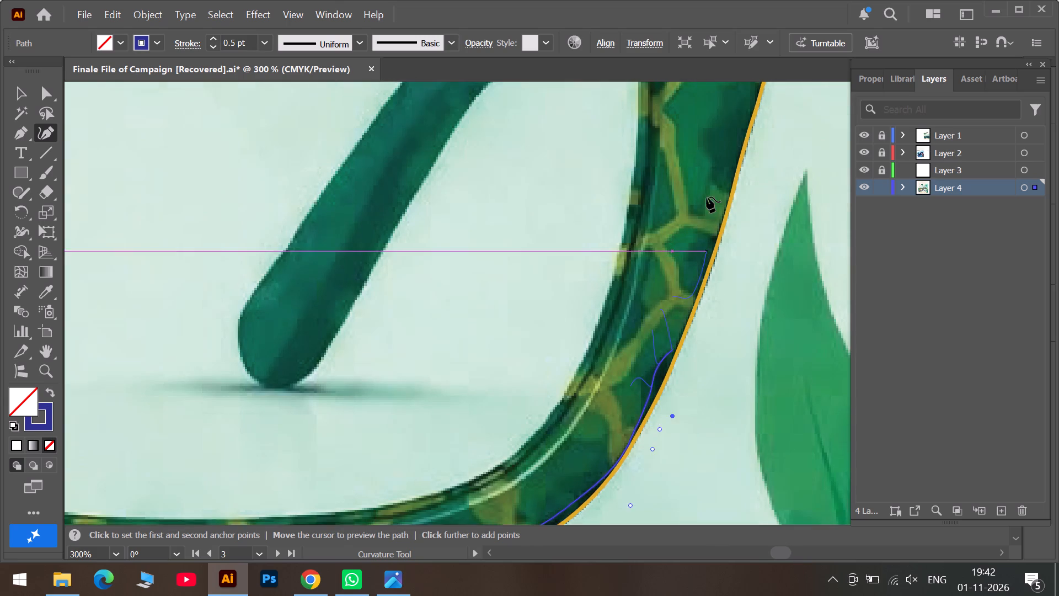
{"action": "scroll", "coordinate": [720, 178], "scroll_direction": "up", "scroll_amount": 13}
{"action": "scroll", "coordinate": [789, 195], "scroll_direction": "up", "scroll_amount": 4}
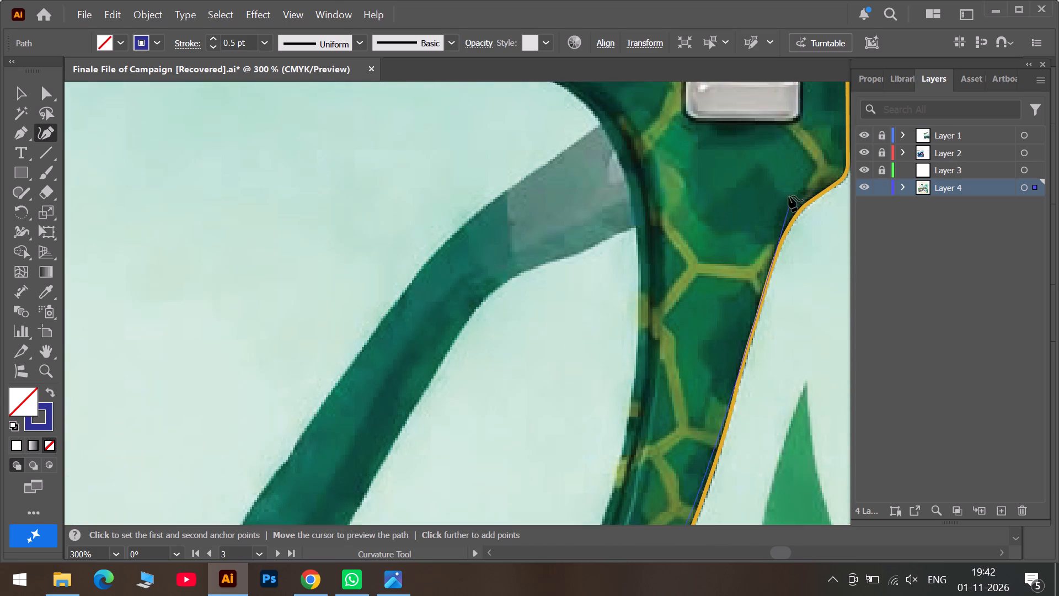
{"action": "scroll", "coordinate": [789, 196], "scroll_direction": "up", "scroll_amount": 2}
{"action": "scroll", "coordinate": [777, 252], "scroll_direction": "up", "scroll_amount": 7}
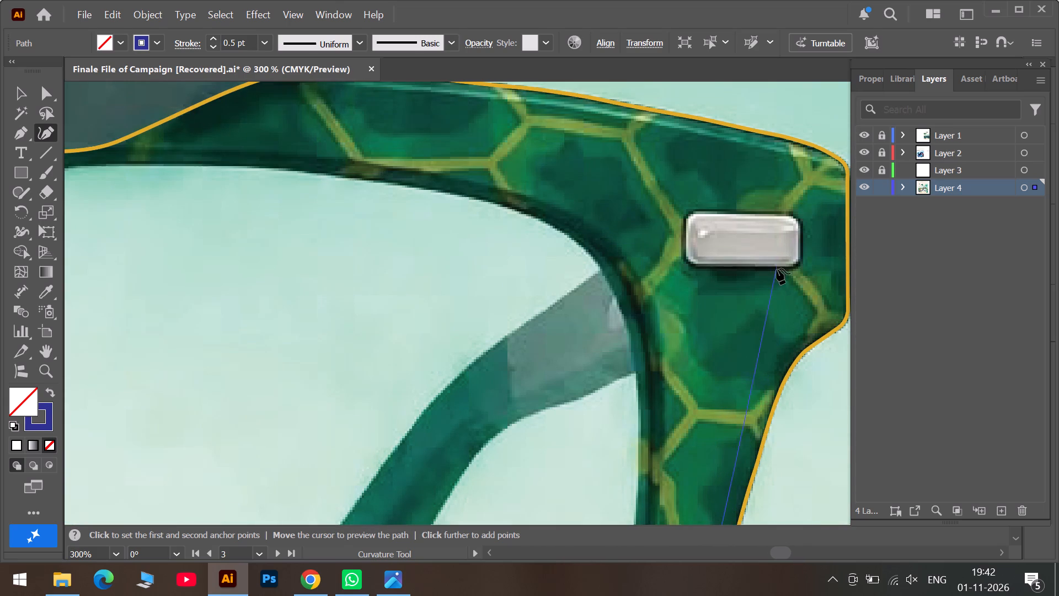
{"action": "scroll", "coordinate": [776, 275], "scroll_direction": "down", "scroll_amount": 19}
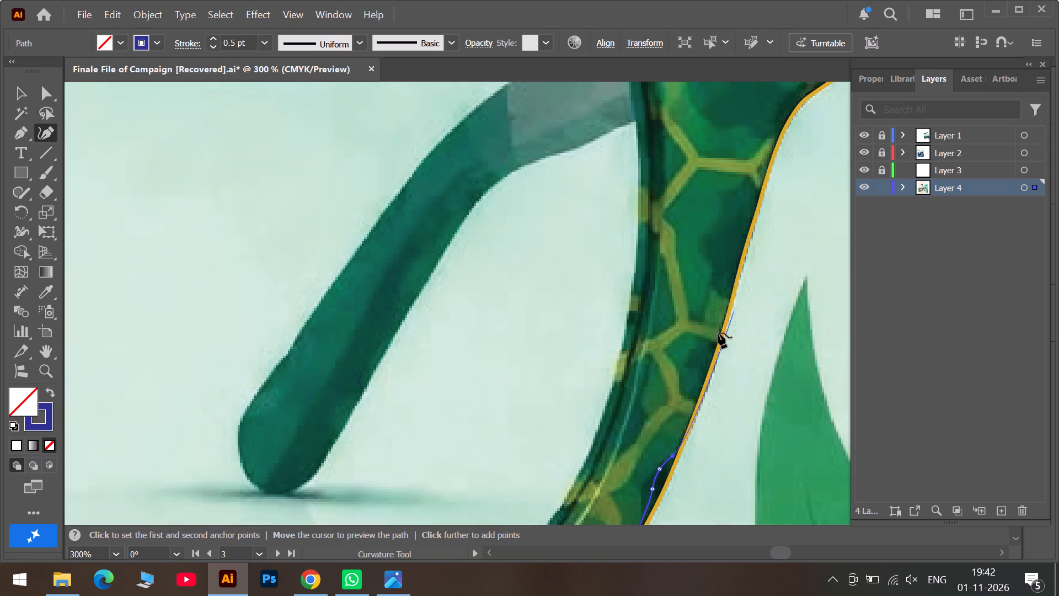
Nudge the line's end anchor slightly inward, and extend the line with two anchors along the dark edge, ending just past the next vein's foot.
{"action": "scroll", "coordinate": [700, 372], "scroll_direction": "up", "scroll_amount": 1, "text": "alt"}
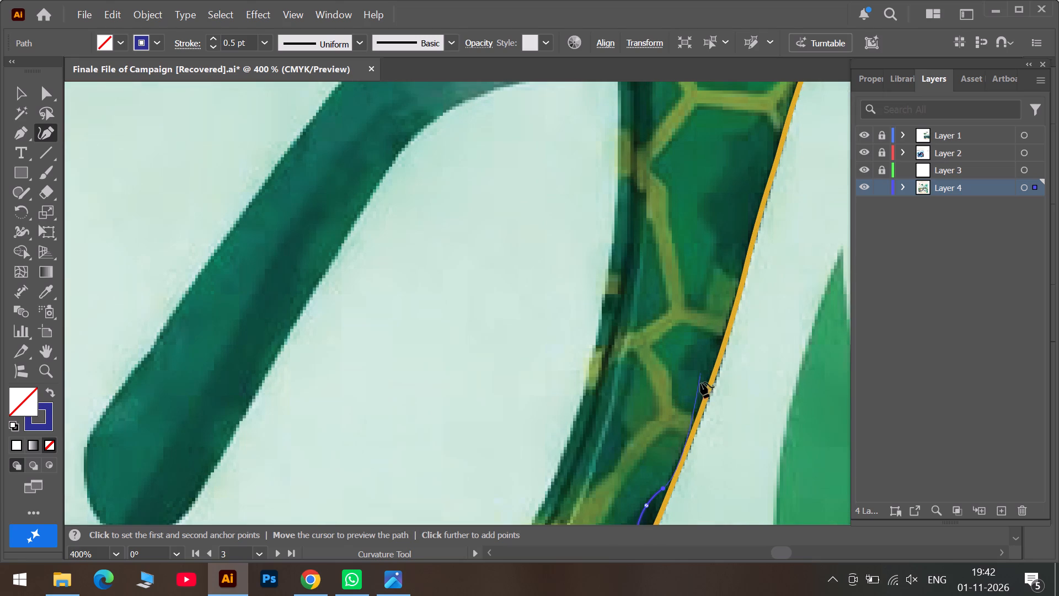
{"action": "scroll", "coordinate": [699, 391], "scroll_direction": "down", "scroll_amount": 6}
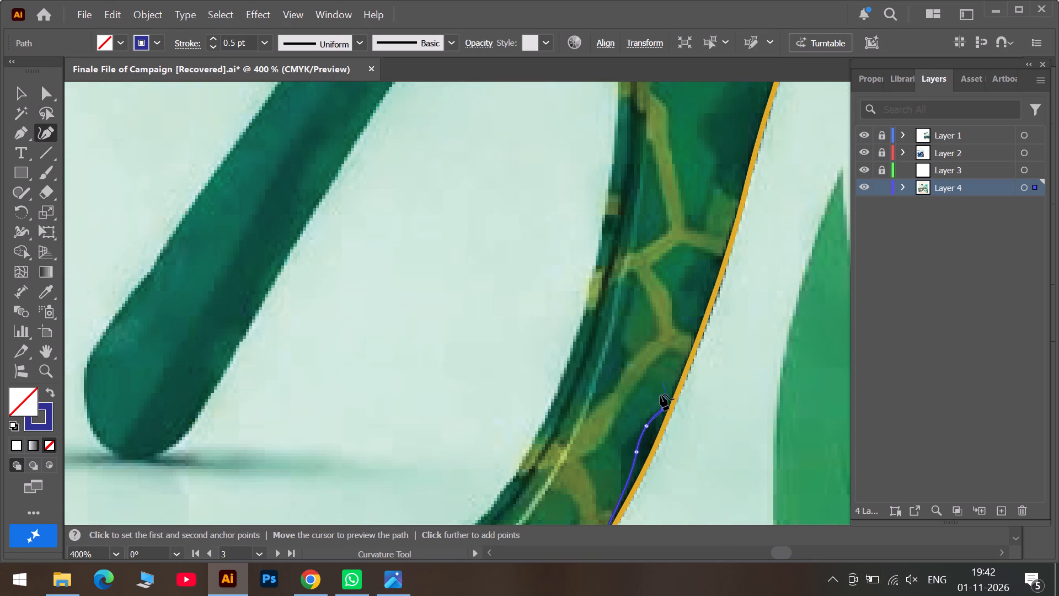
{"action": "left_click_drag", "start_coordinate": [665, 407], "coordinate": [659, 411]}
{"action": "left_click", "coordinate": [699, 311]}
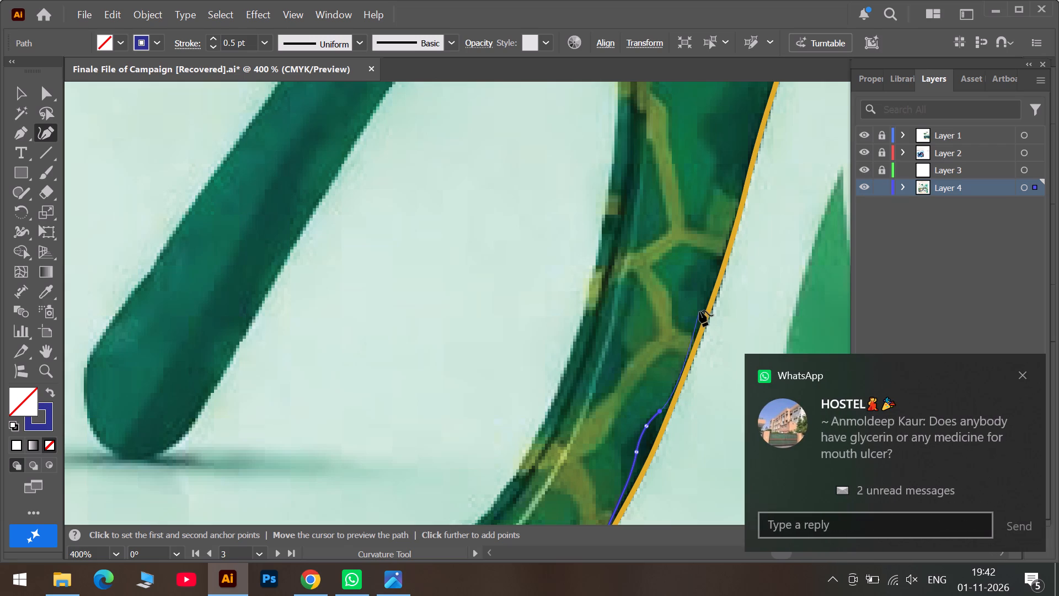
{"action": "left_click", "coordinate": [731, 201]}
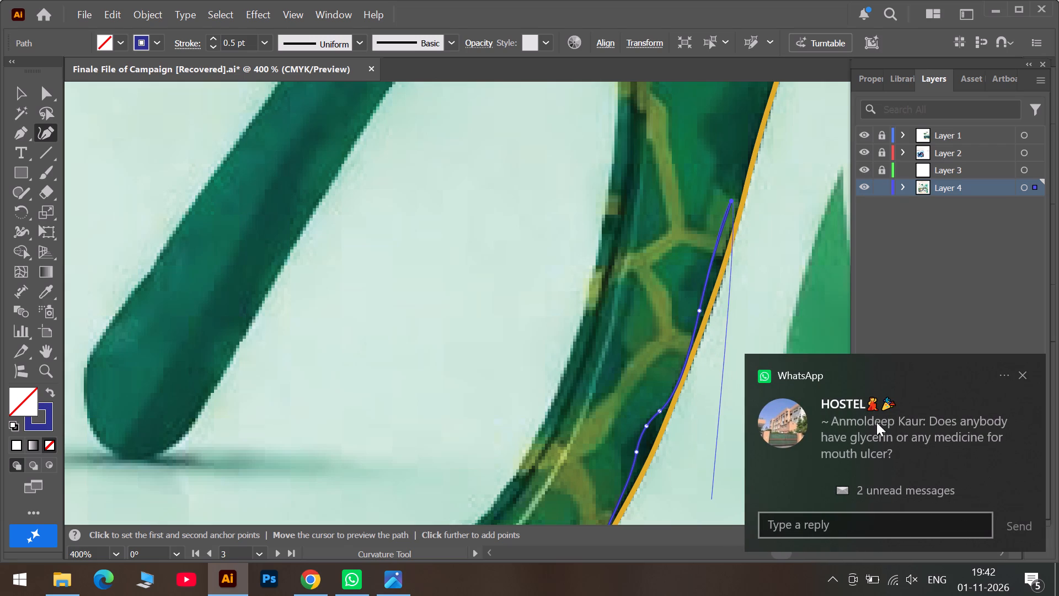
{"action": "left_click", "coordinate": [1025, 374]}
Extend the line with an anchor just below the next branching vein's foot, and nudge the preceding anchor slightly up inside the yellow outline.
{"action": "scroll", "coordinate": [788, 318], "scroll_direction": "up", "scroll_amount": 6}
{"action": "scroll", "coordinate": [746, 184], "scroll_direction": "up", "scroll_amount": 7}
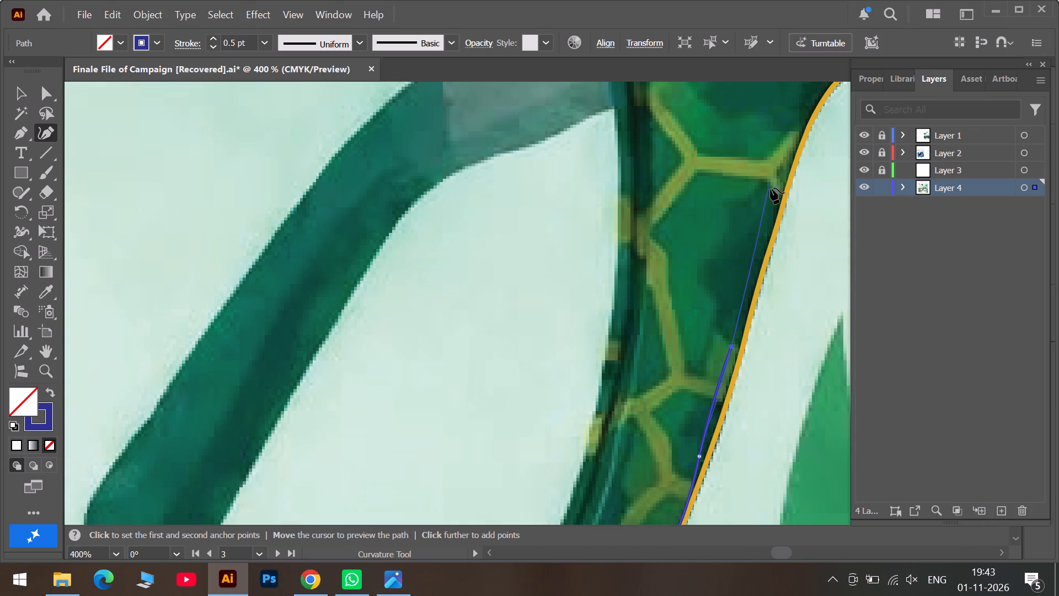
{"action": "left_click", "coordinate": [771, 204]}
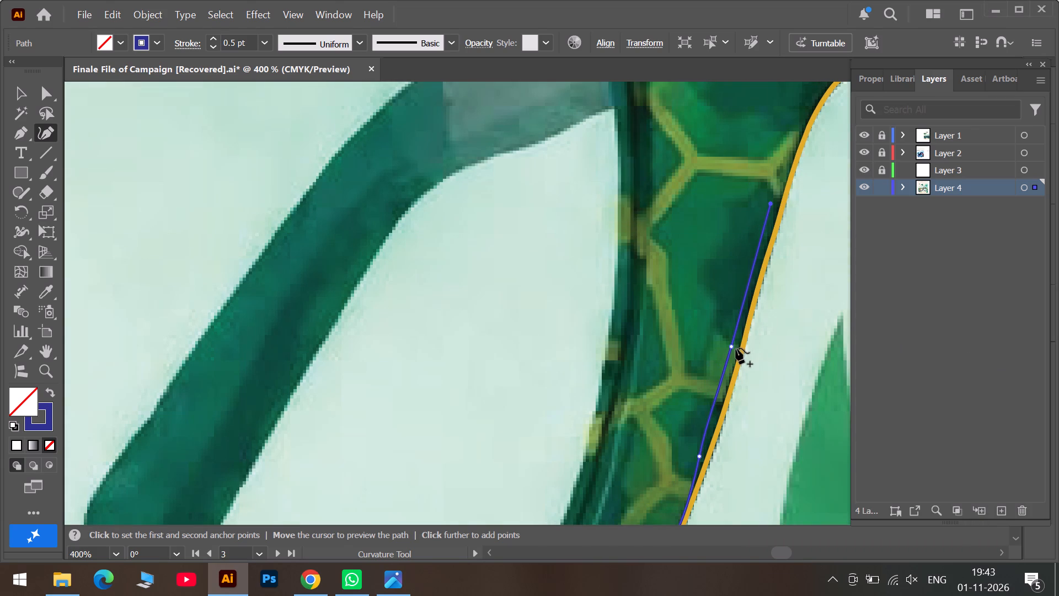
{"action": "left_click_drag", "start_coordinate": [734, 349], "coordinate": [735, 348]}
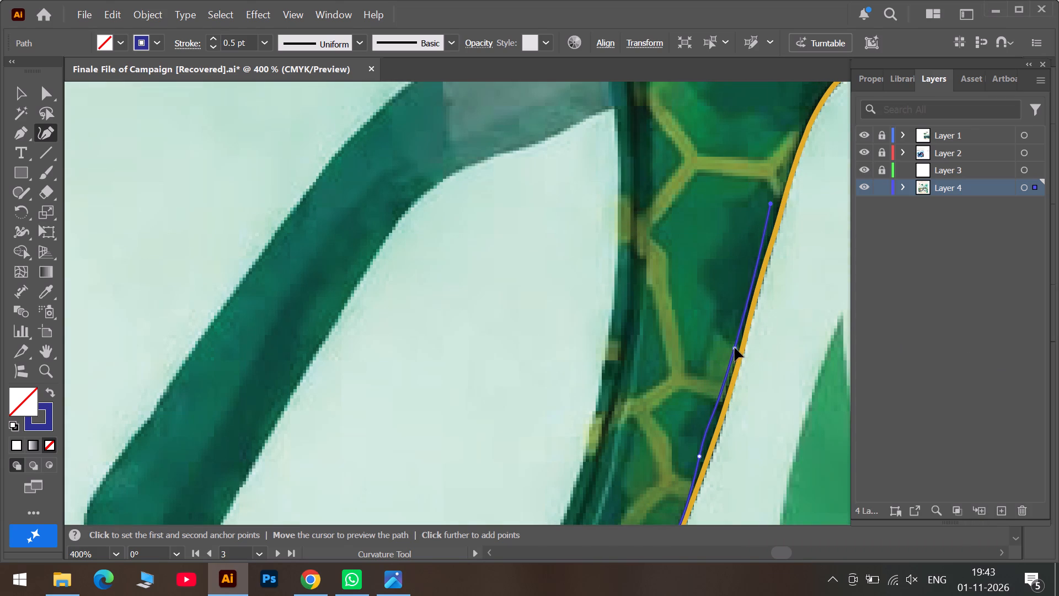
{"action": "left_click_drag", "start_coordinate": [735, 348], "coordinate": [735, 341]}
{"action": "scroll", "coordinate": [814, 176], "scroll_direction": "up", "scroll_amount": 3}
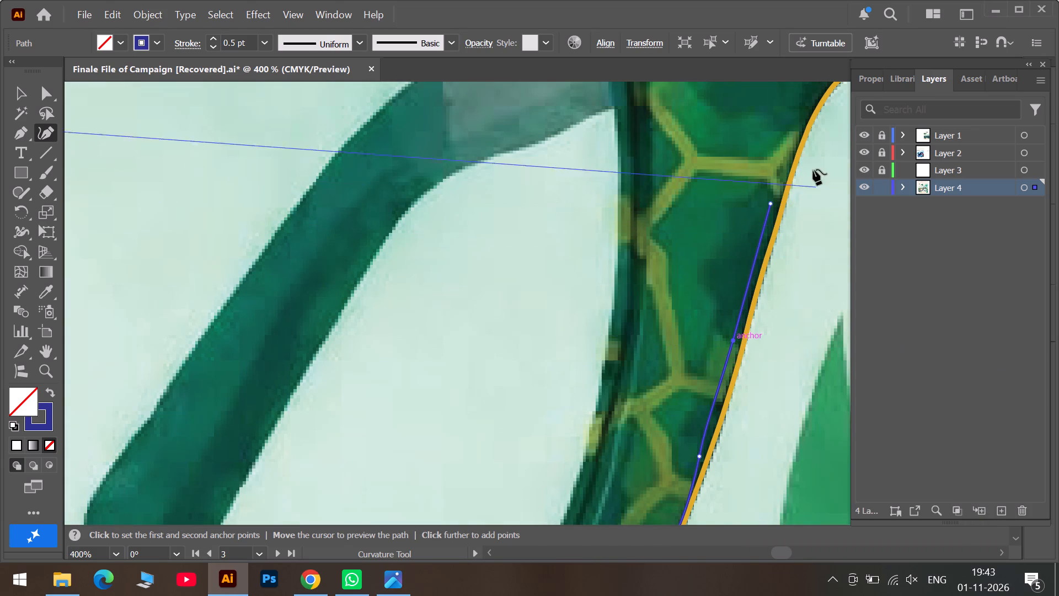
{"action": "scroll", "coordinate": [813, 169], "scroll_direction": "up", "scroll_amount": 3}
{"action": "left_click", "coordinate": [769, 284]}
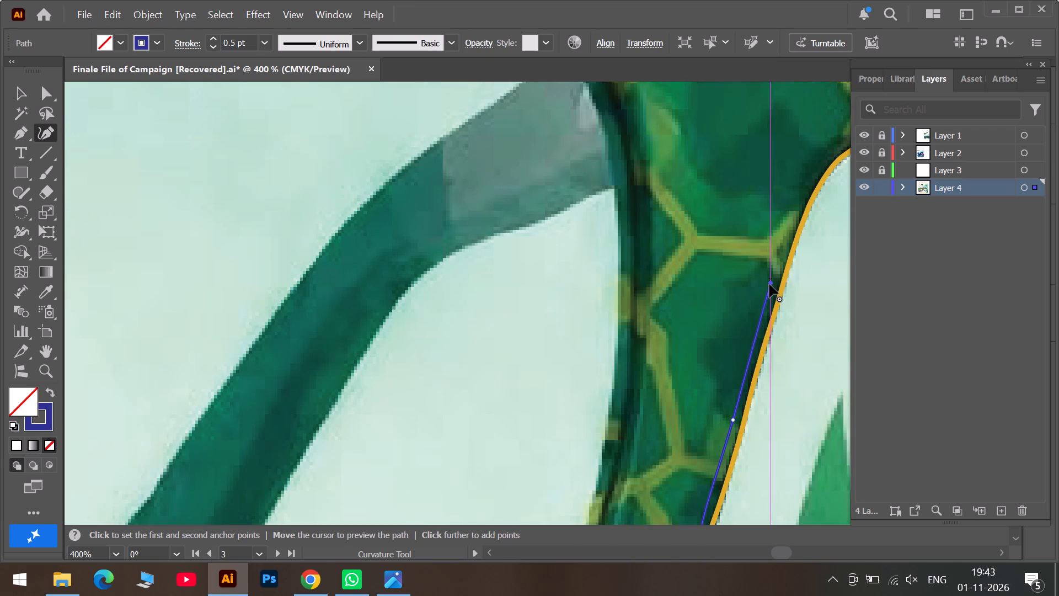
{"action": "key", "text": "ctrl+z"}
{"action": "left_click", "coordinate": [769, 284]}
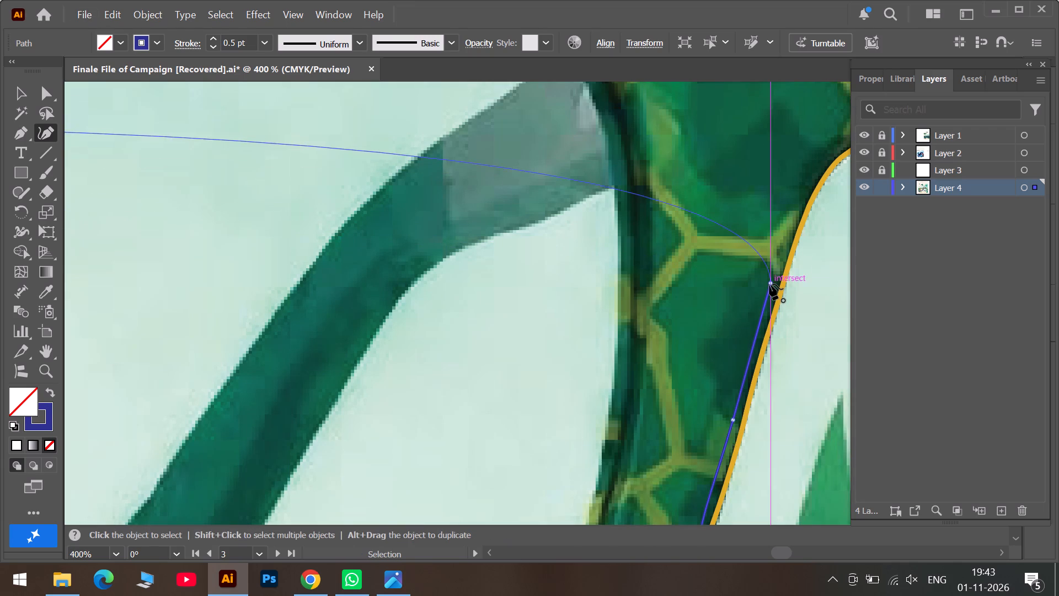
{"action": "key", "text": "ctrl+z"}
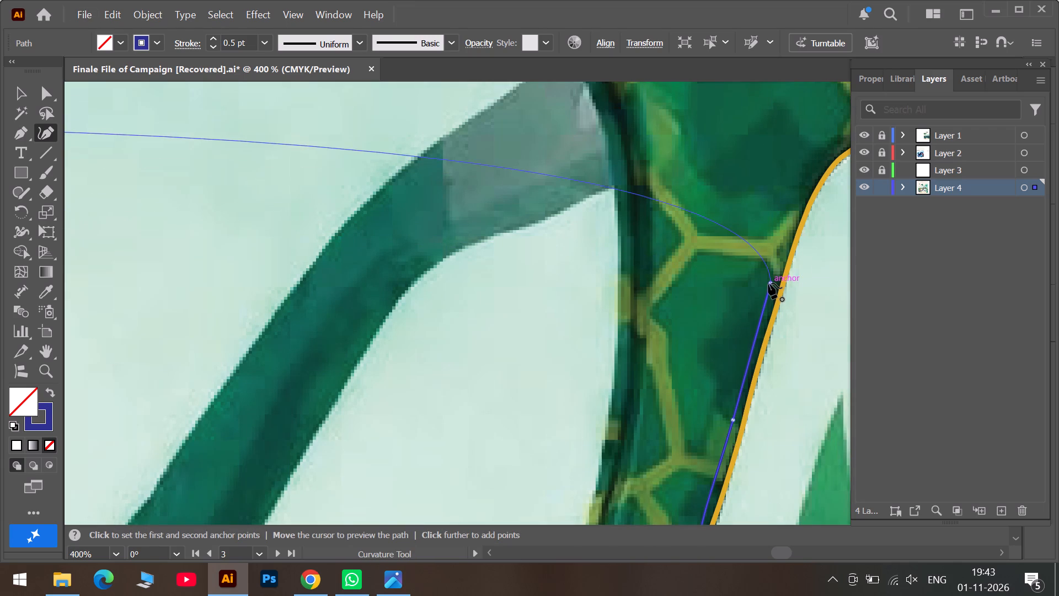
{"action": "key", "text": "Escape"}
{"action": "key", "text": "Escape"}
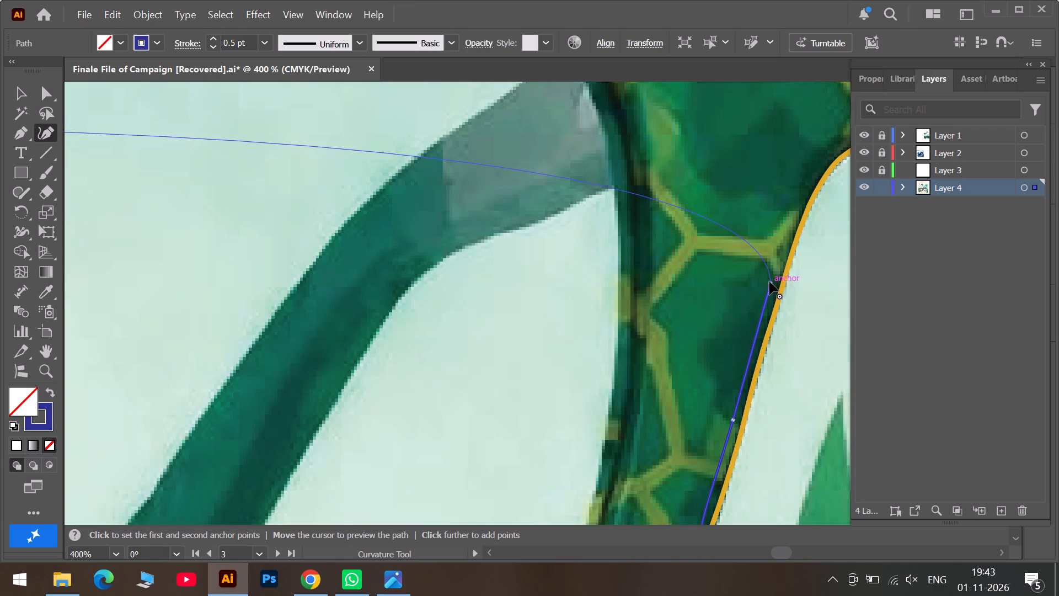
Move the line's end anchor up beside the branching vein's foot, and add one more anchor above it near the yellow outline's outward bend.
{"action": "left_click", "coordinate": [772, 282]}
{"action": "key", "text": "Escape"}
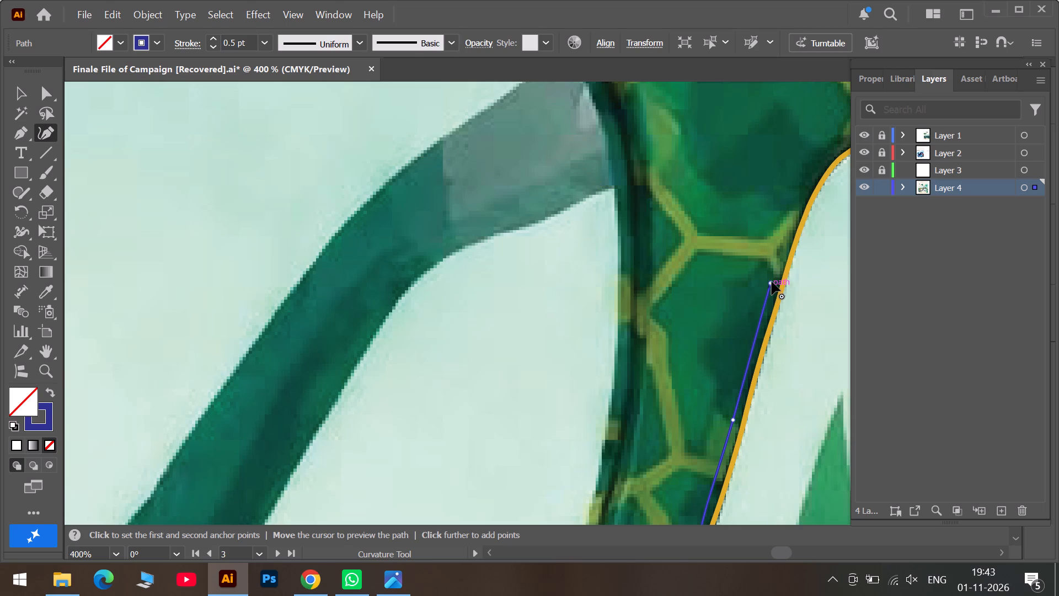
{"action": "left_click_drag", "start_coordinate": [772, 281], "coordinate": [787, 236]}
{"action": "left_click", "coordinate": [815, 155]}
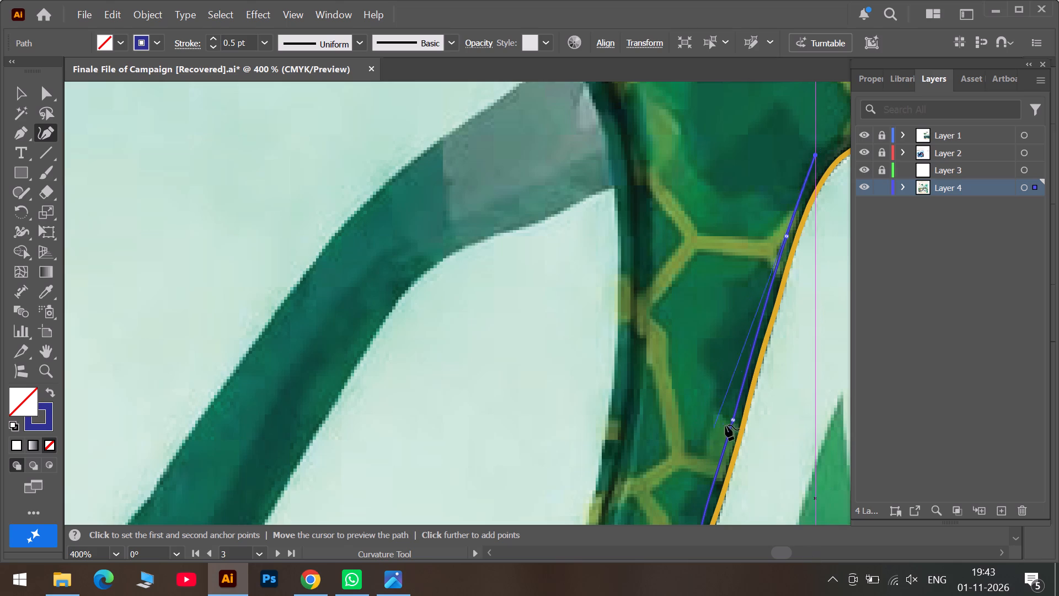
Move the anchor near the lower vein junction slightly down, and bend the line with an extra anchor just before its end.
{"action": "left_click_drag", "start_coordinate": [732, 418], "coordinate": [734, 419]}
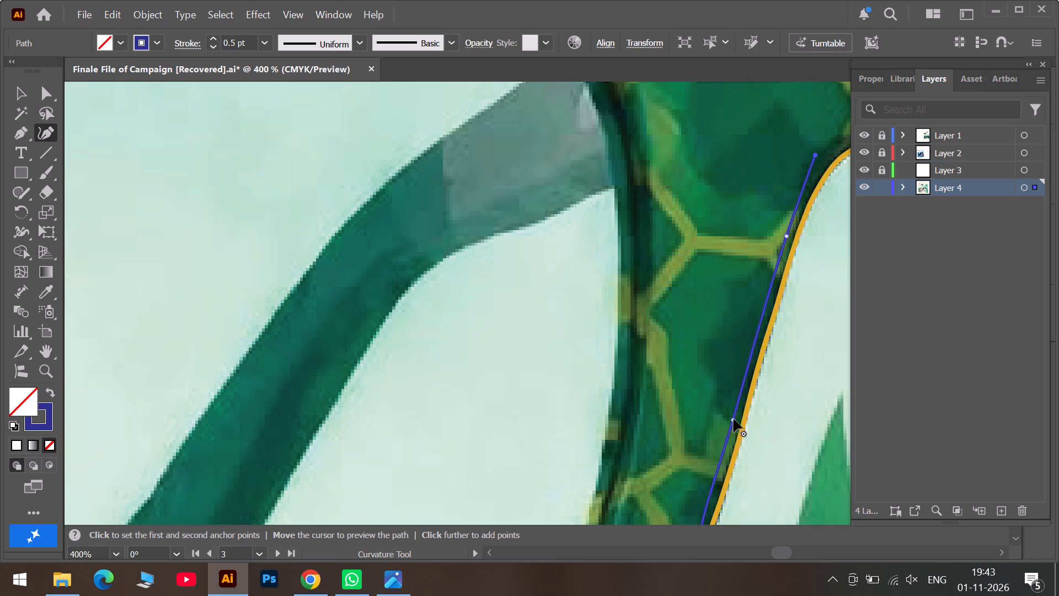
{"action": "left_click_drag", "start_coordinate": [734, 419], "coordinate": [733, 432]}
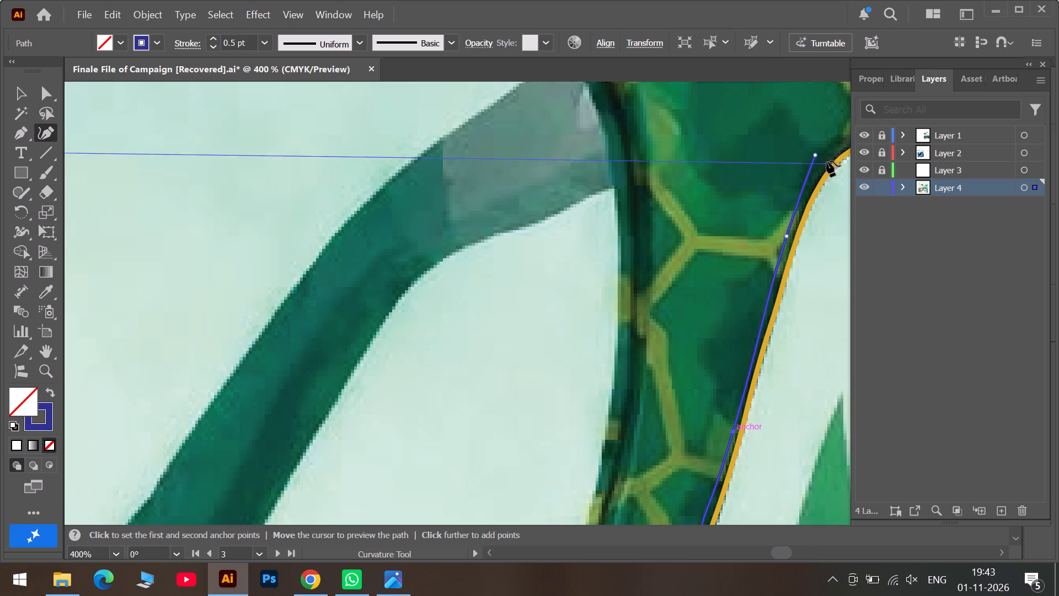
{"action": "key", "text": "Escape"}
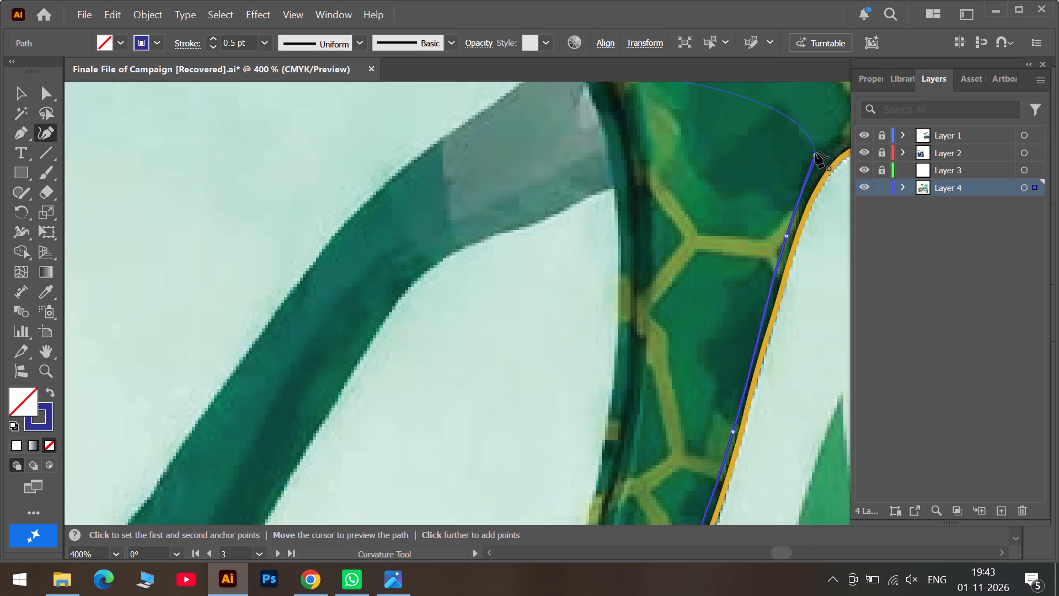
{"action": "key", "text": "Escape"}
{"action": "left_click", "coordinate": [816, 155]}
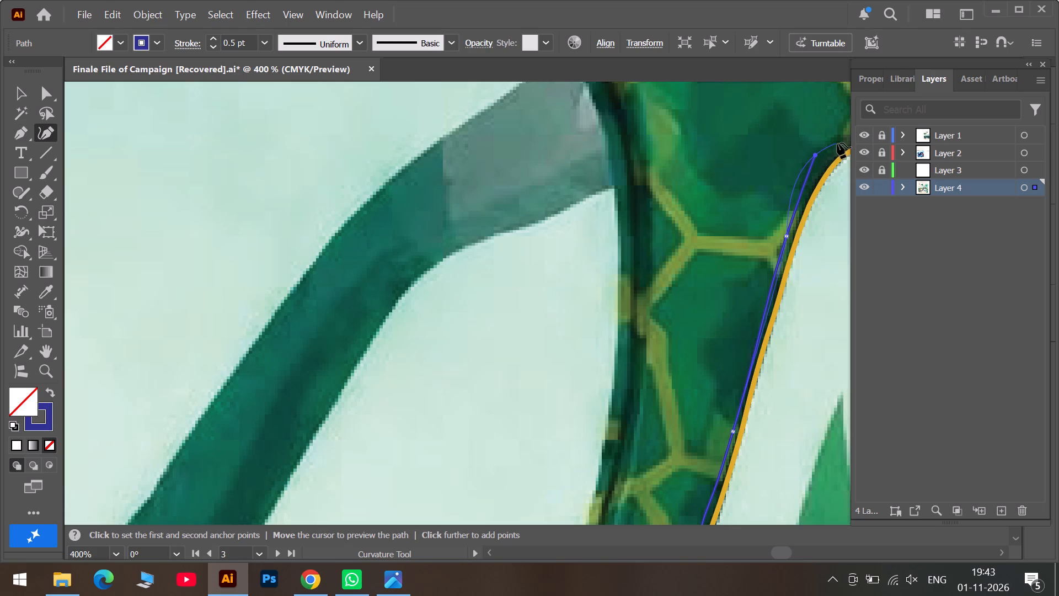
{"action": "left_click_drag", "start_coordinate": [805, 186], "coordinate": [797, 191]}
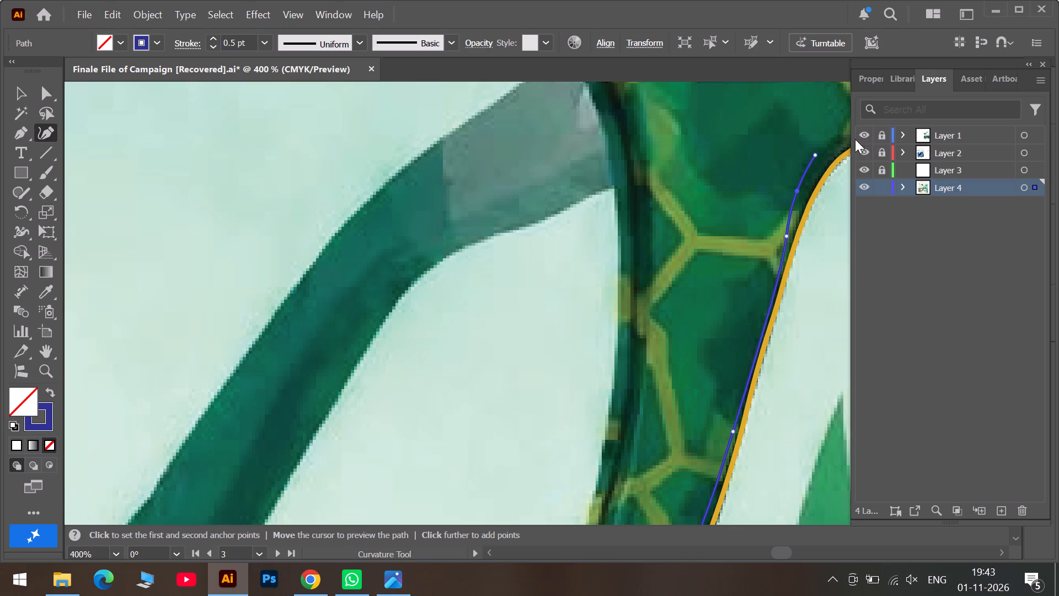
Resume from the line's end and place an anchor around the concave curve, just inside the yellow outline's corner.
{"action": "left_click", "coordinate": [800, 552]}
{"action": "key", "text": "Escape"}
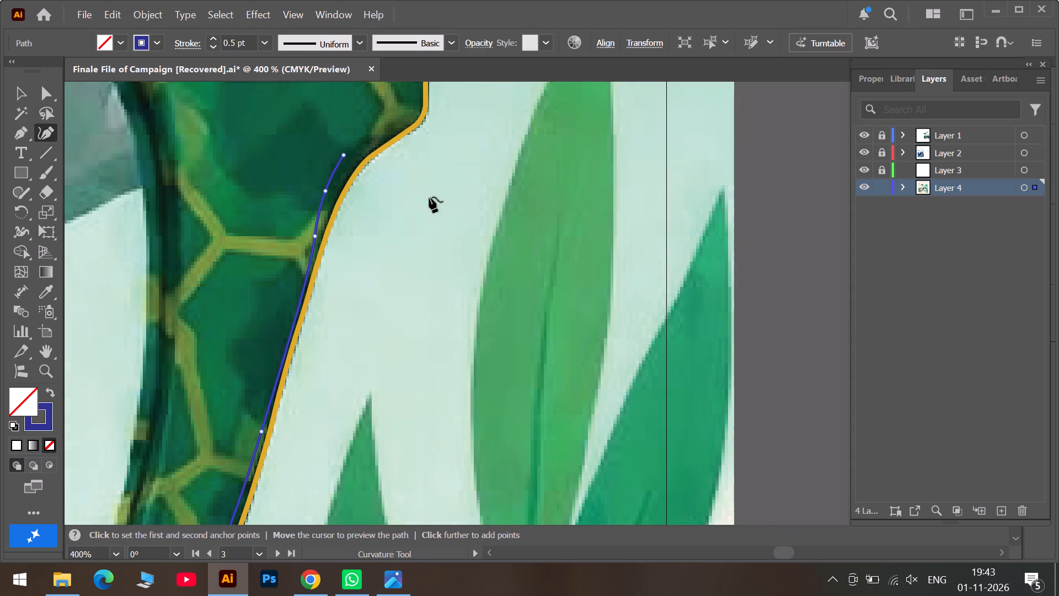
{"action": "left_click", "coordinate": [345, 153]}
{"action": "left_click", "coordinate": [400, 119]}
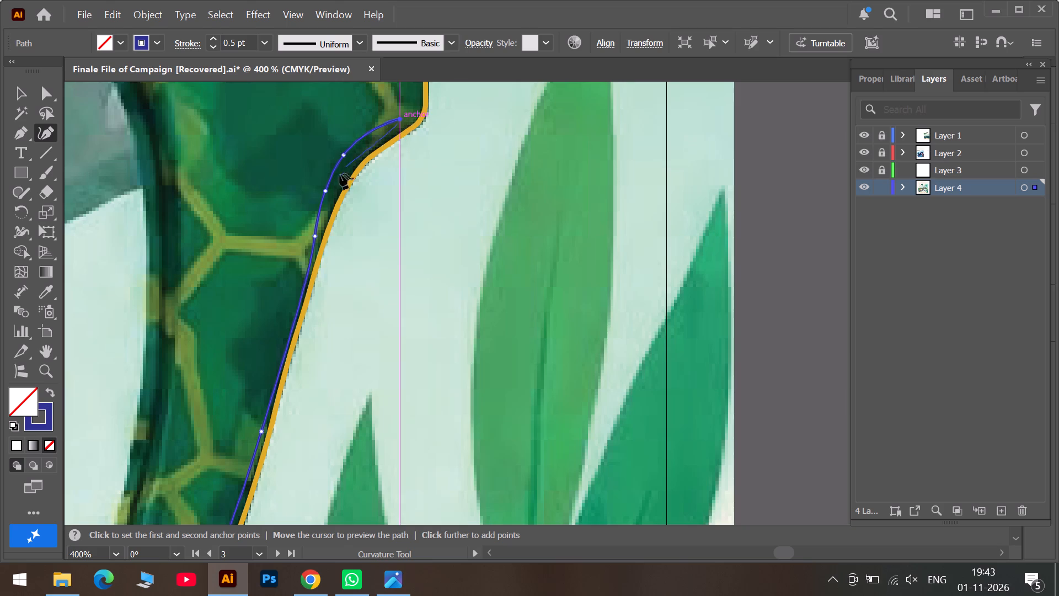
Smooth the concave curve by moving the anchor beside the yellow-green vein's tip slightly down.
{"action": "left_click_drag", "start_coordinate": [325, 195], "coordinate": [327, 201]}
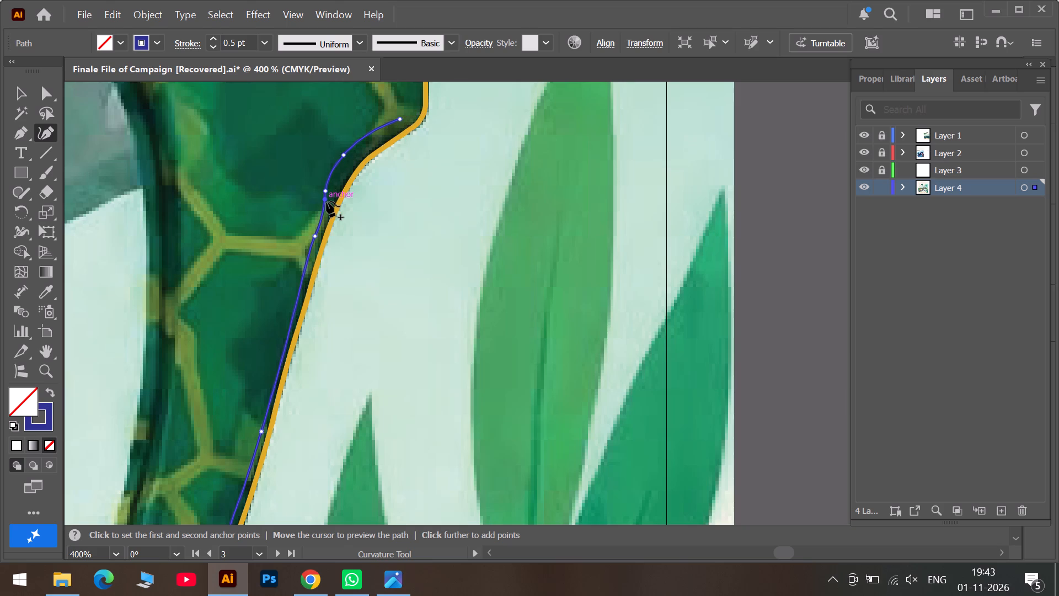
{"action": "key", "text": "ctrl+z"}
{"action": "left_click", "coordinate": [326, 191]}
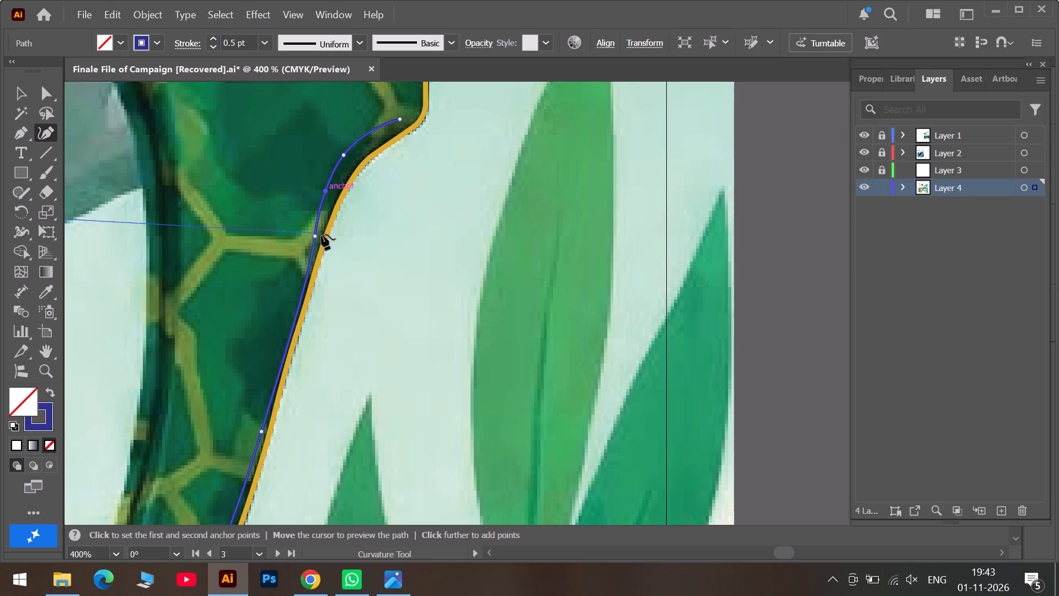
{"action": "left_click_drag", "start_coordinate": [315, 235], "coordinate": [316, 242]}
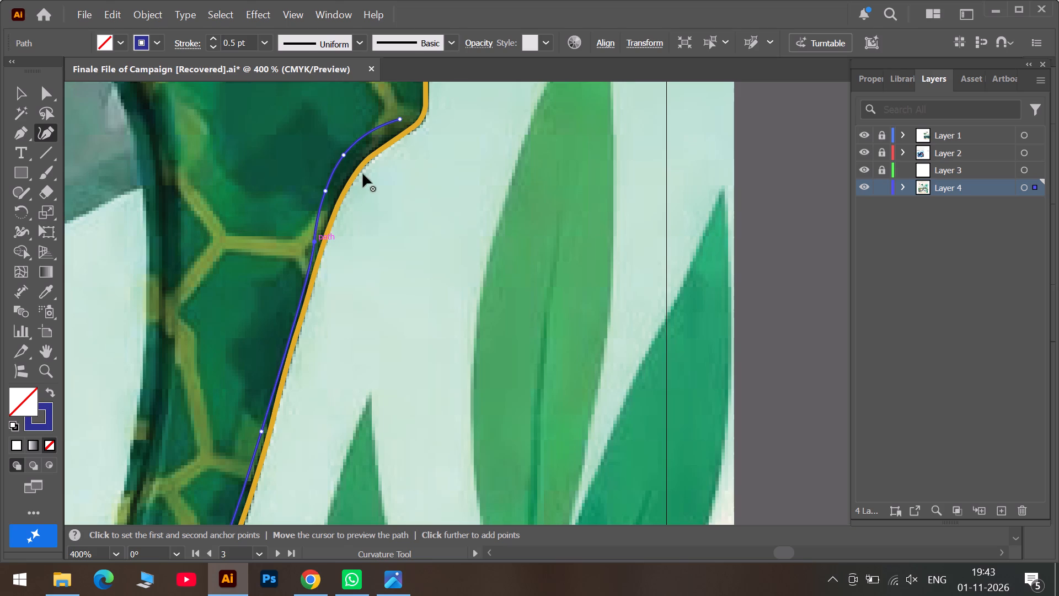
Resume from the line's end and extend it up past the silver block with two anchors inside the straight yellow outline.
{"action": "key", "text": "Escape"}
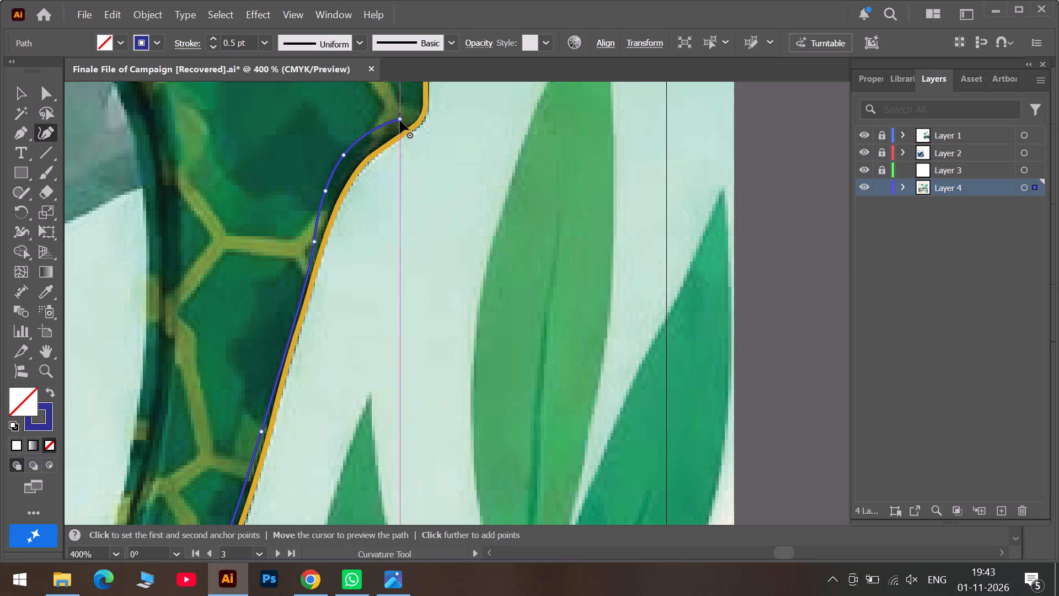
{"action": "left_click", "coordinate": [400, 120]}
{"action": "scroll", "coordinate": [404, 116], "scroll_direction": "up", "scroll_amount": 14}
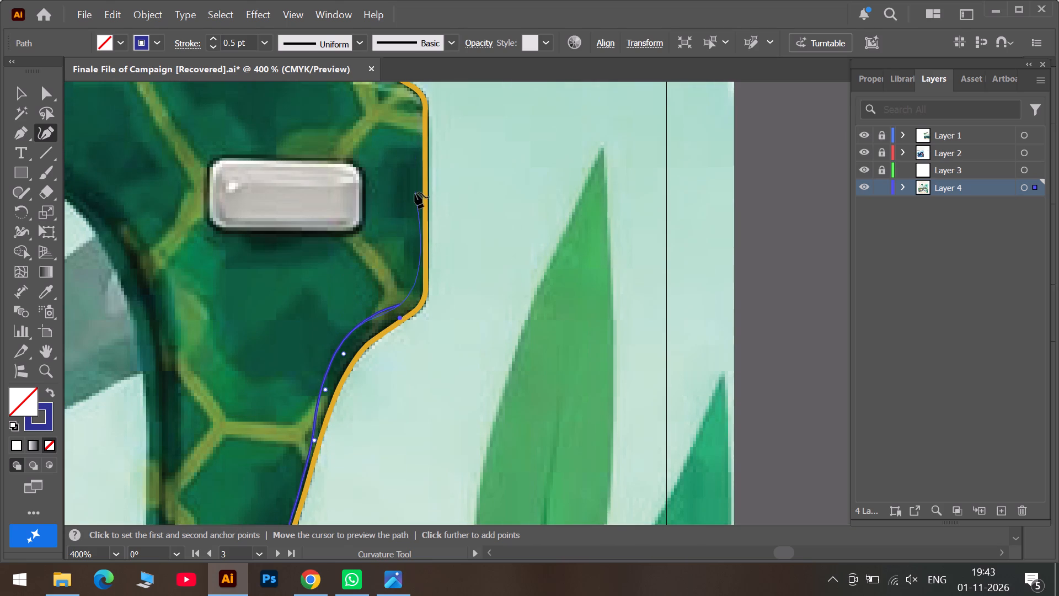
{"action": "left_click", "coordinate": [407, 251]}
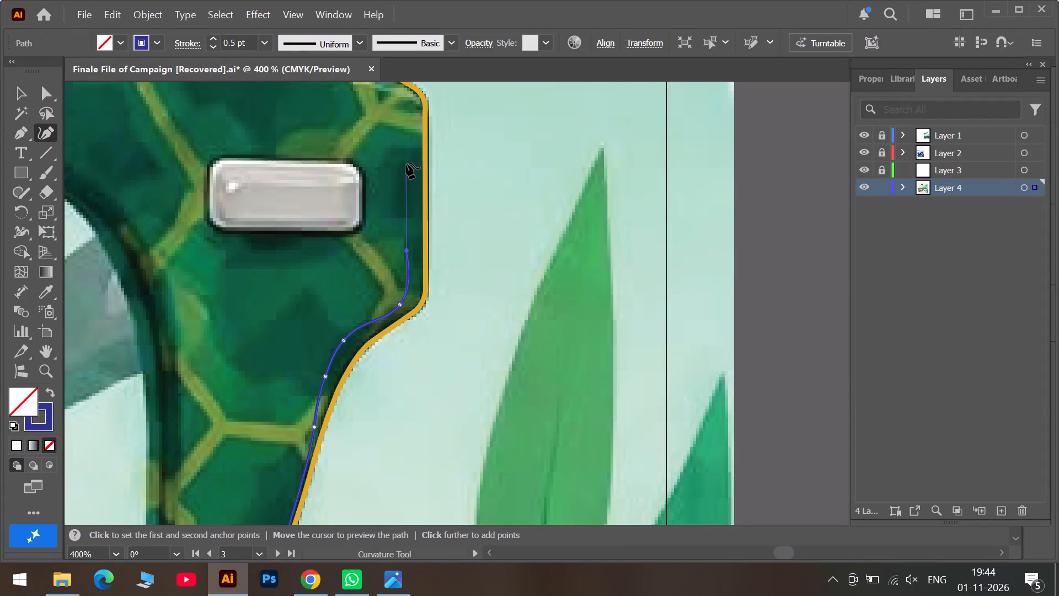
{"action": "left_click", "coordinate": [415, 129]}
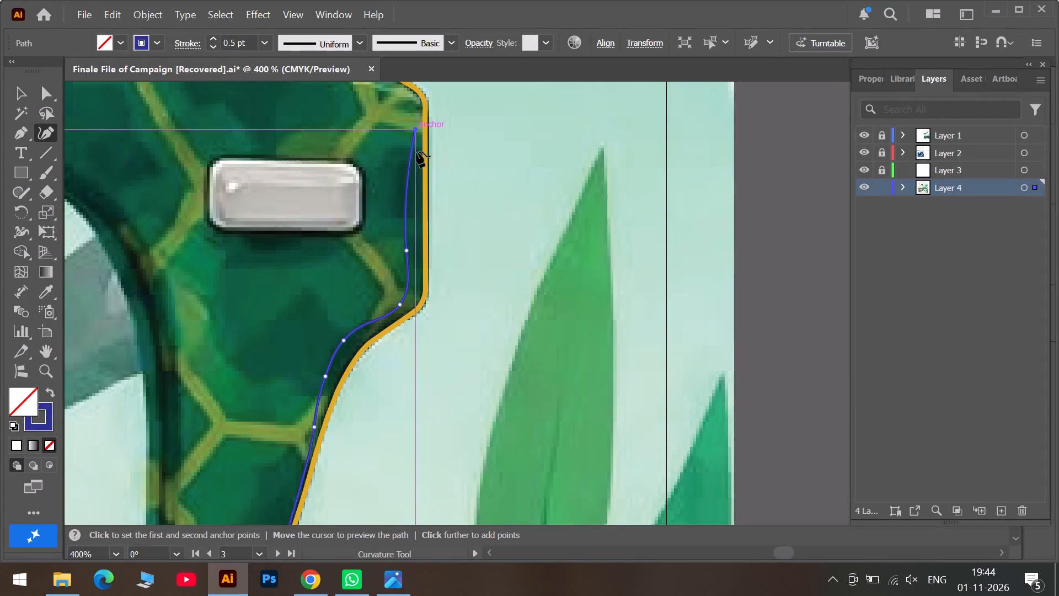
Turn the line back down close inside the yellow outline, placing anchors beside the straight edge and at the concave curve.
{"action": "left_click", "coordinate": [416, 254]}
{"action": "scroll", "coordinate": [416, 257], "scroll_direction": "down", "scroll_amount": 7}
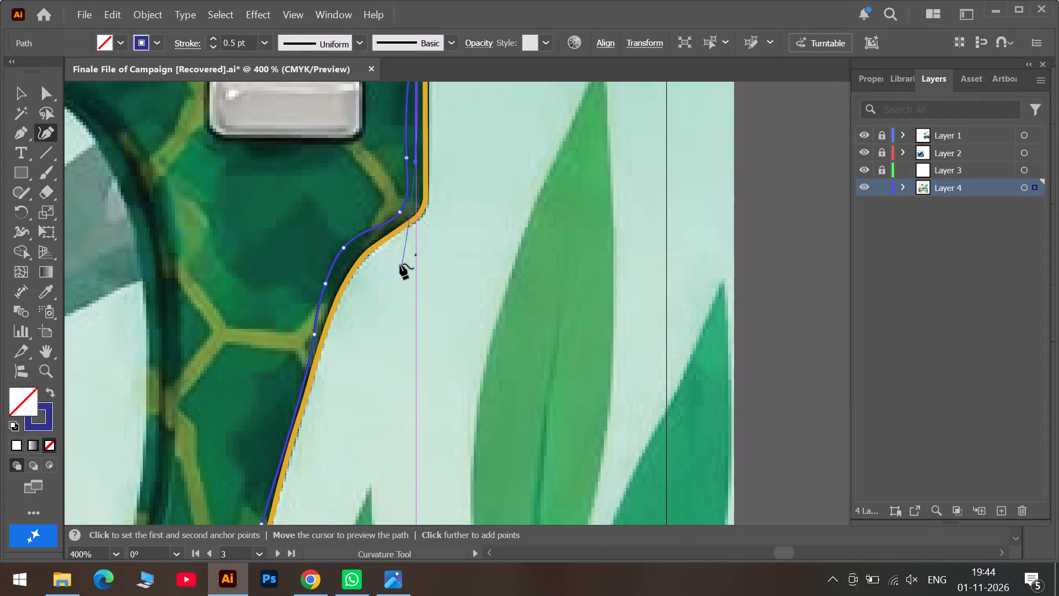
{"action": "left_click", "coordinate": [346, 262]}
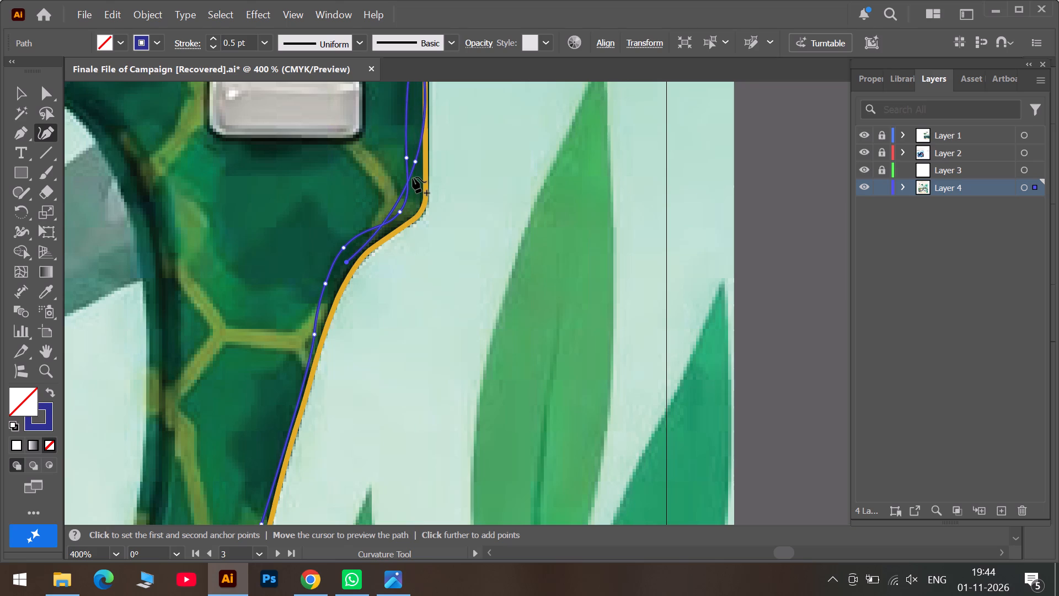
Add and adjust anchors on the returning line so it follows the yellow outline's straight edge, corner and concave curve.
{"action": "left_click_drag", "start_coordinate": [410, 175], "coordinate": [415, 191]}
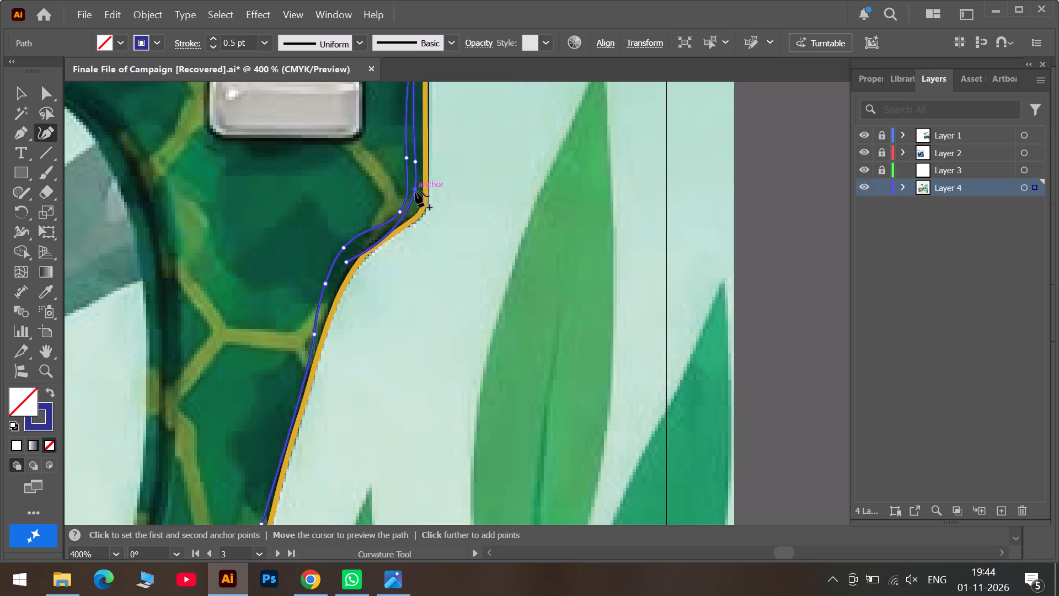
{"action": "left_click_drag", "start_coordinate": [415, 191], "coordinate": [415, 192]}
{"action": "left_click_drag", "start_coordinate": [415, 192], "coordinate": [416, 193]}
{"action": "scroll", "coordinate": [416, 177], "scroll_direction": "up", "scroll_amount": 6}
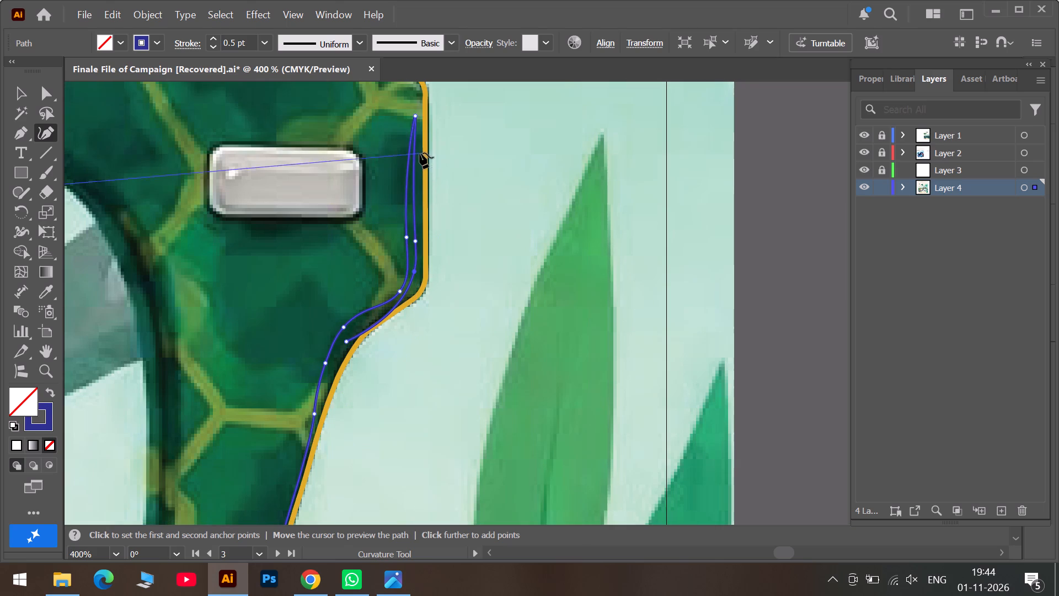
{"action": "left_click_drag", "start_coordinate": [415, 174], "coordinate": [417, 191]}
{"action": "scroll", "coordinate": [397, 256], "scroll_direction": "down", "scroll_amount": 6}
{"action": "left_click_drag", "start_coordinate": [386, 235], "coordinate": [386, 235]}
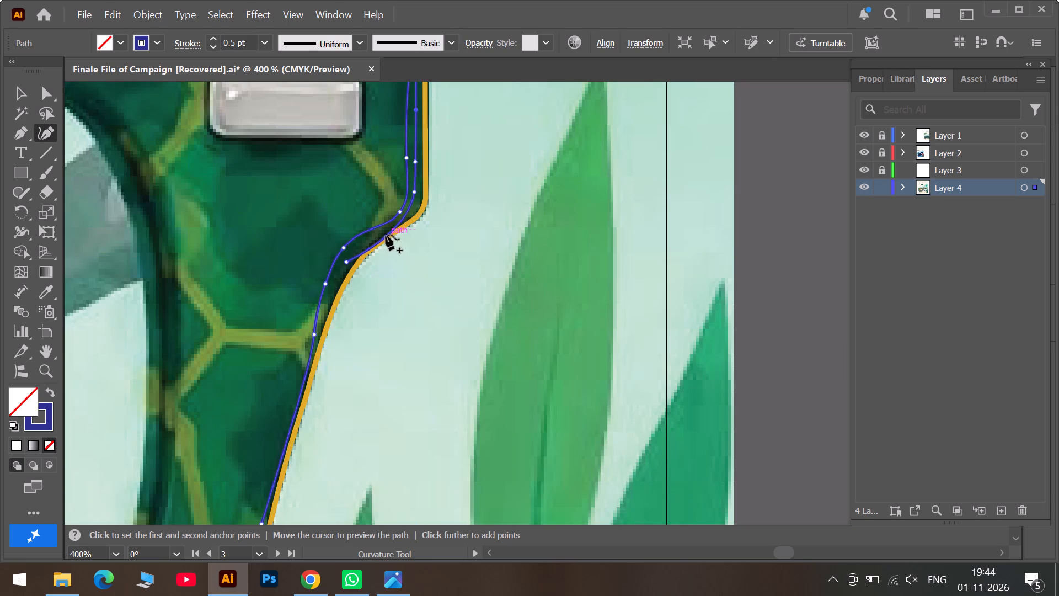
{"action": "left_click_drag", "start_coordinate": [386, 235], "coordinate": [368, 247]}
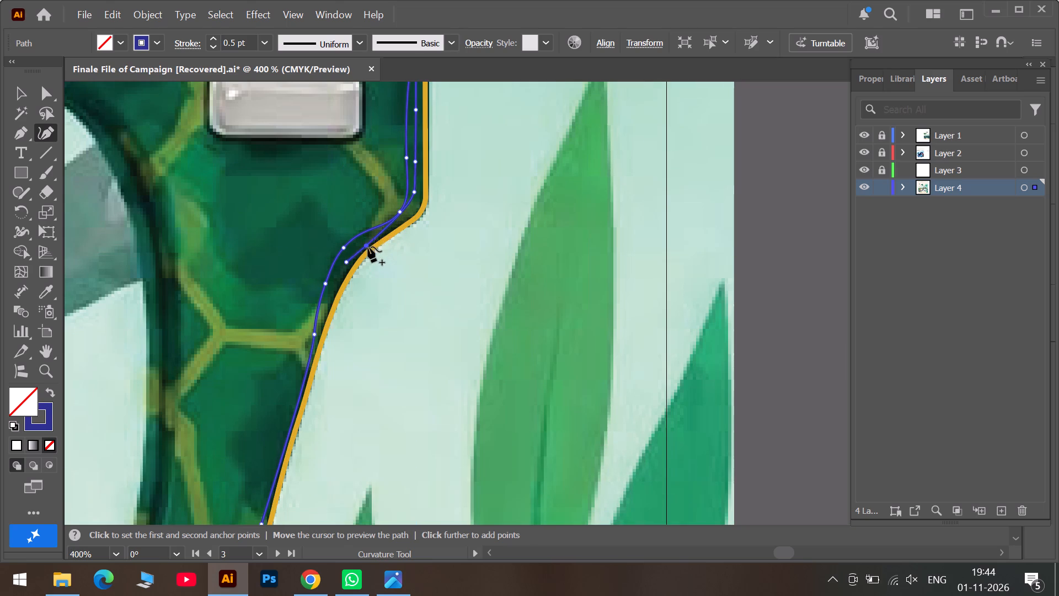
{"action": "left_click_drag", "start_coordinate": [368, 247], "coordinate": [370, 242]}
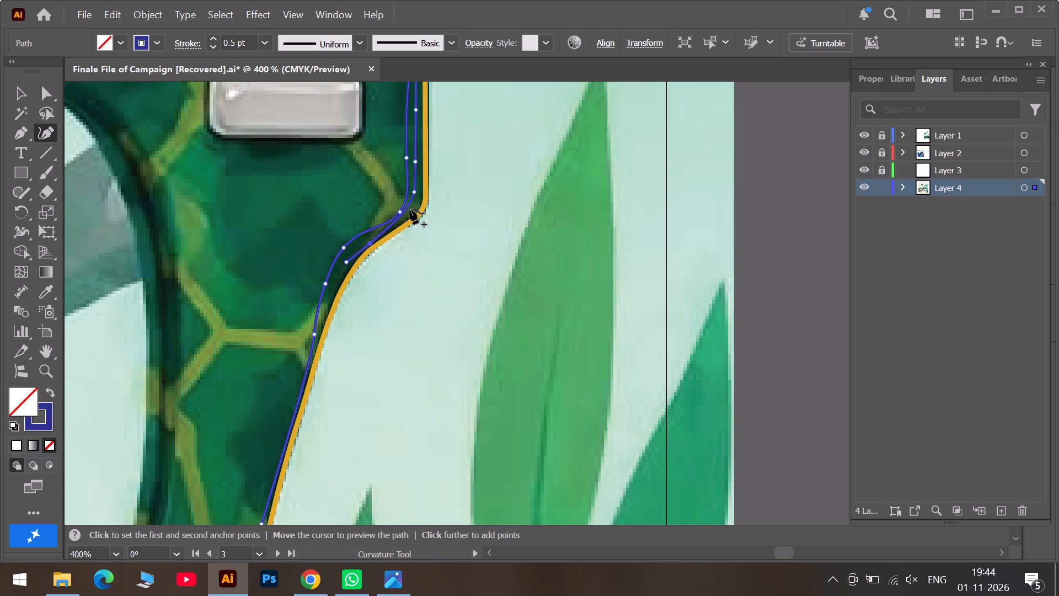
{"action": "left_click_drag", "start_coordinate": [407, 209], "coordinate": [413, 207]}
Resume from the returning line's end and place two anchors down the slanted yellow outline, past the yellow-green vein tips.
{"action": "scroll", "coordinate": [368, 251], "scroll_direction": "down", "scroll_amount": 5}
{"action": "key", "text": "Escape"}
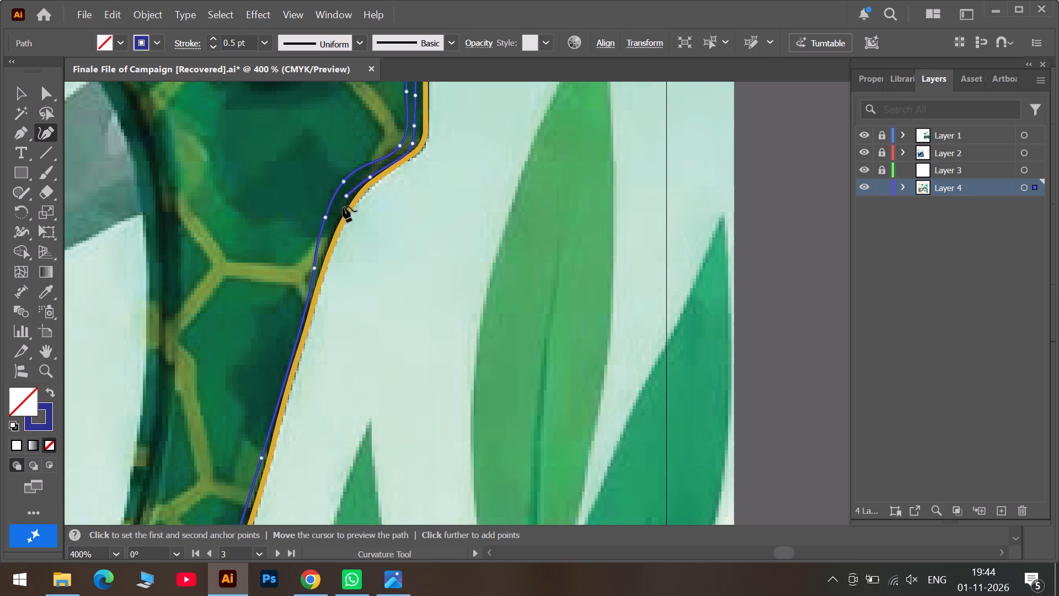
{"action": "left_click", "coordinate": [346, 196]}
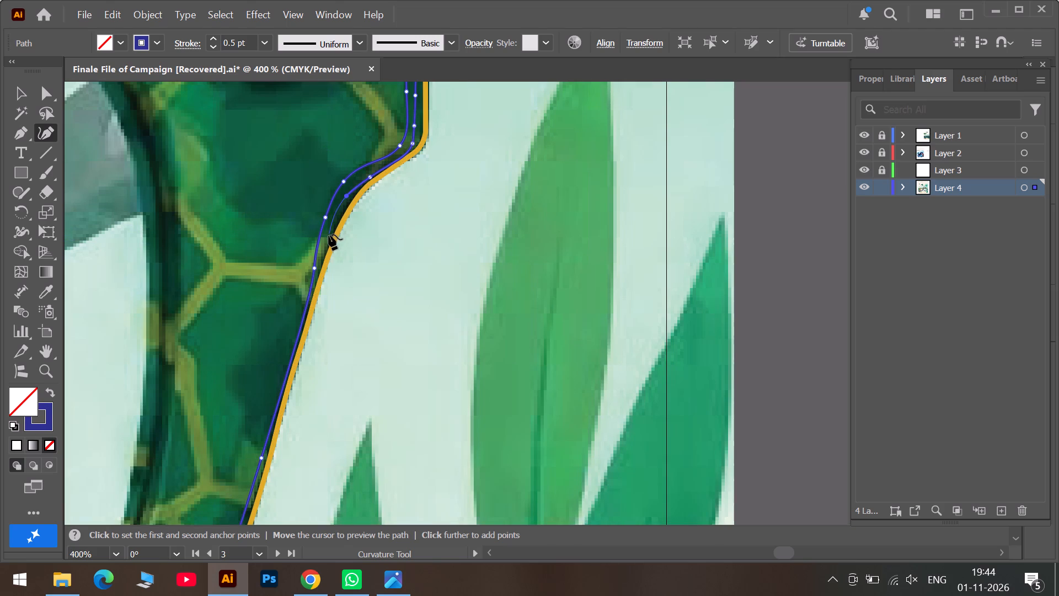
{"action": "left_click", "coordinate": [328, 236]}
{"action": "scroll", "coordinate": [325, 267], "scroll_direction": "up", "scroll_amount": 2, "text": "alt"}
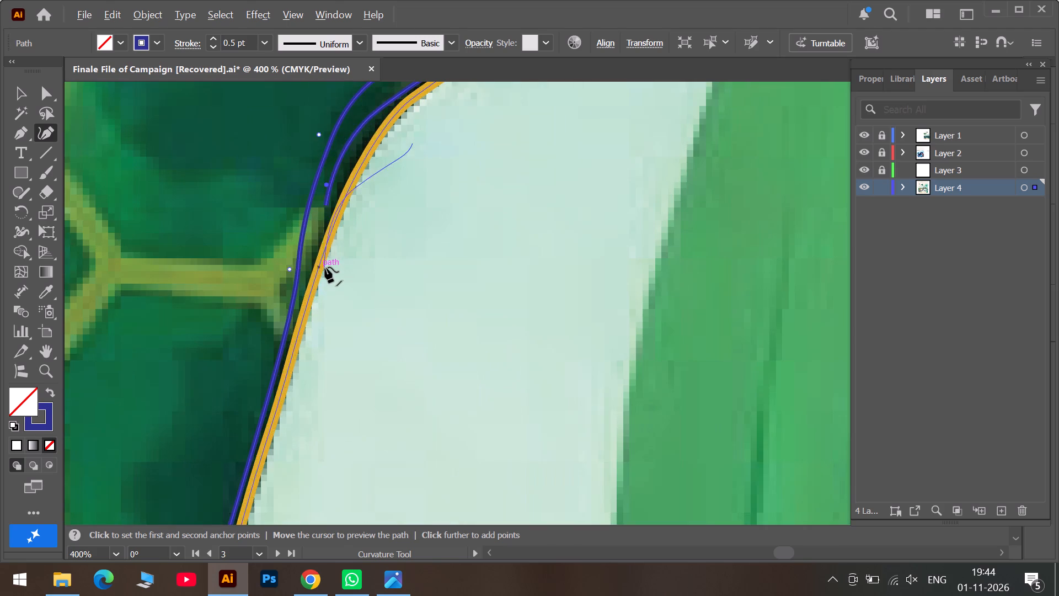
{"action": "scroll", "coordinate": [325, 267], "scroll_direction": "down", "scroll_amount": 6}
{"action": "scroll", "coordinate": [258, 369], "scroll_direction": "down", "scroll_amount": 6}
{"action": "scroll", "coordinate": [222, 403], "scroll_direction": "down", "scroll_amount": 6}
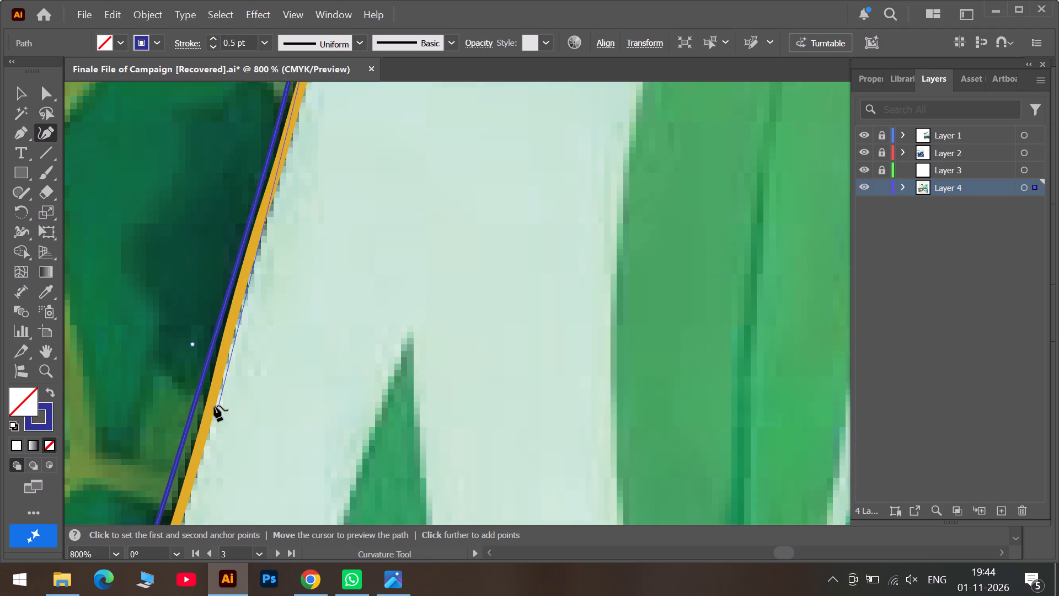
{"action": "scroll", "coordinate": [175, 435], "scroll_direction": "down", "scroll_amount": 6}
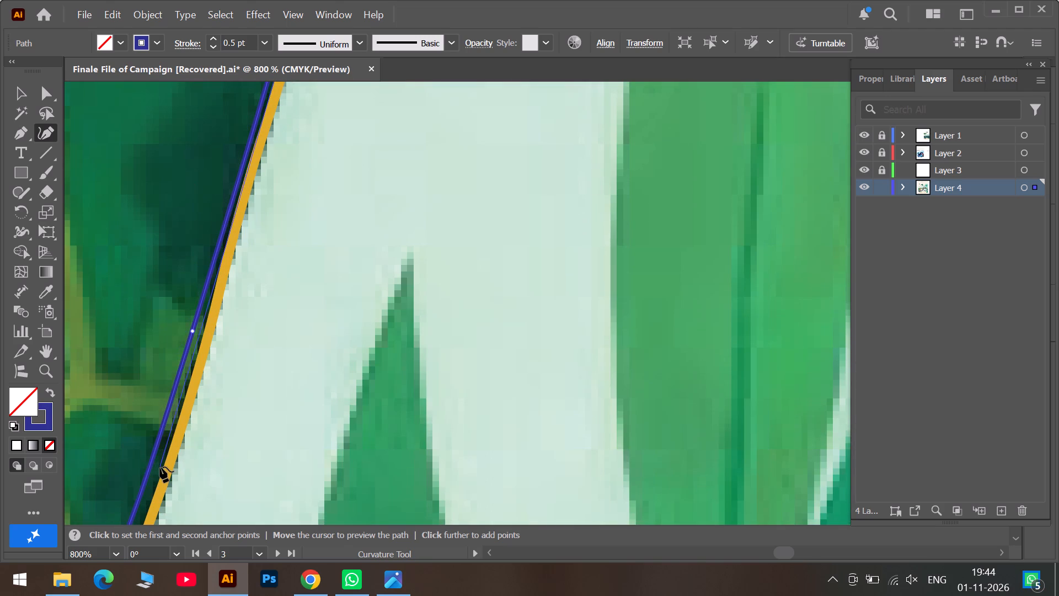
{"action": "left_click", "coordinate": [159, 468]}
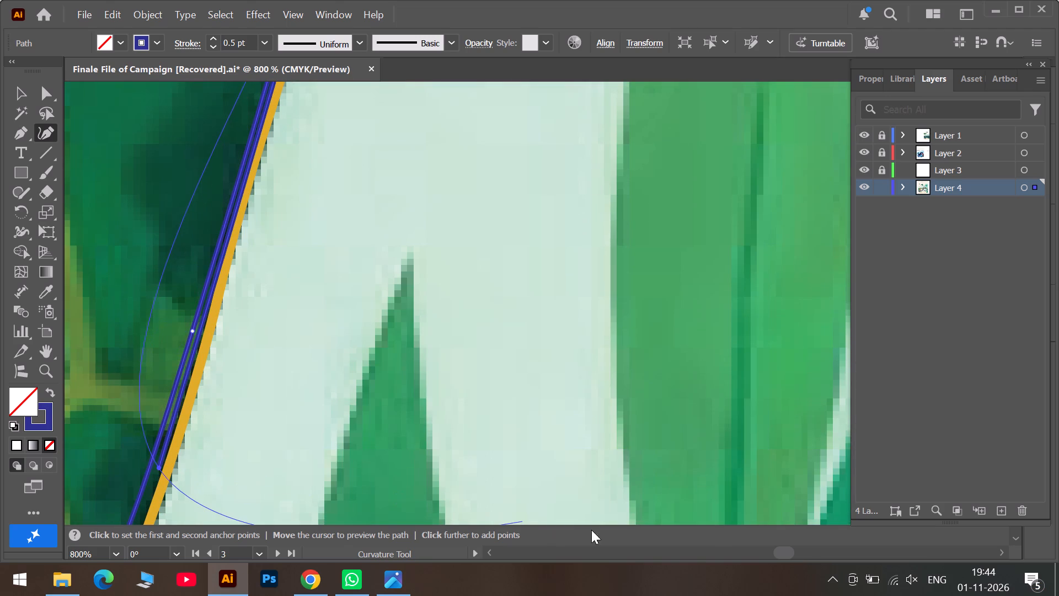
Continue the returning line down the slanted outline with two anchors, reaching the start of the bottom curve.
{"action": "left_click", "coordinate": [766, 552]}
{"action": "scroll", "coordinate": [739, 496], "scroll_direction": "down", "scroll_amount": 7}
{"action": "scroll", "coordinate": [630, 438], "scroll_direction": "down", "scroll_amount": 4}
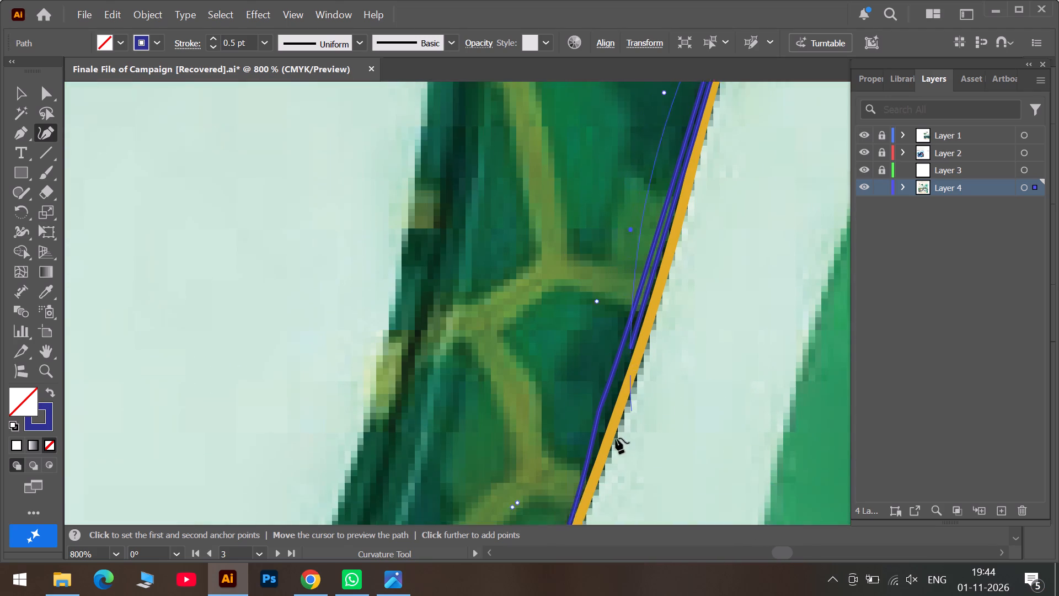
{"action": "scroll", "coordinate": [616, 438], "scroll_direction": "down", "scroll_amount": 9}
{"action": "scroll", "coordinate": [549, 450], "scroll_direction": "down", "scroll_amount": 6}
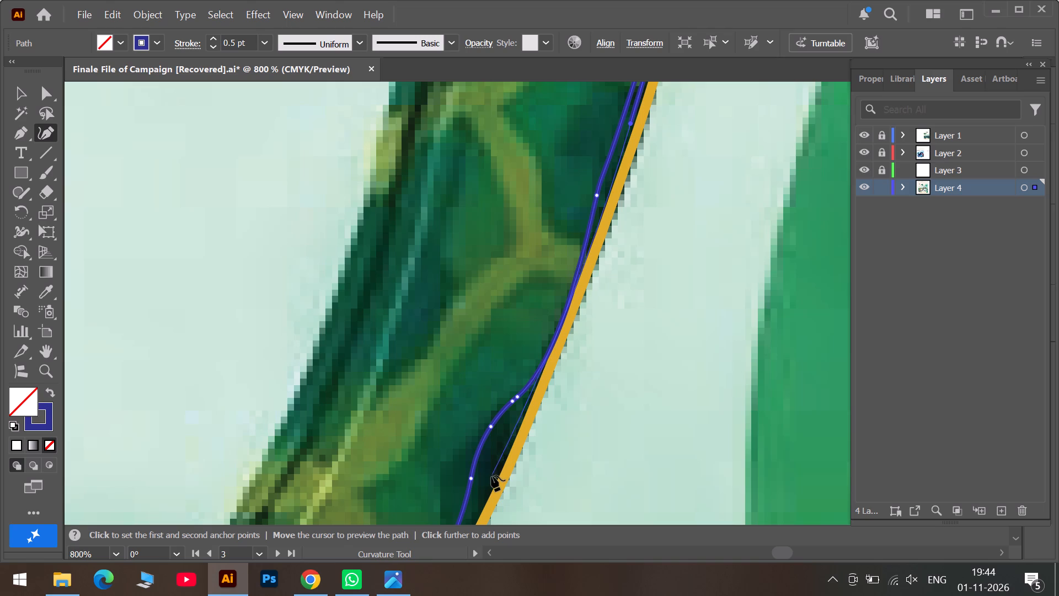
{"action": "left_click", "coordinate": [491, 476]}
{"action": "scroll", "coordinate": [491, 476], "scroll_direction": "down", "scroll_amount": 13}
{"action": "scroll", "coordinate": [418, 476], "scroll_direction": "down", "scroll_amount": 6}
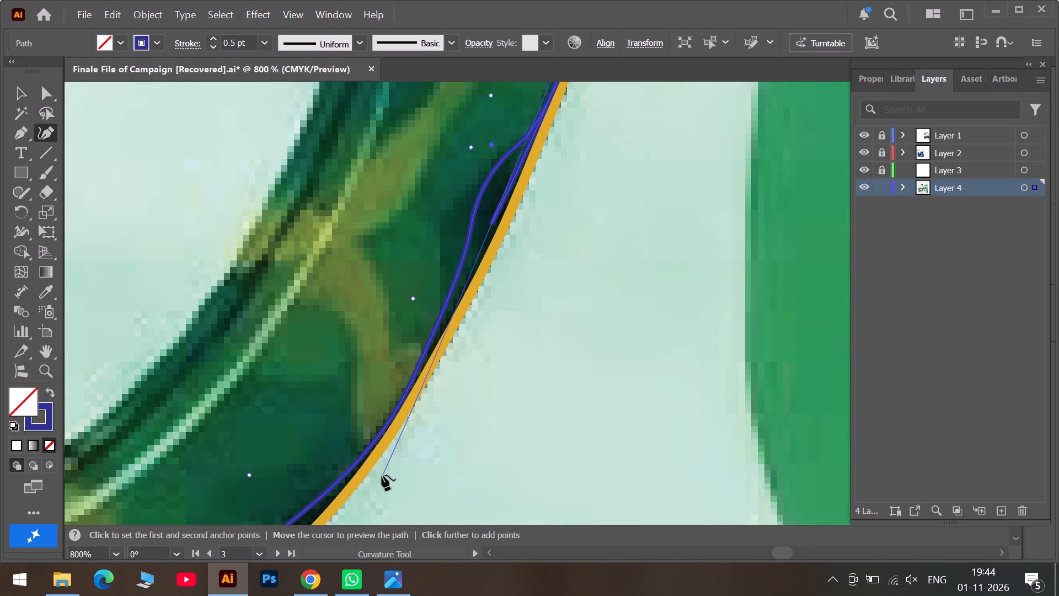
{"action": "scroll", "coordinate": [378, 476], "scroll_direction": "down", "scroll_amount": 6}
{"action": "left_click", "coordinate": [263, 481]}
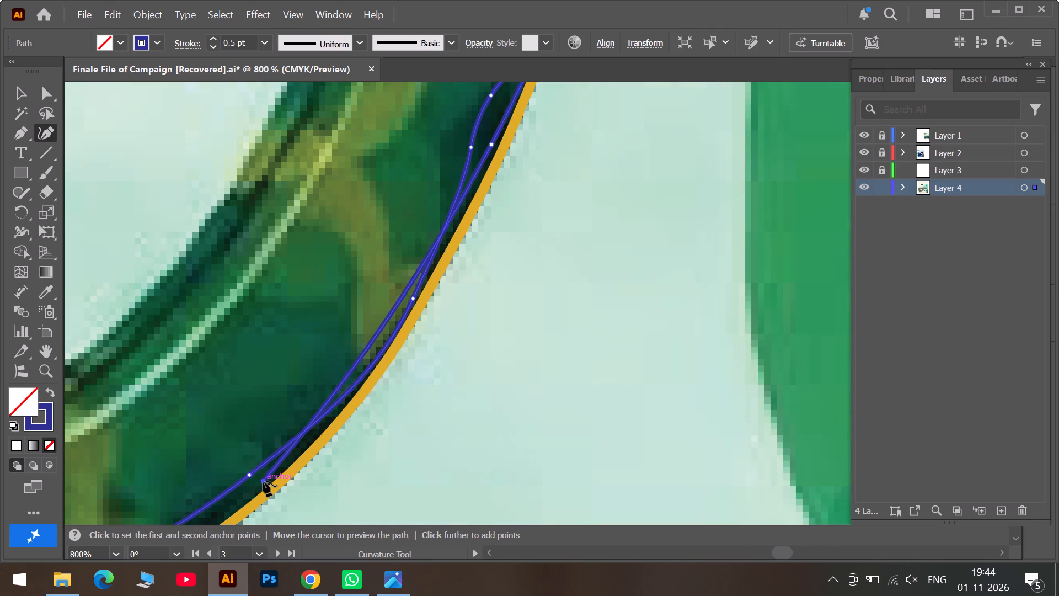
Trace the returning line around the right bottom curve with two anchors between the earlier line and the yellow outline.
{"action": "scroll", "coordinate": [263, 481], "scroll_direction": "down", "scroll_amount": 7}
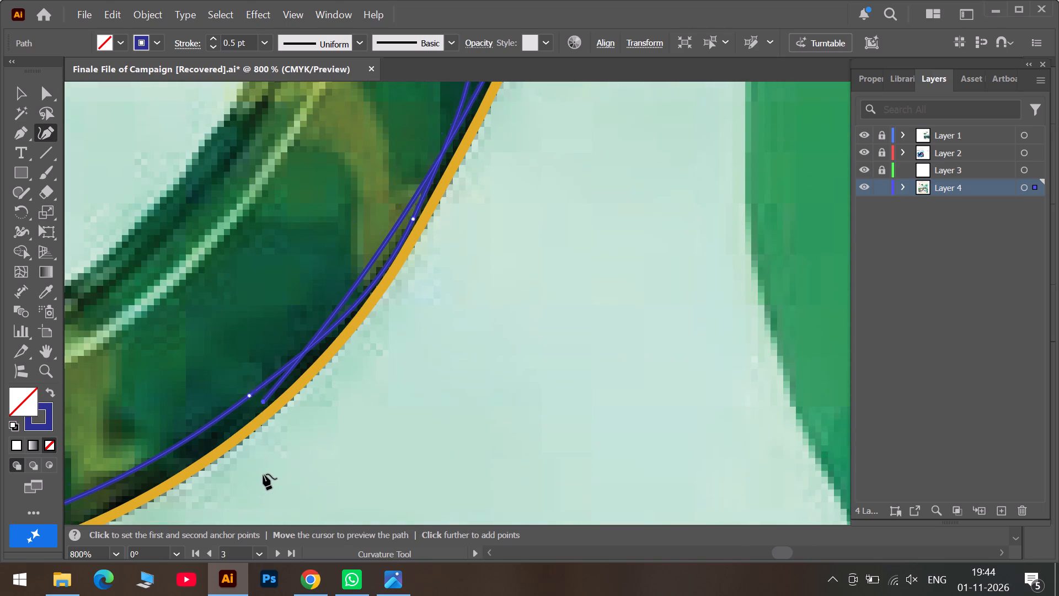
{"action": "scroll", "coordinate": [263, 474], "scroll_direction": "down", "scroll_amount": 5}
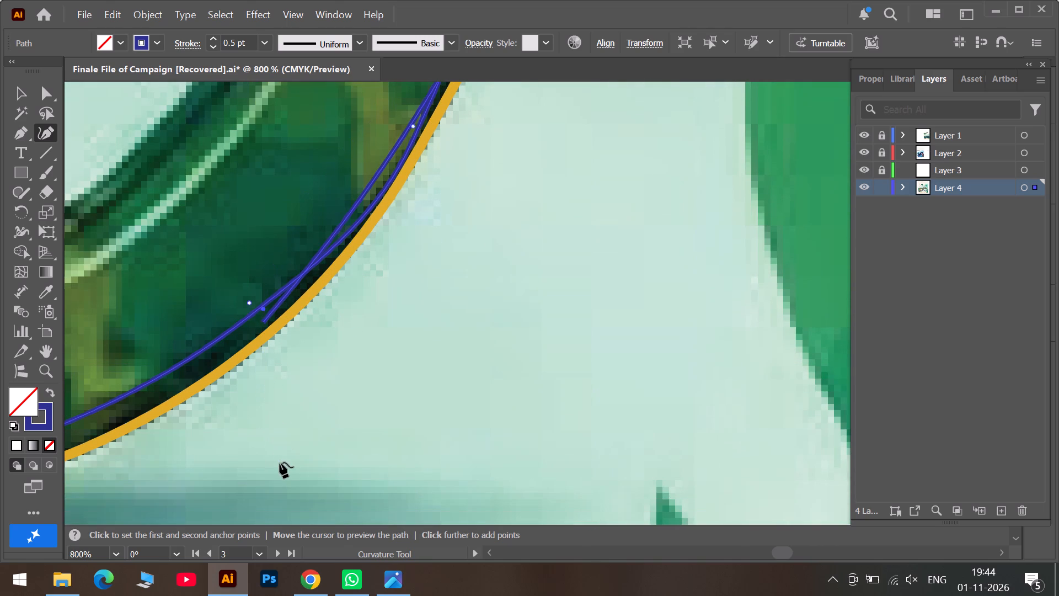
{"action": "scroll", "coordinate": [280, 462], "scroll_direction": "down", "scroll_amount": 2}
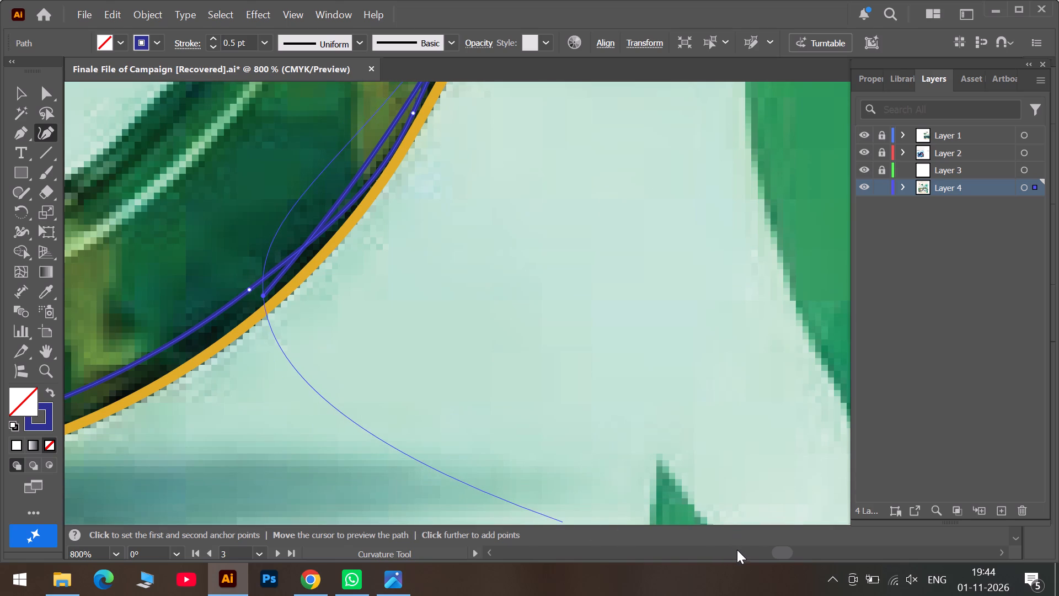
{"action": "left_click", "coordinate": [737, 551]}
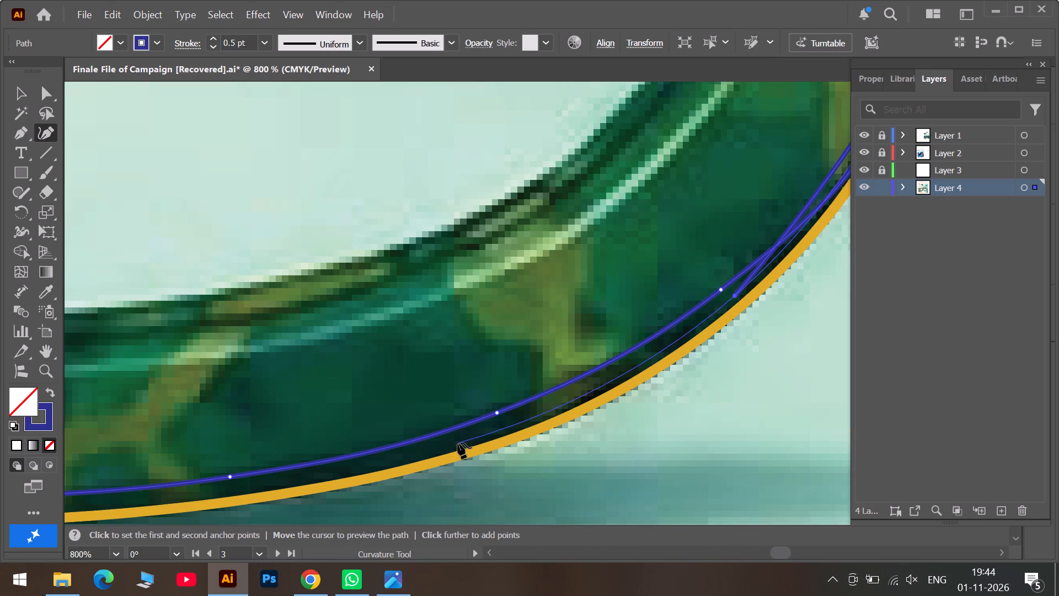
{"action": "left_click", "coordinate": [458, 443]}
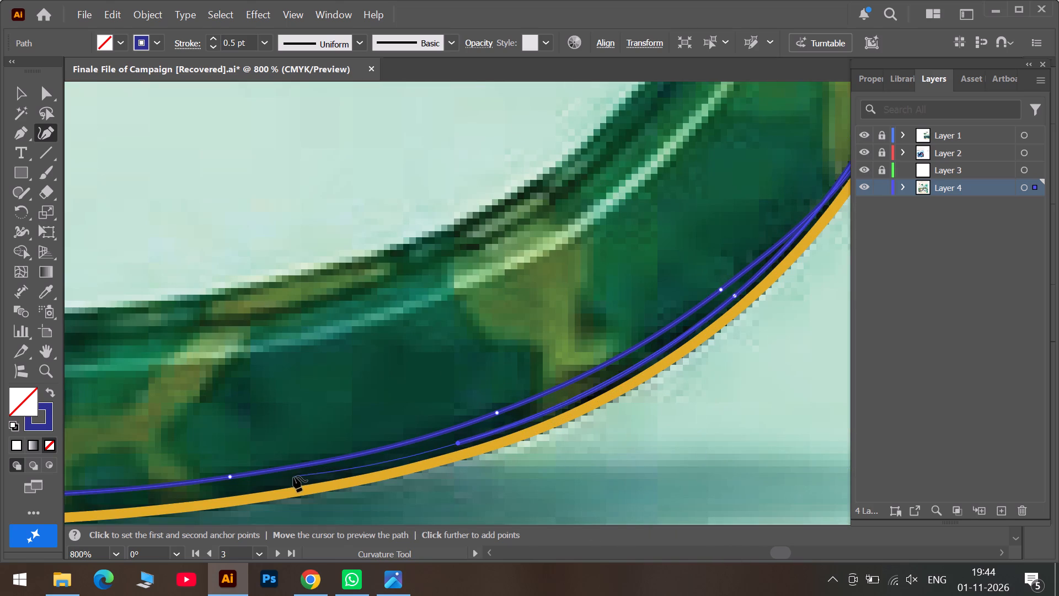
{"action": "left_click", "coordinate": [289, 480]}
Extend the returning line along the flat bottom edge with three anchors just inside the yellow outline.
{"action": "left_click", "coordinate": [748, 554]}
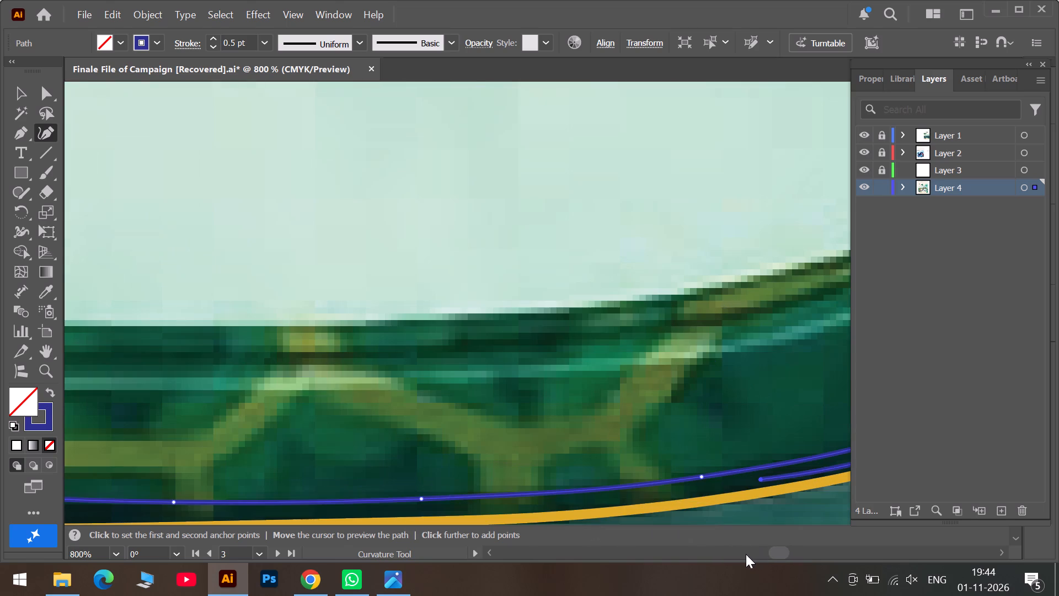
{"action": "left_click", "coordinate": [469, 512]}
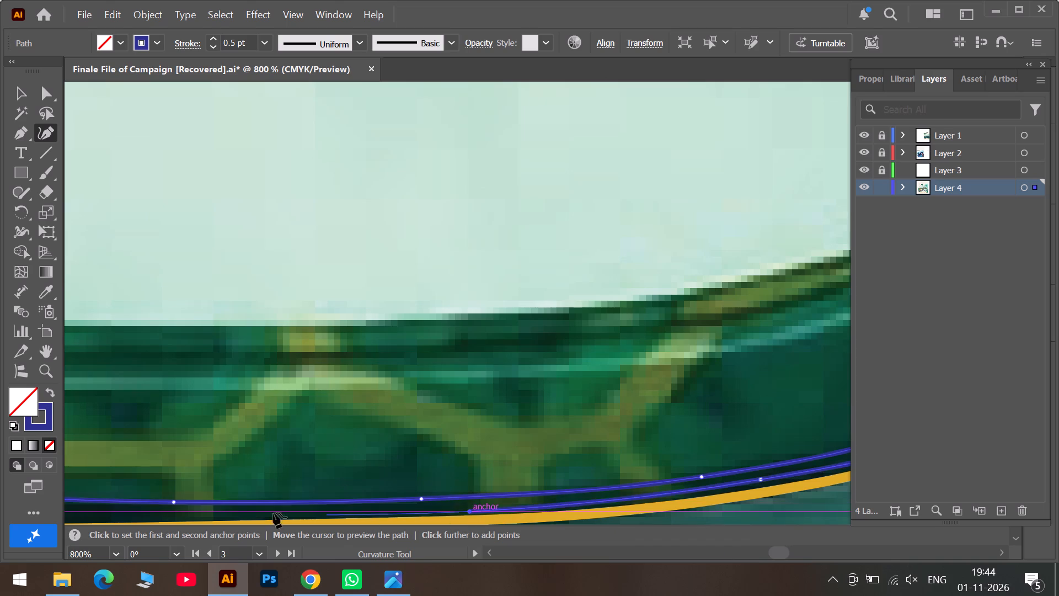
{"action": "left_click", "coordinate": [206, 514]}
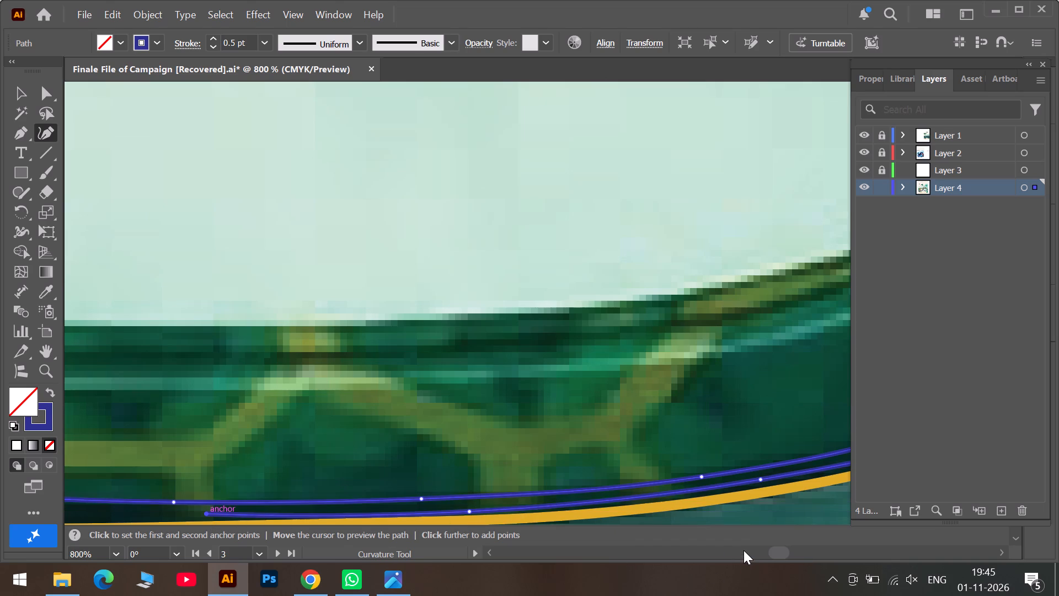
{"action": "left_click", "coordinate": [744, 550]}
{"action": "scroll", "coordinate": [499, 496], "scroll_direction": "down", "scroll_amount": 3}
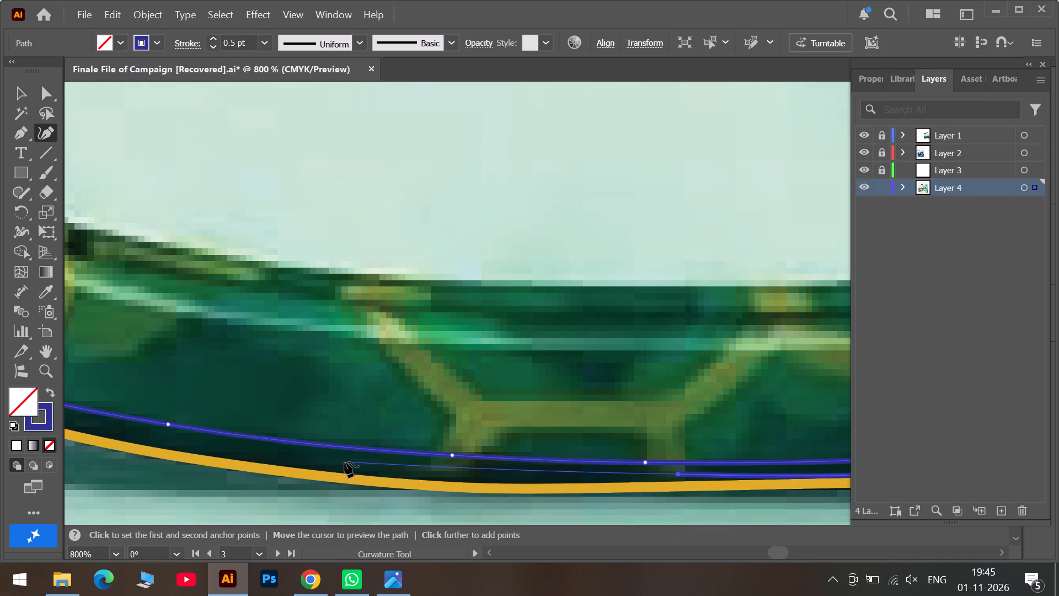
{"action": "left_click", "coordinate": [352, 464]}
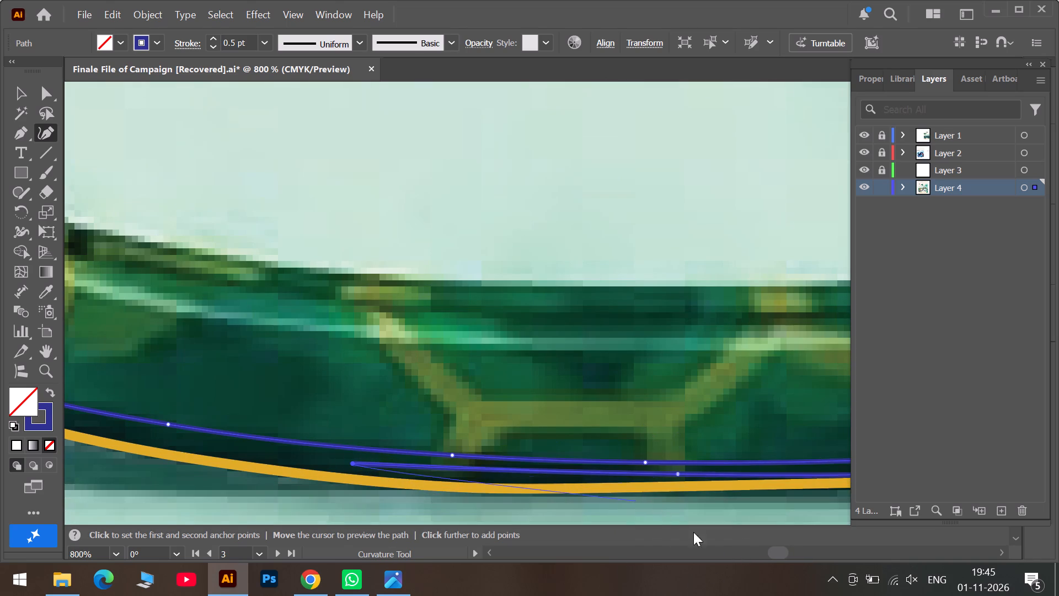
Continue the returning line around the left bottom curve with three anchors between the earlier line and the yellow outline.
{"action": "left_click", "coordinate": [758, 552]}
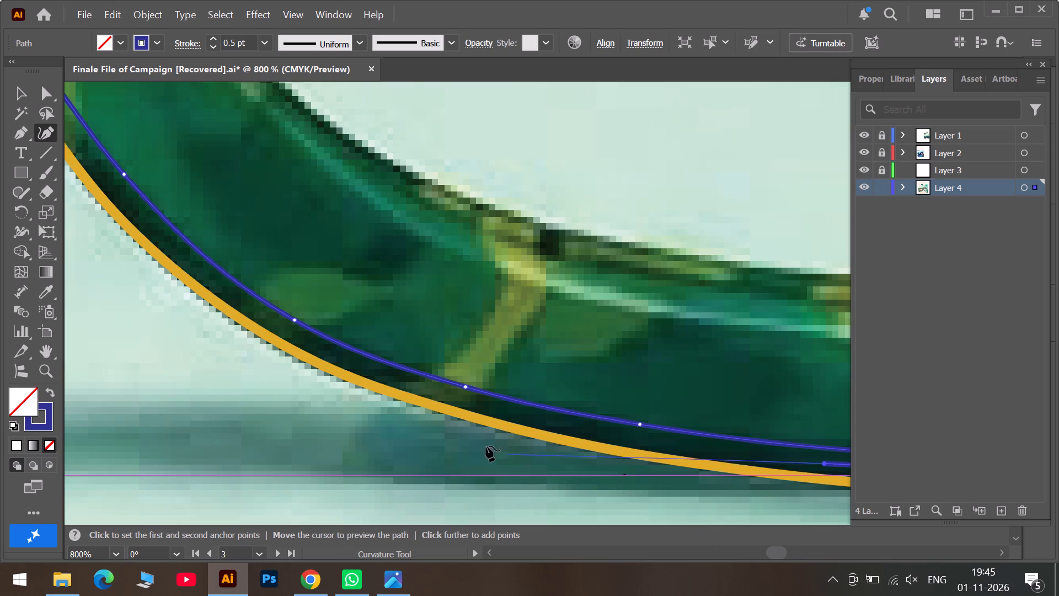
{"action": "left_click", "coordinate": [442, 395]}
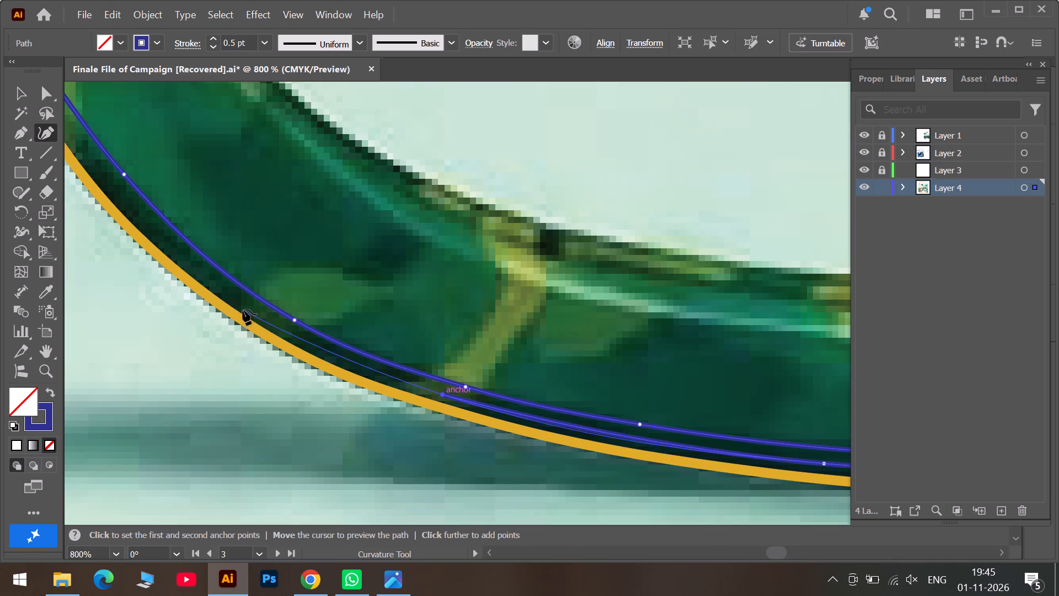
{"action": "left_click", "coordinate": [241, 304]}
{"action": "left_click", "coordinate": [723, 554]}
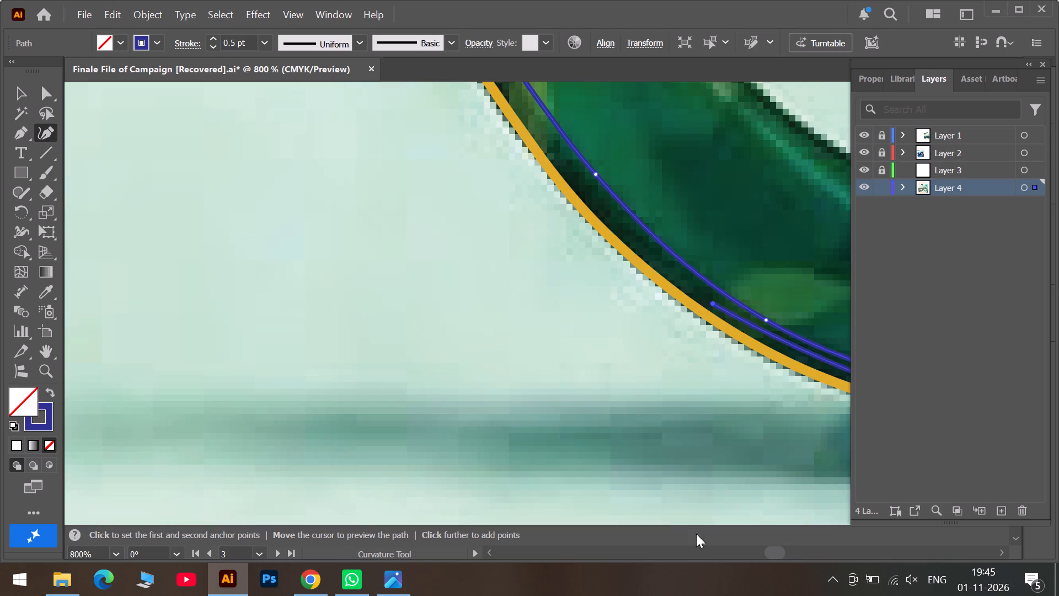
{"action": "scroll", "coordinate": [580, 182], "scroll_direction": "up", "scroll_amount": 4}
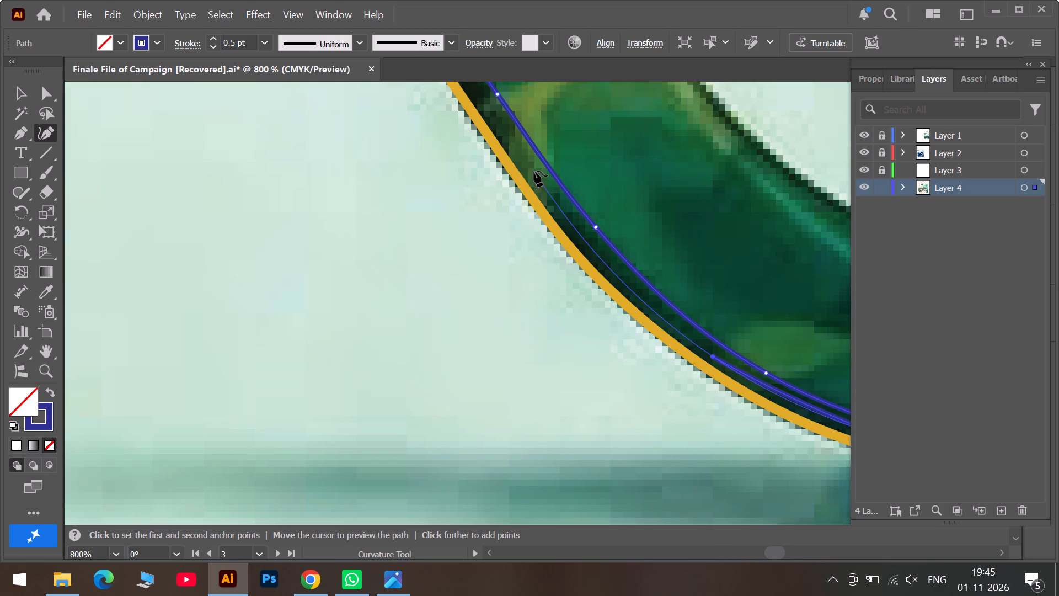
{"action": "left_click", "coordinate": [534, 171]}
Extend the returning line up the slanted left outline with three anchors, past the lower vein junction, just inside the yellow outline.
{"action": "left_click", "coordinate": [749, 550]}
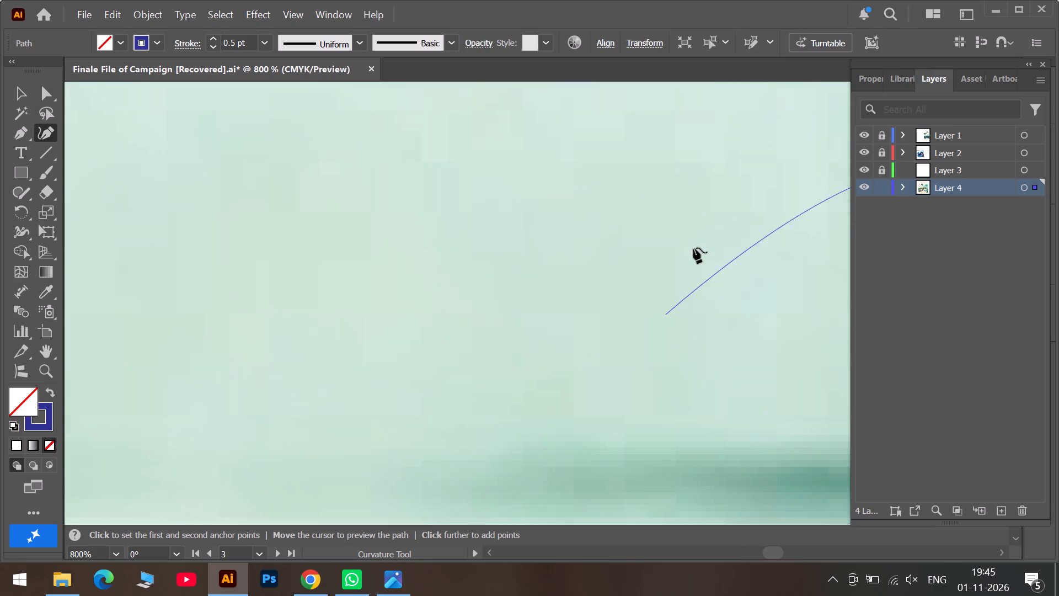
{"action": "scroll", "coordinate": [694, 242], "scroll_direction": "up", "scroll_amount": 7}
{"action": "left_click", "coordinate": [795, 554]}
{"action": "scroll", "coordinate": [466, 216], "scroll_direction": "up", "scroll_amount": 5}
{"action": "left_click", "coordinate": [391, 121]}
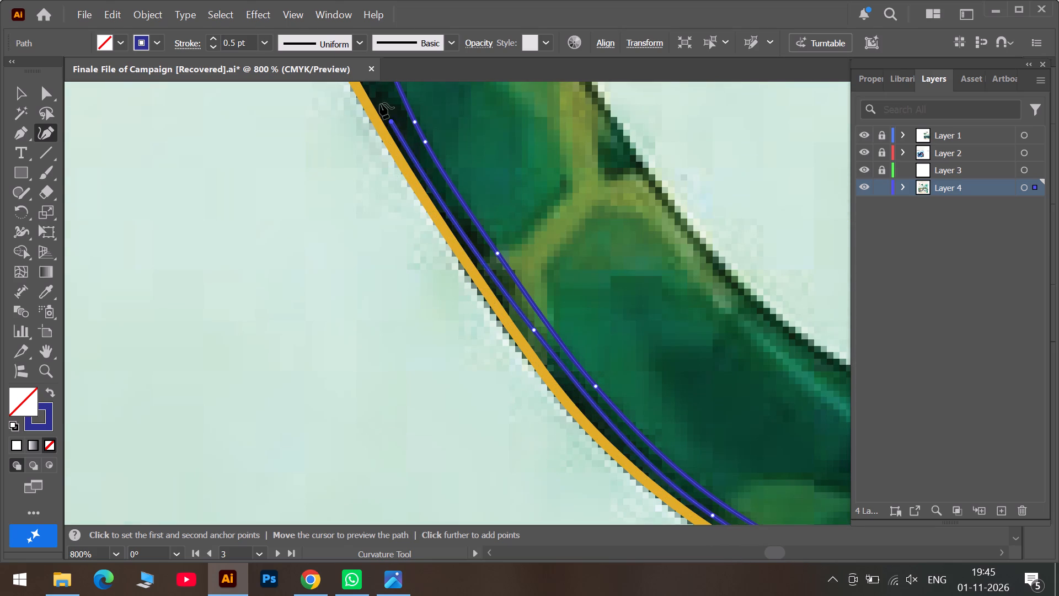
{"action": "scroll", "coordinate": [367, 94], "scroll_direction": "up", "scroll_amount": 19}
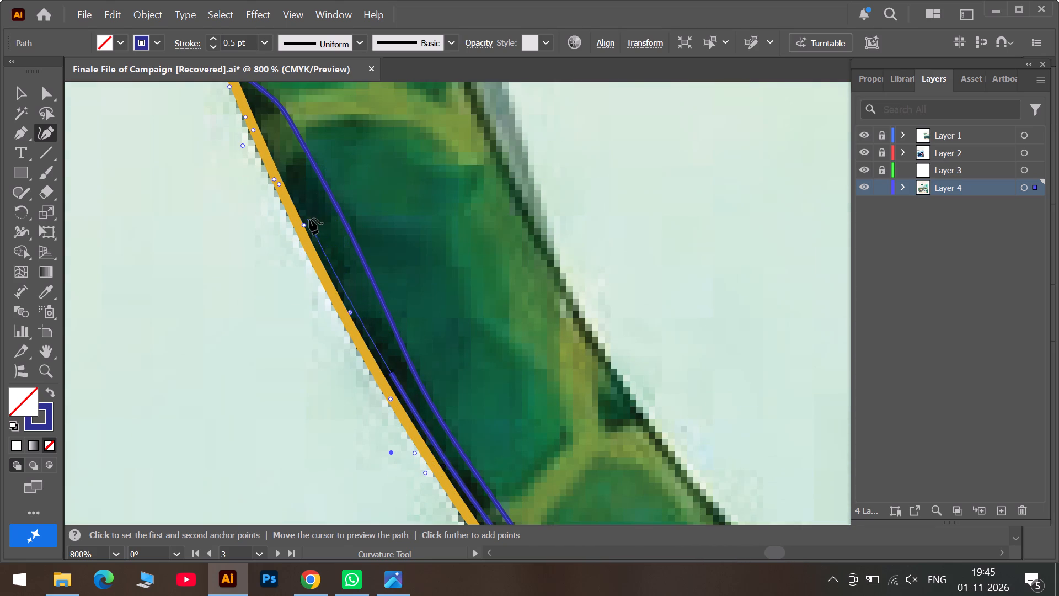
{"action": "left_click", "coordinate": [311, 212]}
{"action": "left_click", "coordinate": [263, 118]}
Carry the returning line further up the steep left edge with two anchors, reaching the level of the horizontal vein.
{"action": "scroll", "coordinate": [247, 99], "scroll_direction": "up", "scroll_amount": 6}
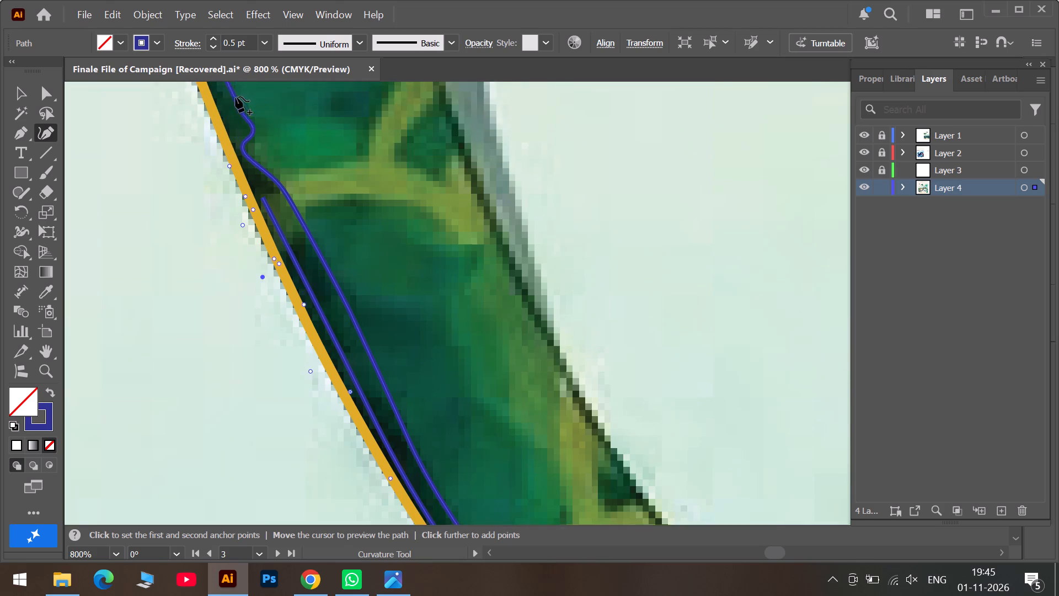
{"action": "scroll", "coordinate": [220, 109], "scroll_direction": "up", "scroll_amount": 15}
{"action": "left_click", "coordinate": [152, 122]}
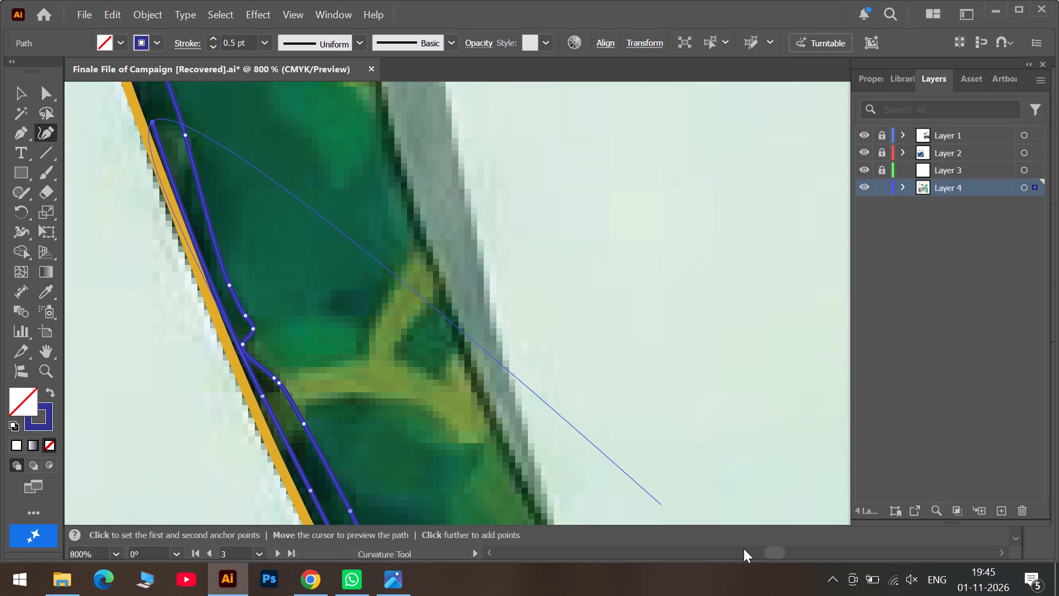
{"action": "left_click", "coordinate": [761, 555]}
{"action": "scroll", "coordinate": [710, 339], "scroll_direction": "up", "scroll_amount": 6}
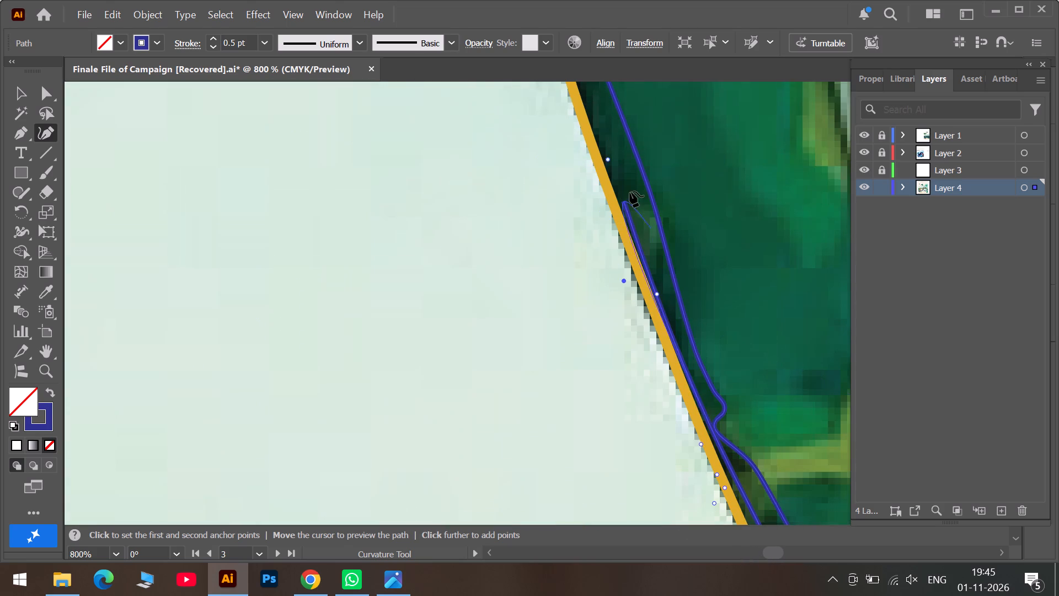
{"action": "scroll", "coordinate": [604, 162], "scroll_direction": "up", "scroll_amount": 13}
{"action": "left_click", "coordinate": [543, 128]}
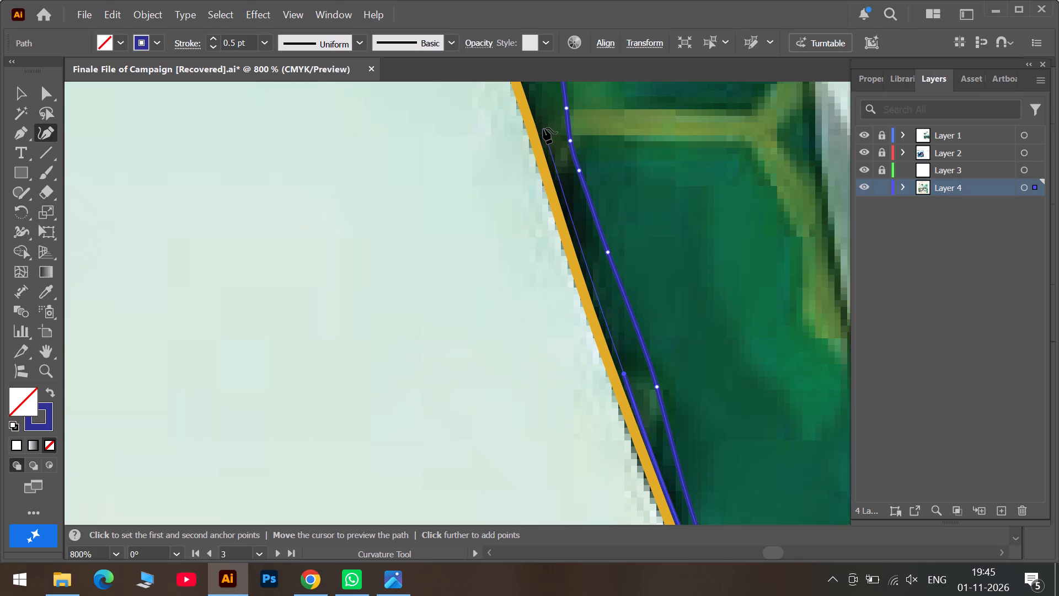
Add anchors on the upper bend and top curve inside the yellow outline and join the two line ends to close the path.
{"action": "scroll", "coordinate": [543, 128], "scroll_direction": "up", "scroll_amount": 19}
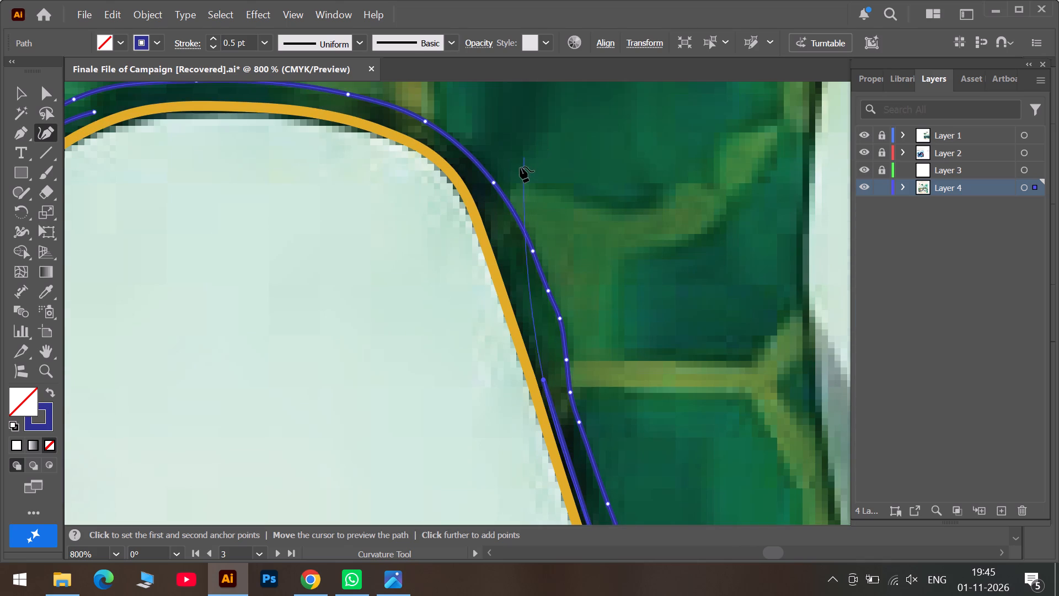
{"action": "left_click", "coordinate": [494, 216]}
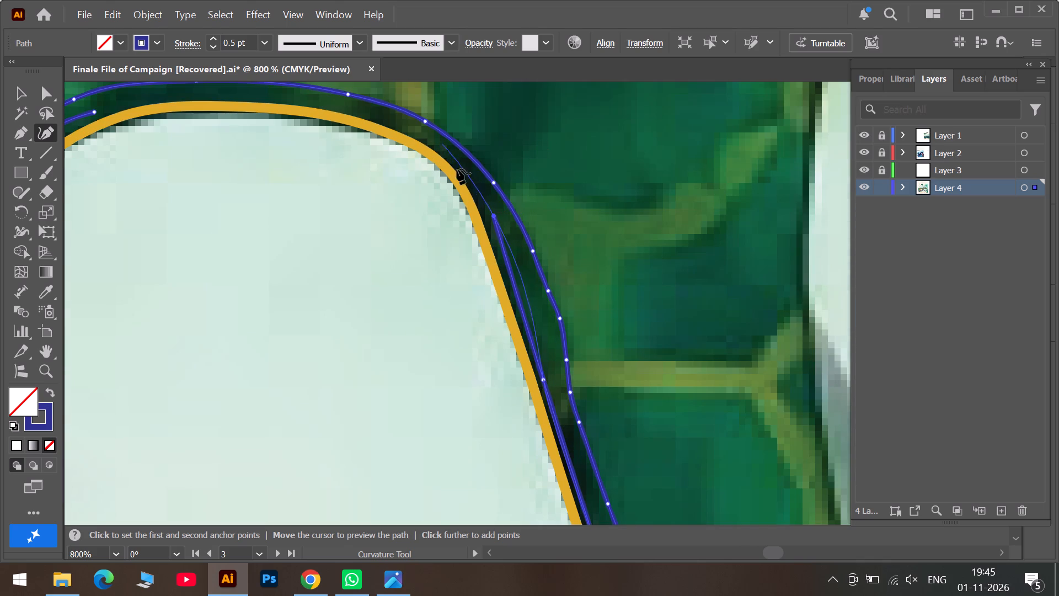
{"action": "left_click", "coordinate": [501, 241]}
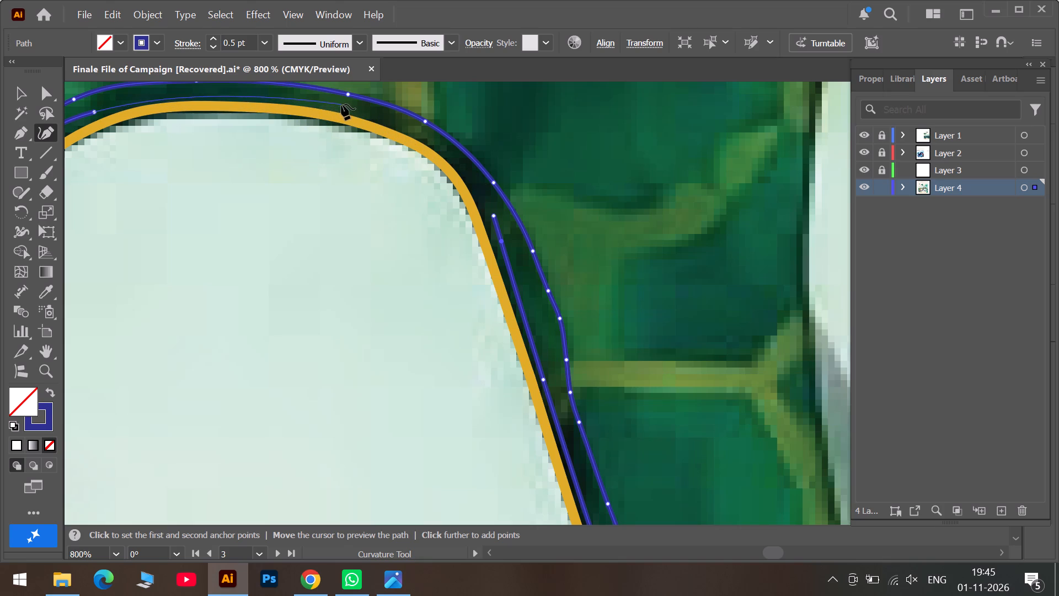
{"action": "left_click", "coordinate": [341, 104]}
{"action": "left_click", "coordinate": [494, 218]}
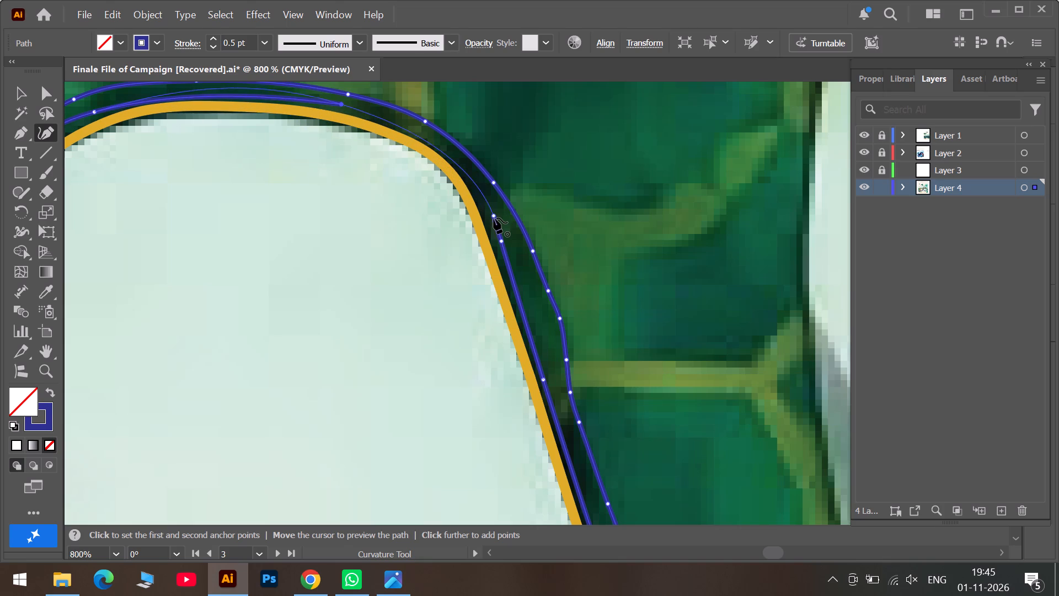
Set the path's stroke weight to 0.75 pt.
{"action": "left_click", "coordinate": [210, 38]}
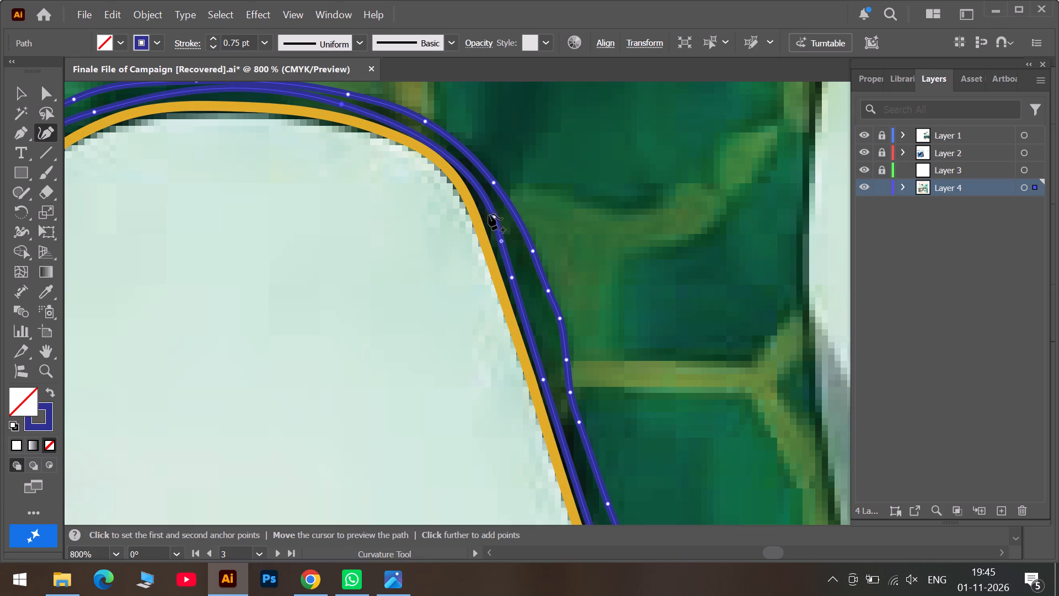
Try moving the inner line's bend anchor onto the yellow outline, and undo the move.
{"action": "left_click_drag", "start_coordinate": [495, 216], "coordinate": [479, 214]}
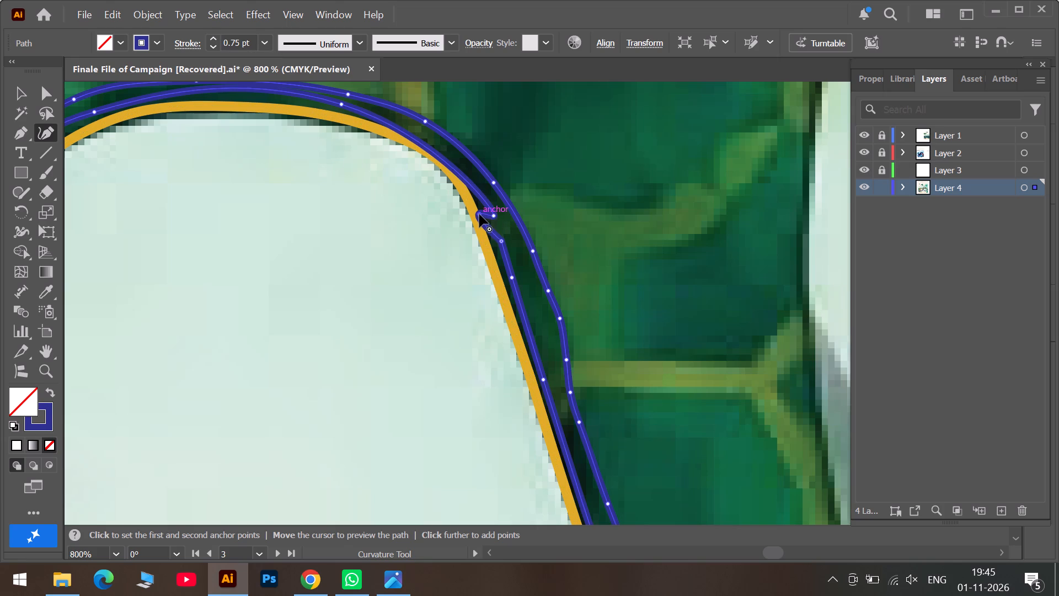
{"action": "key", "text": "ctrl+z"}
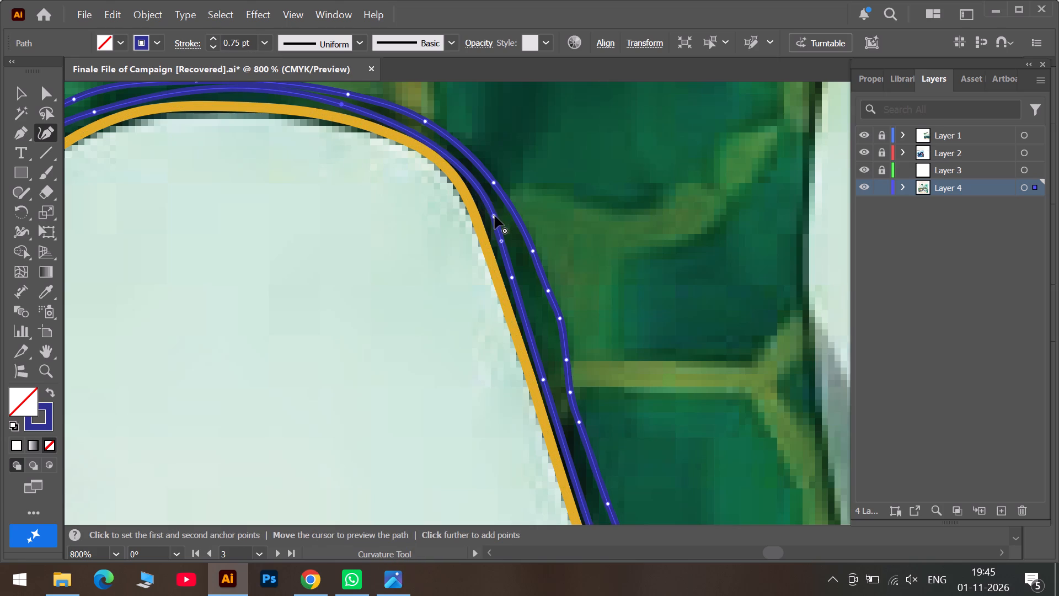
Refit the inner line at the bend by moving its anchor onto the yellow outline, deleting the extra anchor below, and shifting the following one outward.
{"action": "left_click", "coordinate": [495, 216]}
{"action": "key", "text": "Delete"}
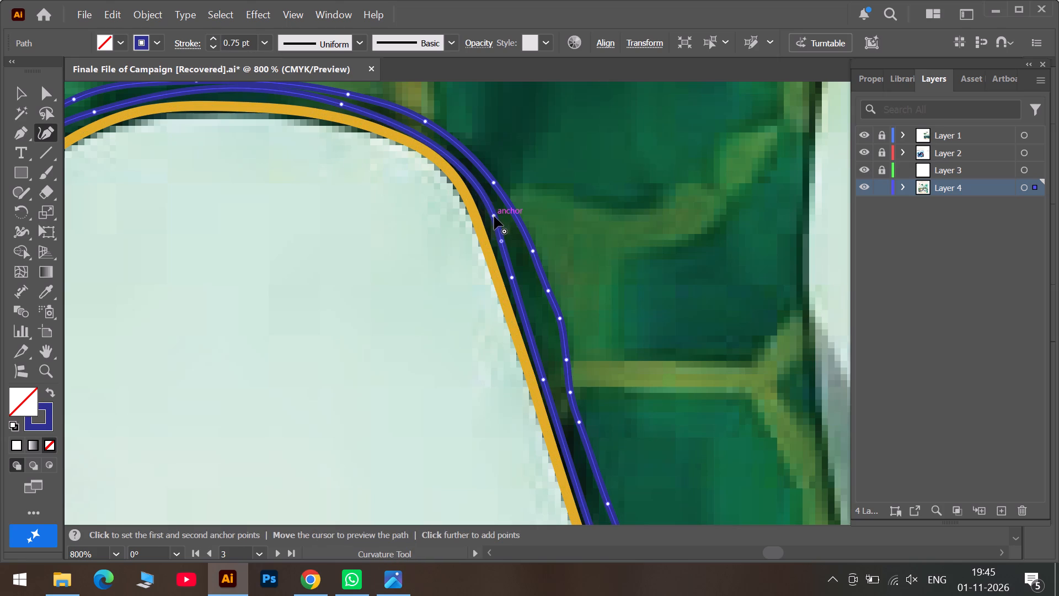
{"action": "left_click_drag", "start_coordinate": [494, 216], "coordinate": [476, 206]}
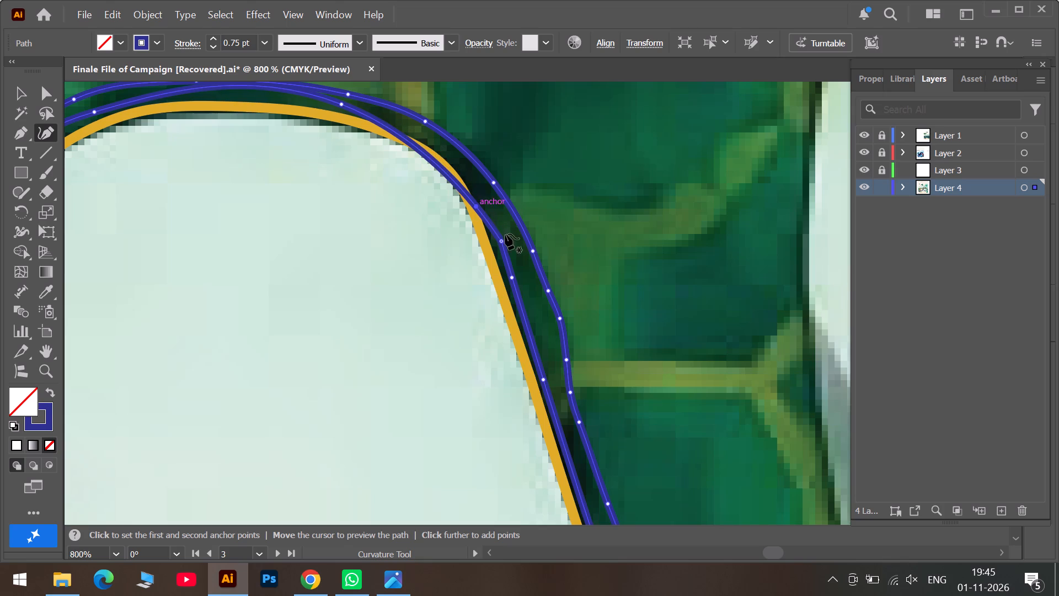
{"action": "left_click", "coordinate": [501, 240]}
{"action": "key", "text": "Delete"}
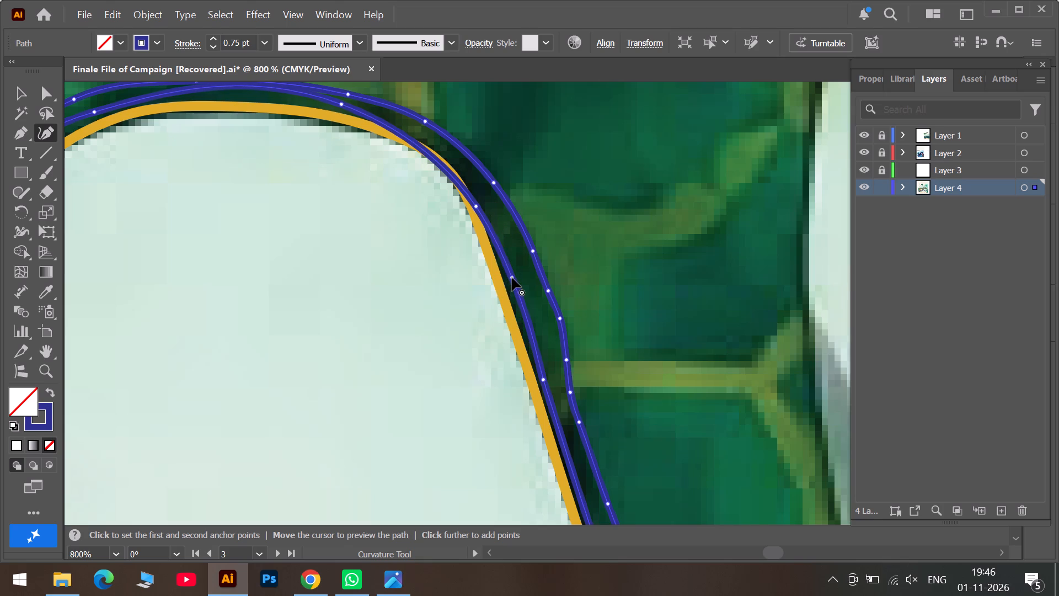
{"action": "left_click_drag", "start_coordinate": [512, 278], "coordinate": [501, 282]}
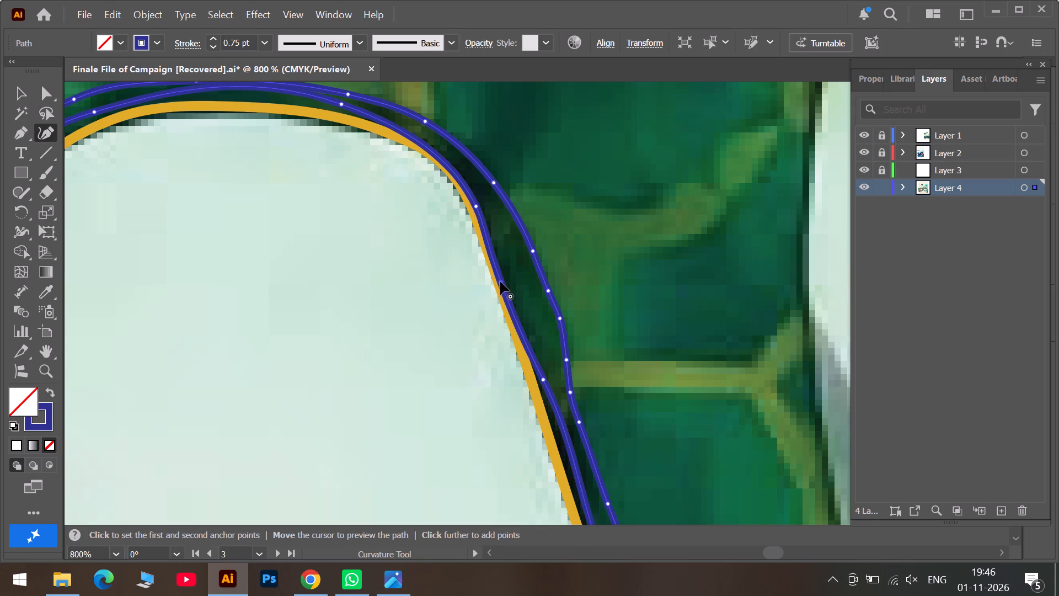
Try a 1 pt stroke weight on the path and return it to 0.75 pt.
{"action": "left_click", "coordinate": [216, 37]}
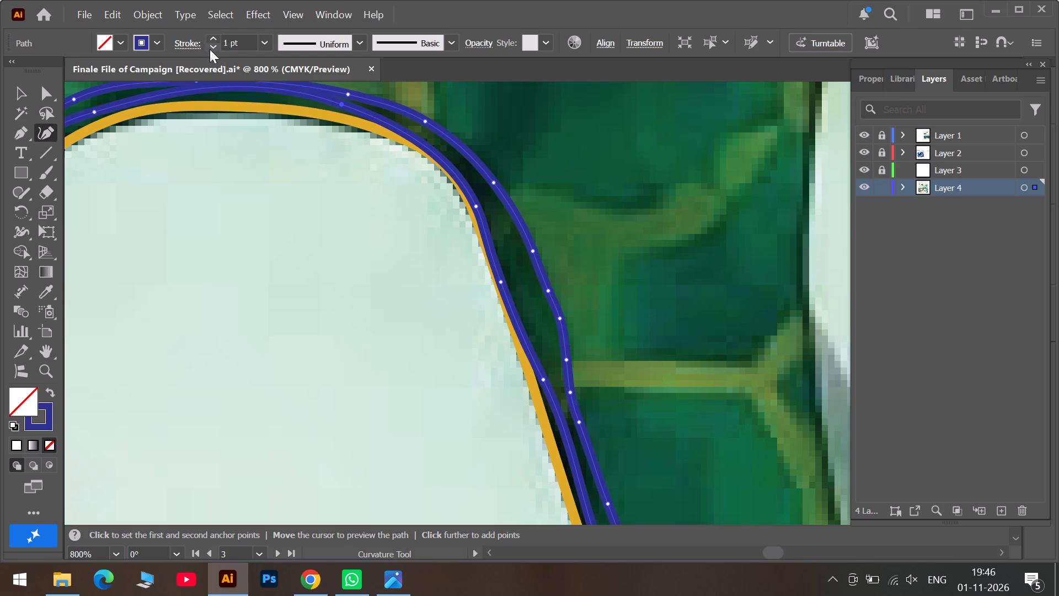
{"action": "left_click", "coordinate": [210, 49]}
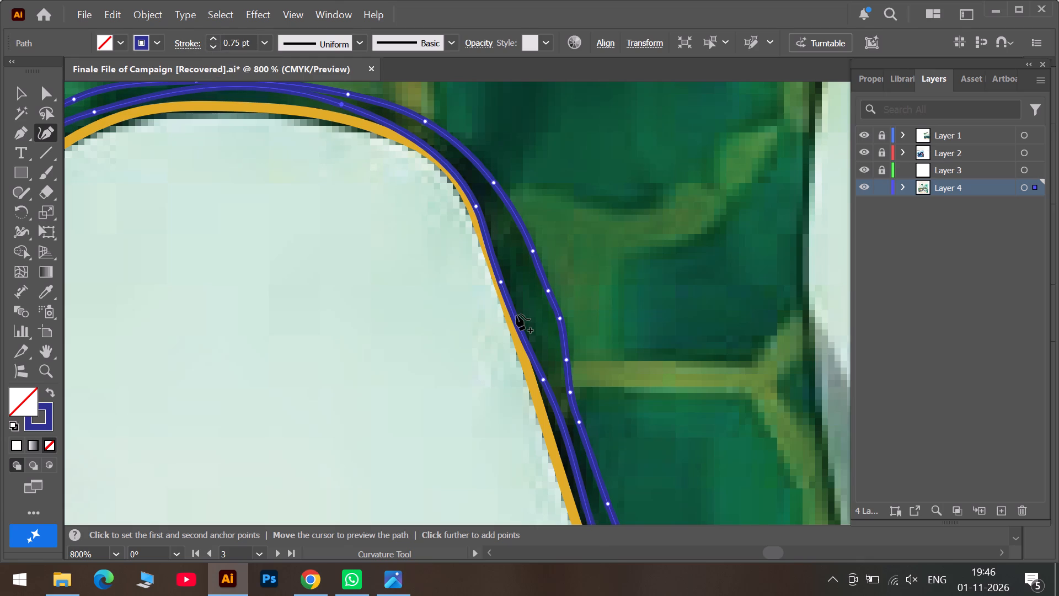
Move the inner line's anchor beside the horizontal vein onto the yellow outline to straighten that stretch.
{"action": "scroll", "coordinate": [516, 312], "scroll_direction": "up", "scroll_amount": 3, "text": "alt"}
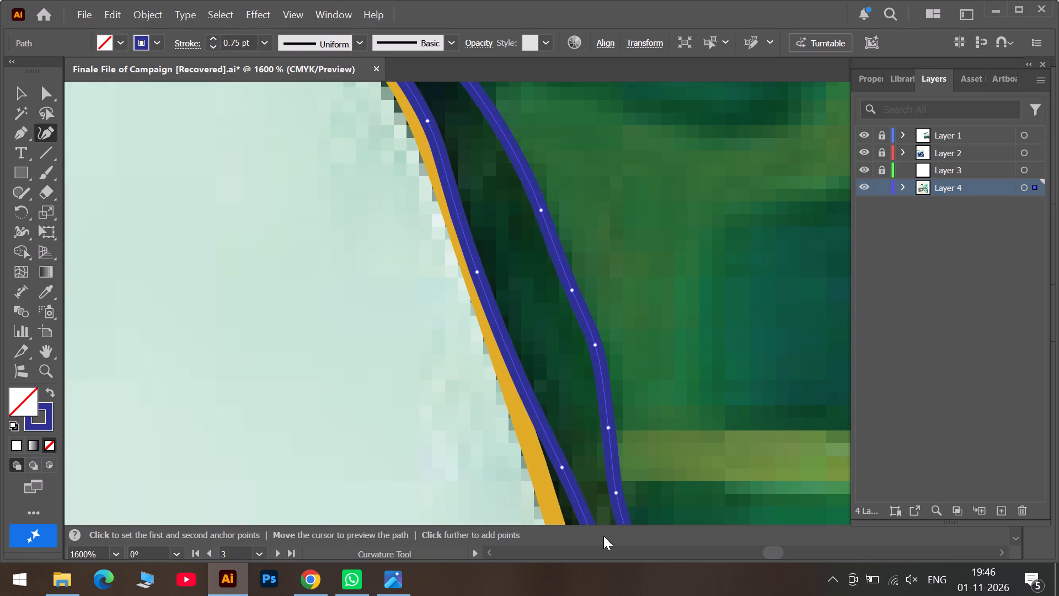
{"action": "scroll", "coordinate": [590, 519], "scroll_direction": "down", "scroll_amount": 5}
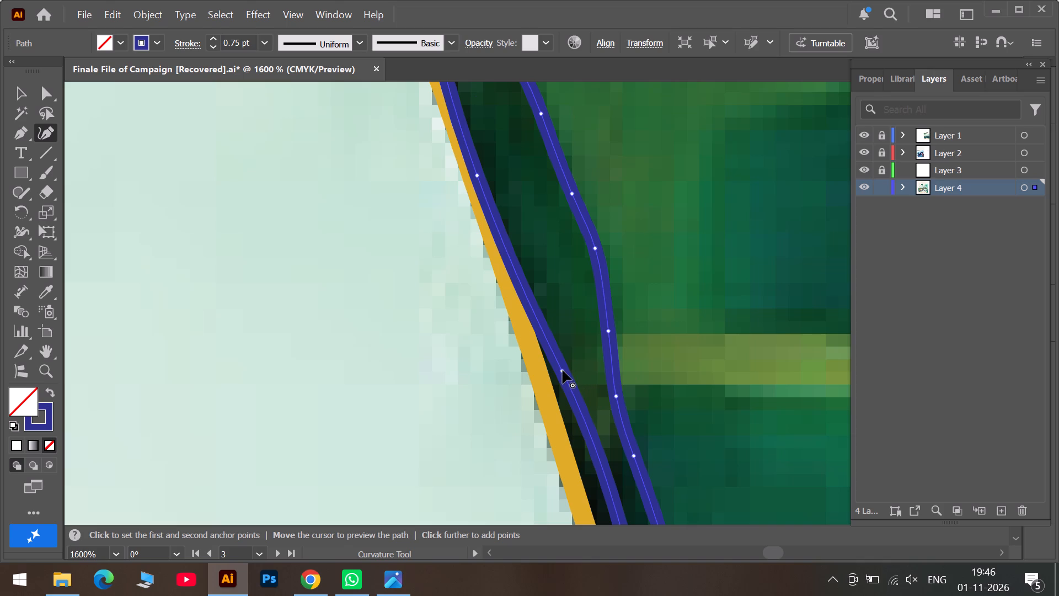
{"action": "left_click_drag", "start_coordinate": [563, 370], "coordinate": [552, 392]}
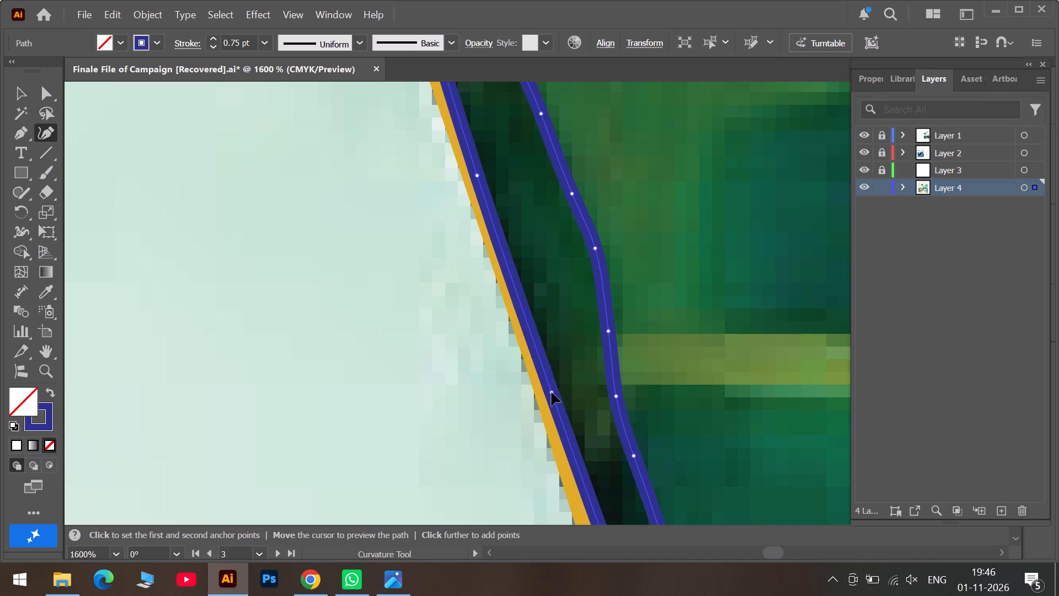
{"action": "left_click_drag", "start_coordinate": [552, 392], "coordinate": [549, 398]}
Shift the inner line's bend anchor further up the curve so the line follows the yellow outline smoothly.
{"action": "scroll", "coordinate": [508, 295], "scroll_direction": "up", "scroll_amount": 7}
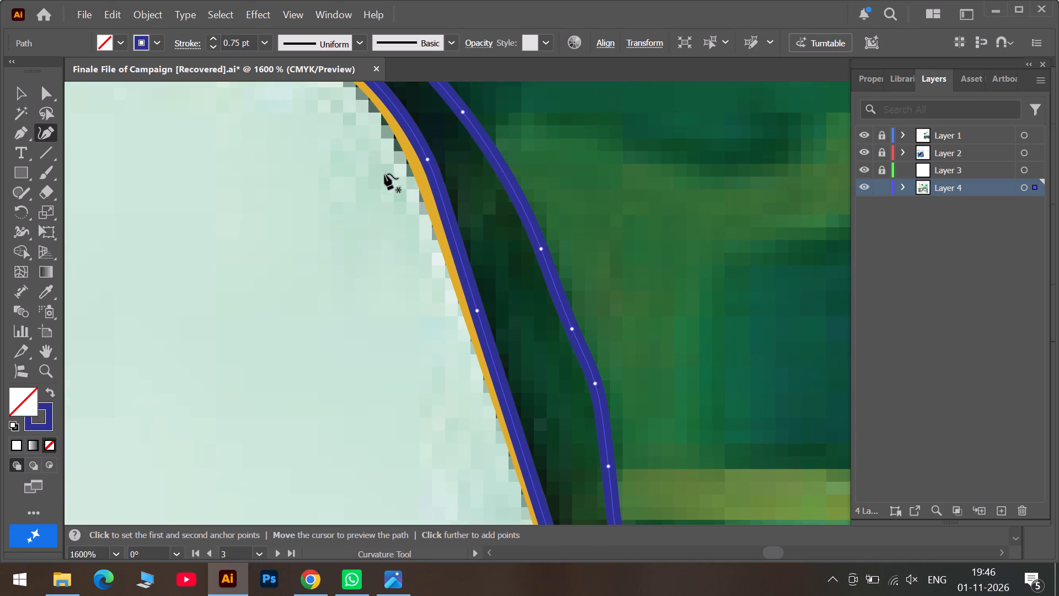
{"action": "scroll", "coordinate": [411, 198], "scroll_direction": "up", "scroll_amount": 3}
{"action": "left_click_drag", "start_coordinate": [429, 217], "coordinate": [429, 217]}
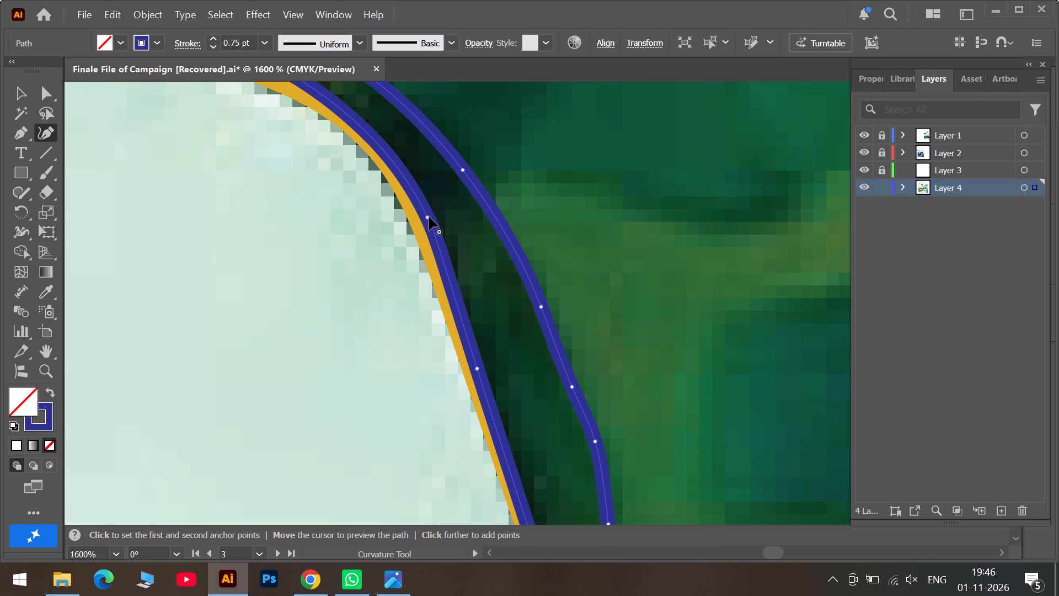
{"action": "left_click_drag", "start_coordinate": [429, 217], "coordinate": [385, 155]}
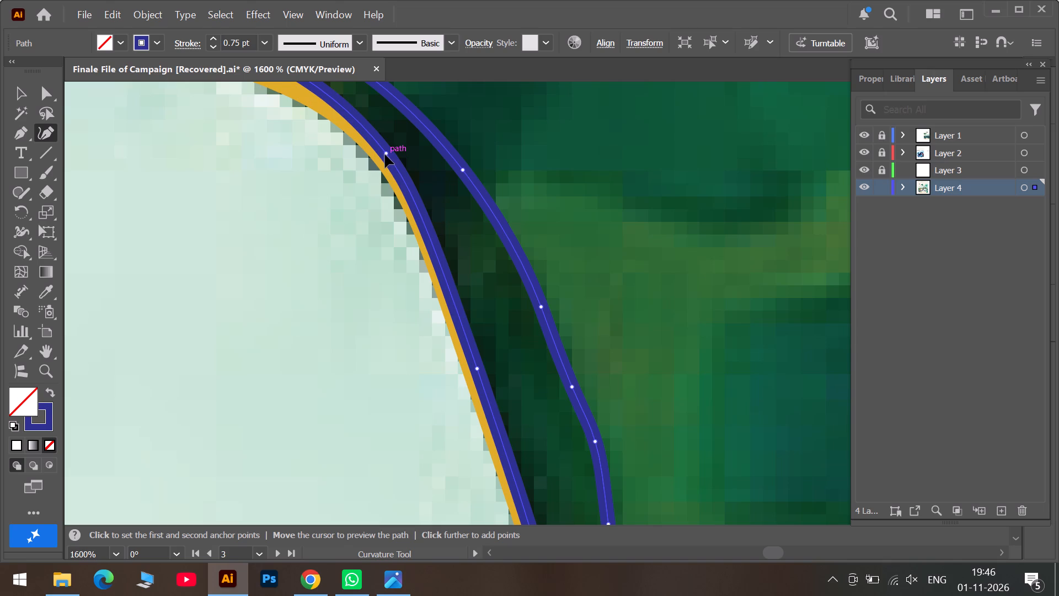
{"action": "left_click_drag", "start_coordinate": [385, 155], "coordinate": [391, 161]}
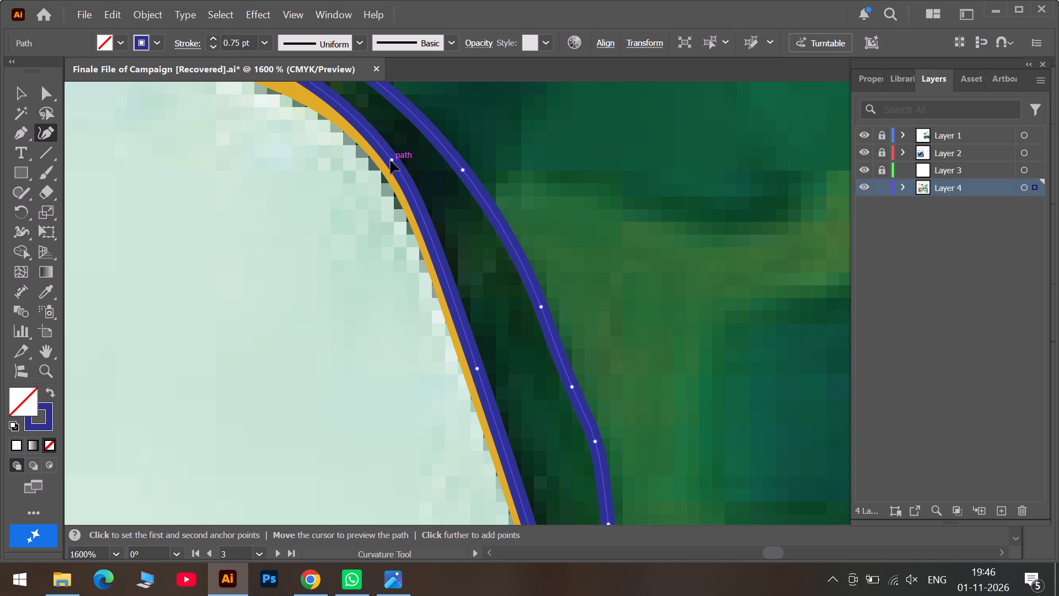
{"action": "left_click_drag", "start_coordinate": [391, 161], "coordinate": [391, 164]}
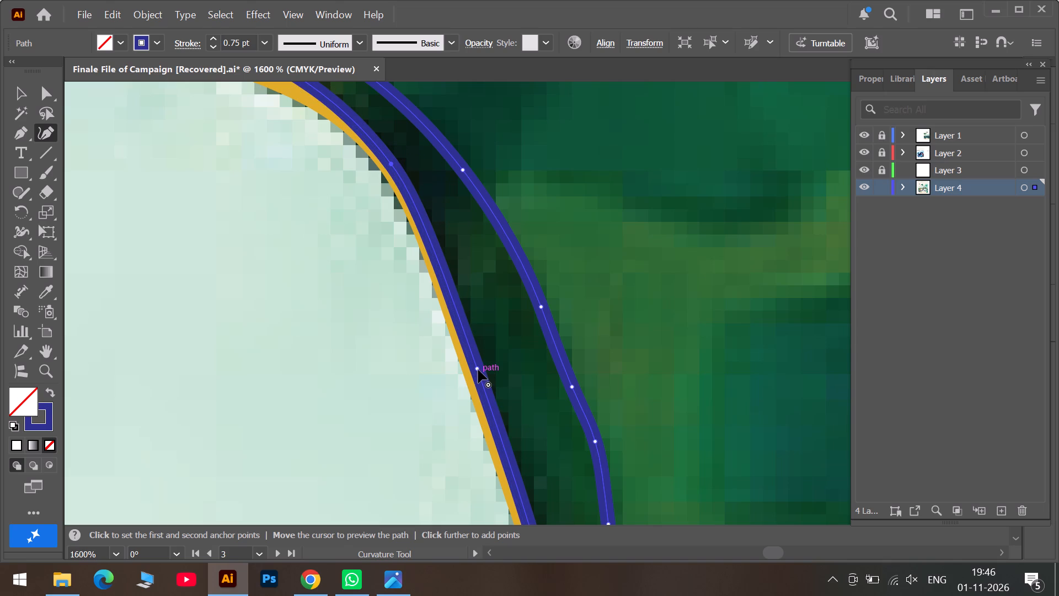
Reposition the inner line's anchor just below the bend so that the straight stretch lies over the yellow outline.
{"action": "left_click_drag", "start_coordinate": [478, 370], "coordinate": [482, 383]}
{"action": "left_click_drag", "start_coordinate": [482, 383], "coordinate": [484, 396]}
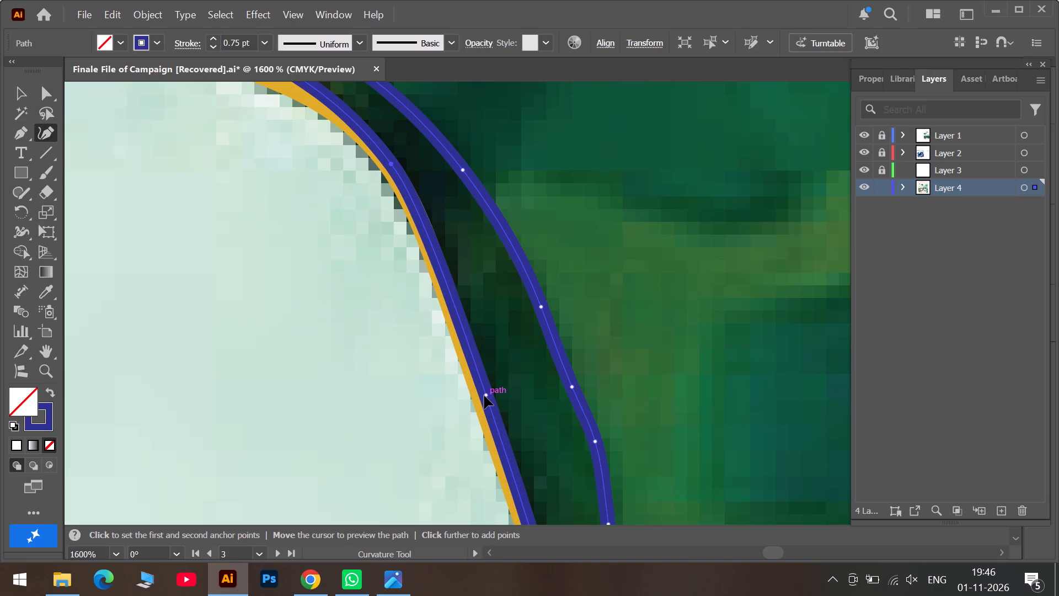
{"action": "left_click_drag", "start_coordinate": [484, 396], "coordinate": [466, 355]}
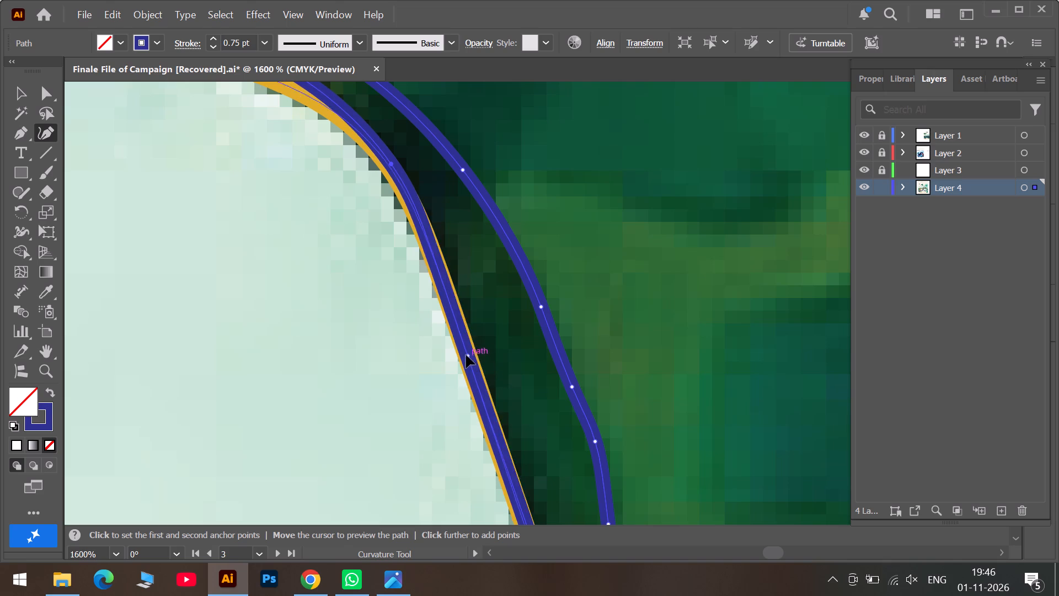
Raise the inner line's anchor below the bend and add another anchor further down so the straight stretch follows the yellow outline.
{"action": "left_click_drag", "start_coordinate": [466, 355], "coordinate": [453, 304]}
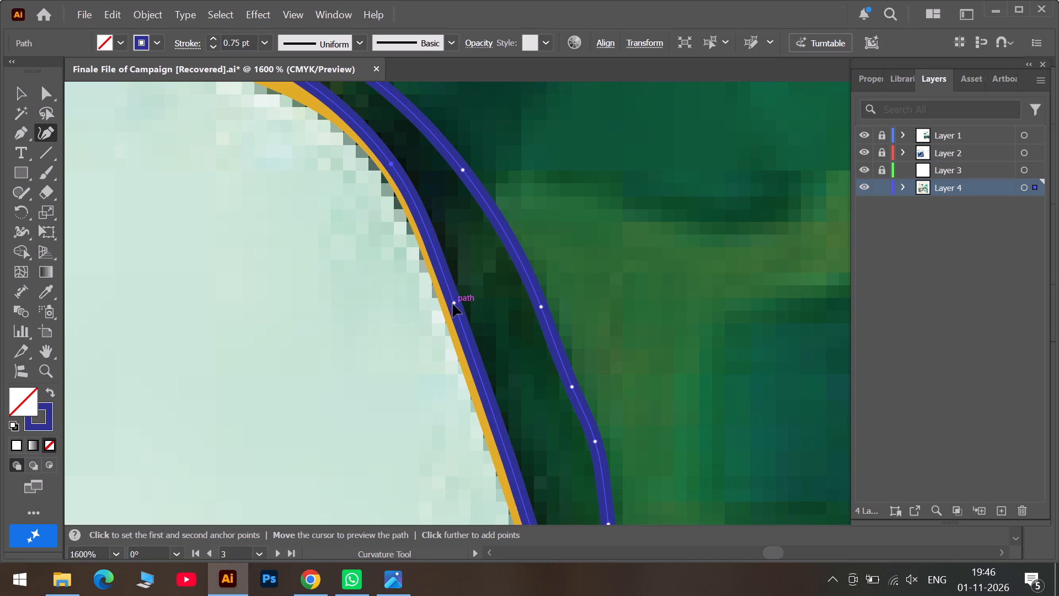
{"action": "left_click_drag", "start_coordinate": [453, 304], "coordinate": [456, 312]}
{"action": "scroll", "coordinate": [475, 363], "scroll_direction": "down", "scroll_amount": 5}
{"action": "left_click_drag", "start_coordinate": [507, 354], "coordinate": [506, 363]}
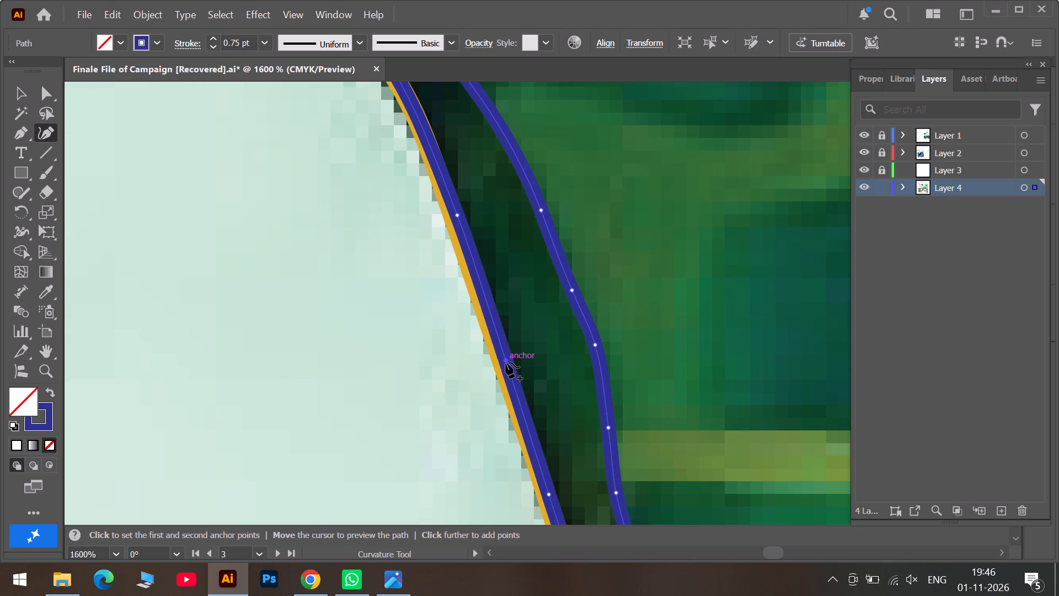
{"action": "left_click_drag", "start_coordinate": [506, 363], "coordinate": [512, 380]}
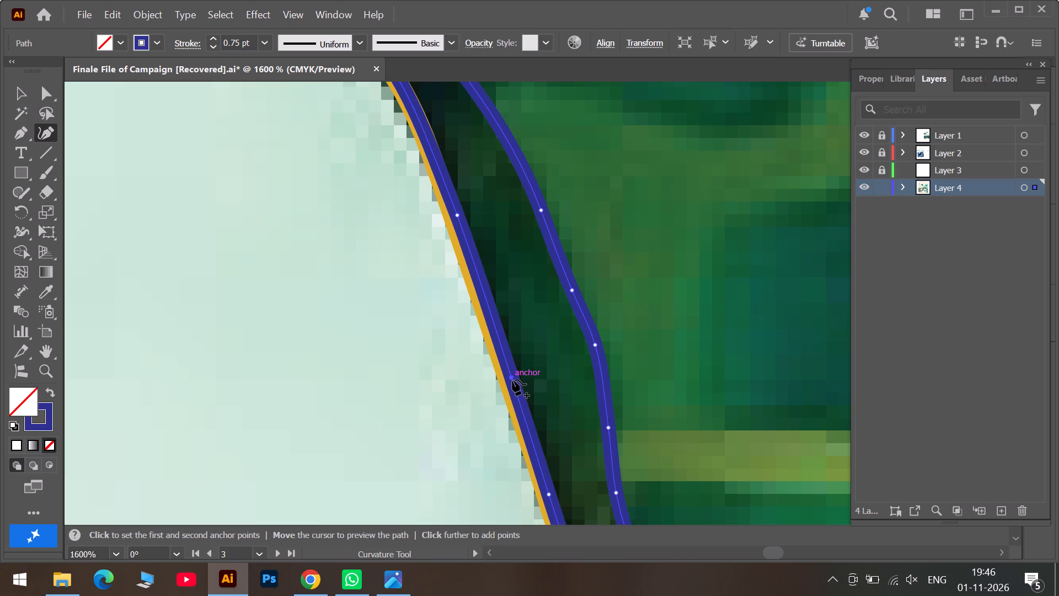
{"action": "left_click_drag", "start_coordinate": [512, 380], "coordinate": [512, 380]}
Slide the inner line's anchor beside the end of the horizontal vein further down along the yellow outline.
{"action": "scroll", "coordinate": [513, 381], "scroll_direction": "down", "scroll_amount": 6}
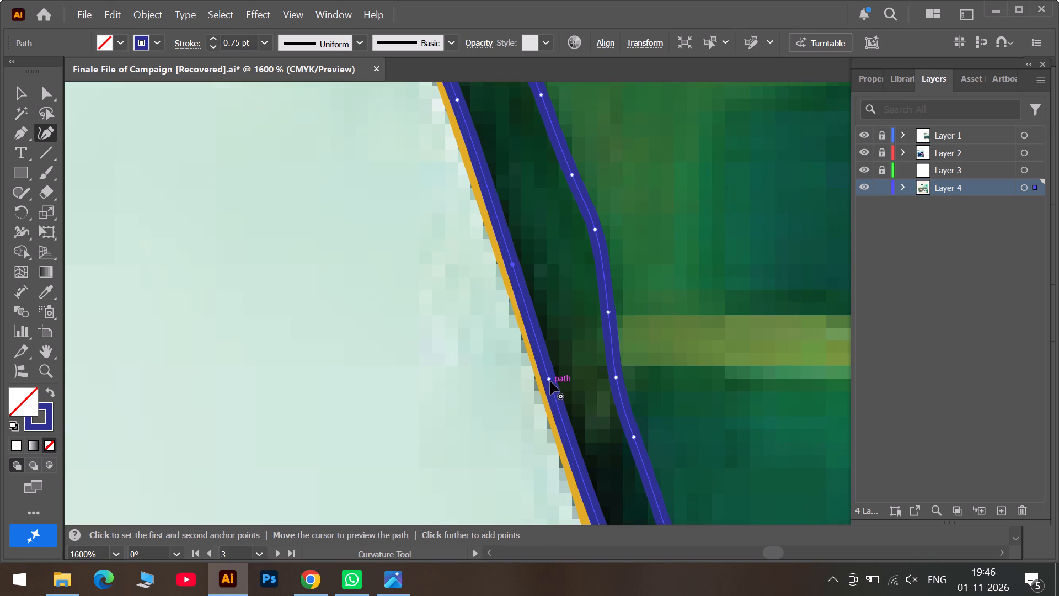
{"action": "left_click_drag", "start_coordinate": [549, 380], "coordinate": [555, 395]}
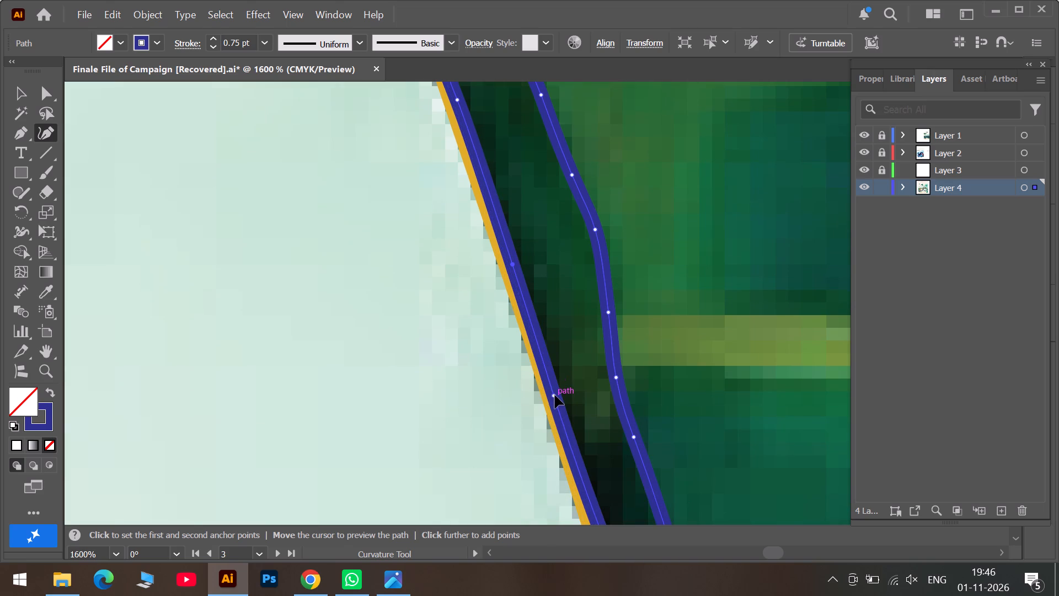
{"action": "left_click_drag", "start_coordinate": [555, 395], "coordinate": [558, 408]}
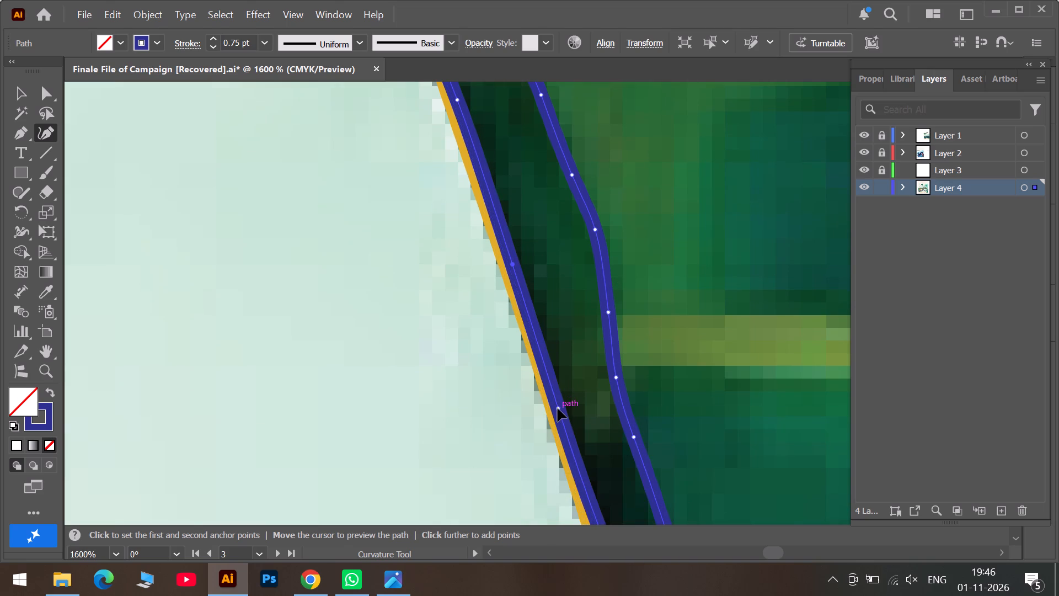
{"action": "left_click_drag", "start_coordinate": [558, 408], "coordinate": [560, 417]}
Add an anchor to the inner line below the horizontal vein and place it on the yellow outline.
{"action": "scroll", "coordinate": [560, 417], "scroll_direction": "down", "scroll_amount": 8}
{"action": "scroll", "coordinate": [702, 459], "scroll_direction": "down", "scroll_amount": 5}
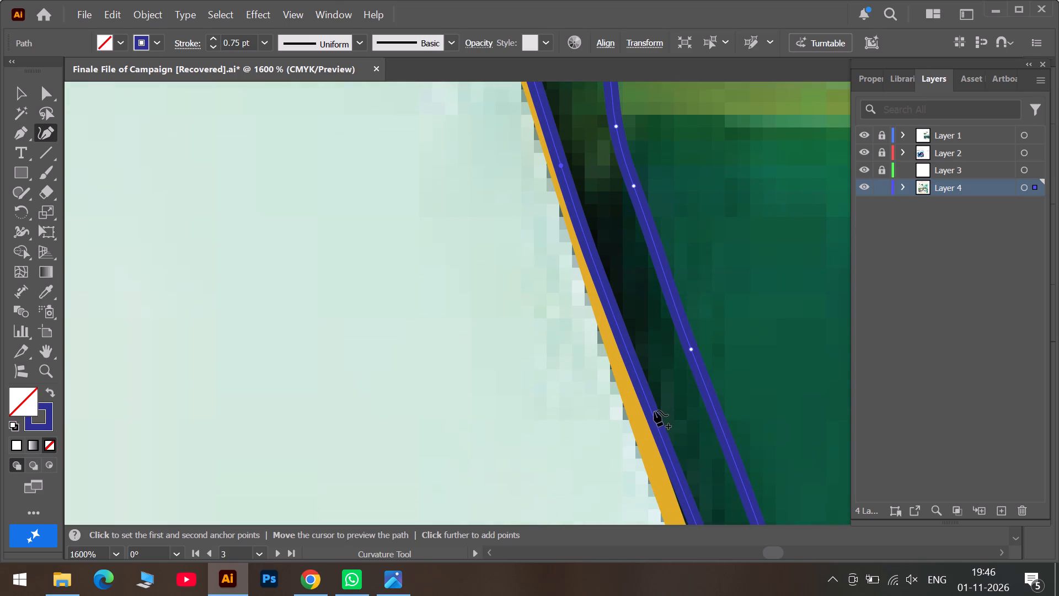
{"action": "left_click_drag", "start_coordinate": [653, 410], "coordinate": [642, 428]}
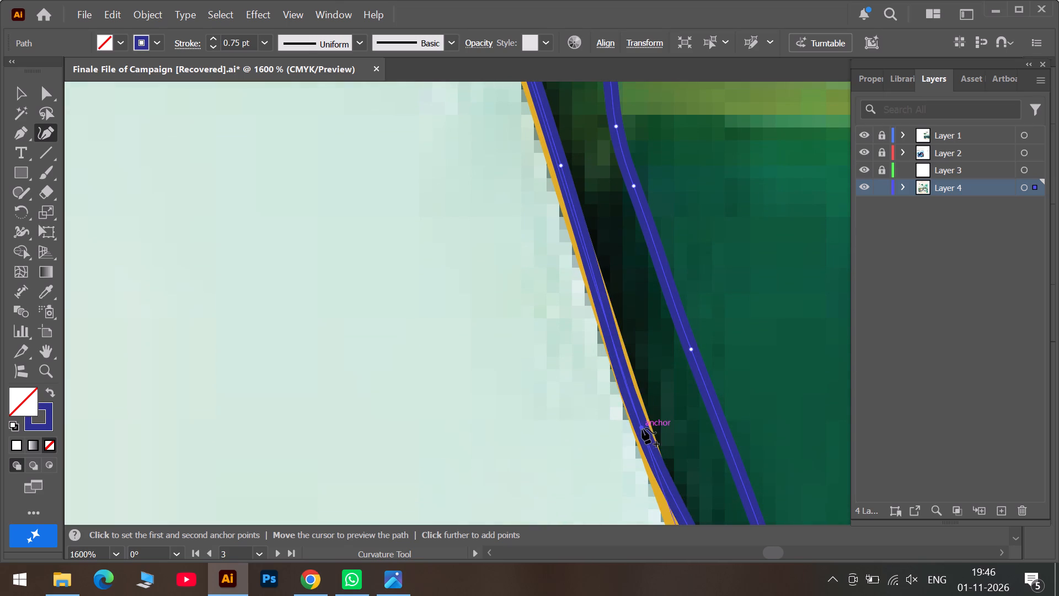
{"action": "left_click_drag", "start_coordinate": [642, 428], "coordinate": [631, 386]}
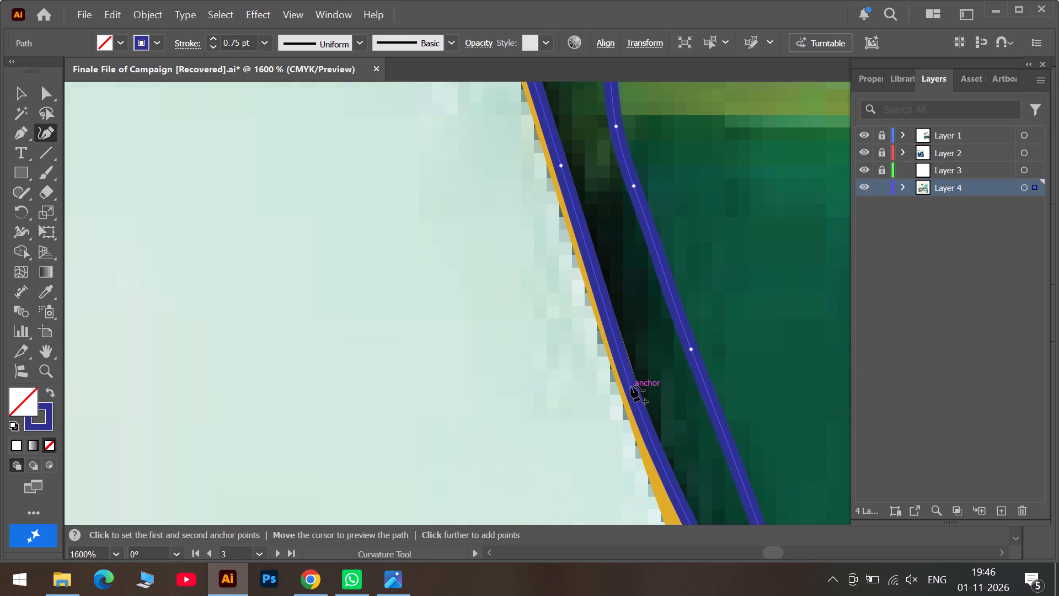
{"action": "left_click_drag", "start_coordinate": [631, 386], "coordinate": [631, 385]}
Move the inner line's next anchor down the stretch inward onto the yellow outline.
{"action": "scroll", "coordinate": [636, 417], "scroll_direction": "down", "scroll_amount": 6}
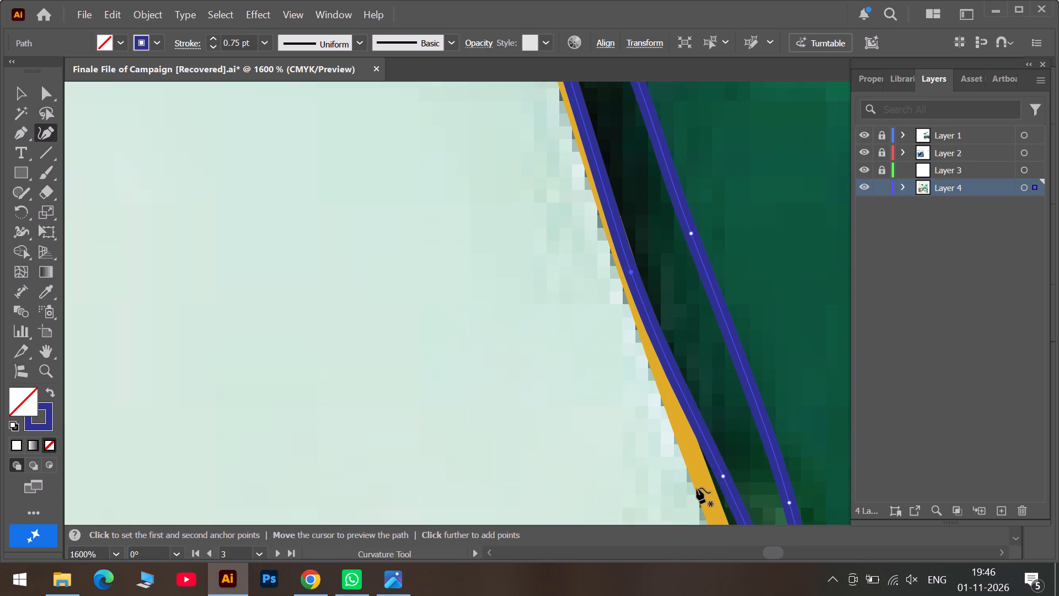
{"action": "left_click_drag", "start_coordinate": [723, 477], "coordinate": [703, 477]}
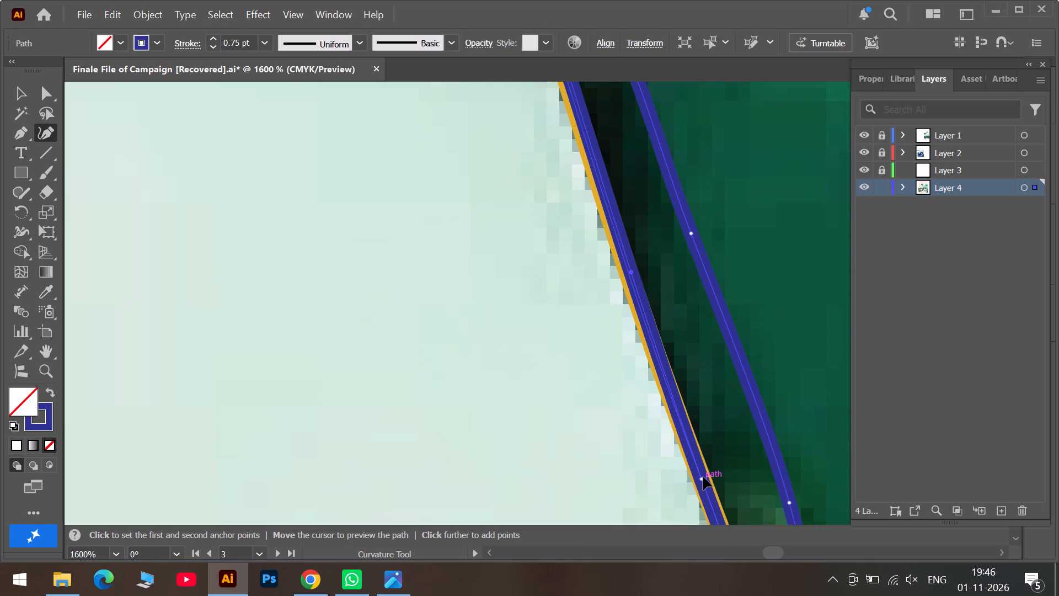
{"action": "left_click_drag", "start_coordinate": [703, 477], "coordinate": [705, 480]}
Add two anchors to the inner line above the outer line's S-shaped notch, fitting that long stretch to the yellow outline.
{"action": "scroll", "coordinate": [716, 488], "scroll_direction": "down", "scroll_amount": 7}
{"action": "left_click", "coordinate": [796, 552]}
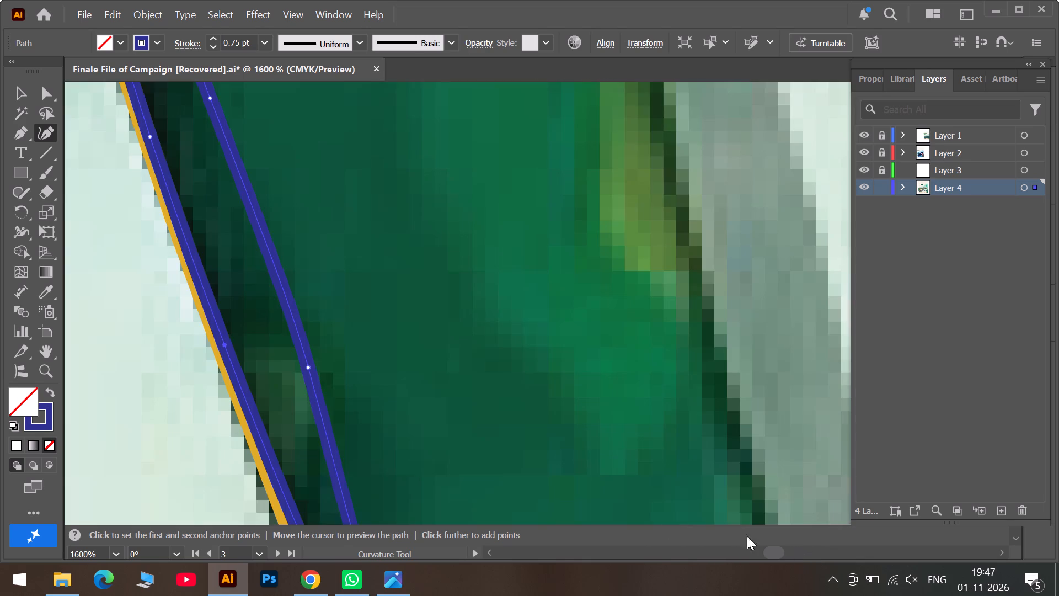
{"action": "scroll", "coordinate": [395, 483], "scroll_direction": "down", "scroll_amount": 7}
{"action": "scroll", "coordinate": [297, 424], "scroll_direction": "down", "scroll_amount": 4}
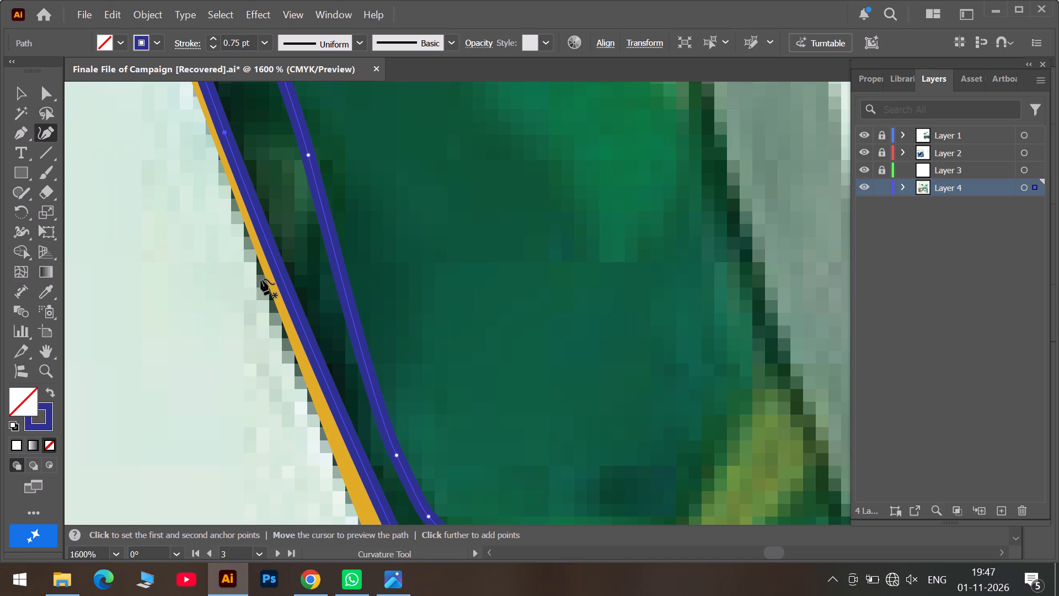
{"action": "scroll", "coordinate": [314, 334], "scroll_direction": "down", "scroll_amount": 6}
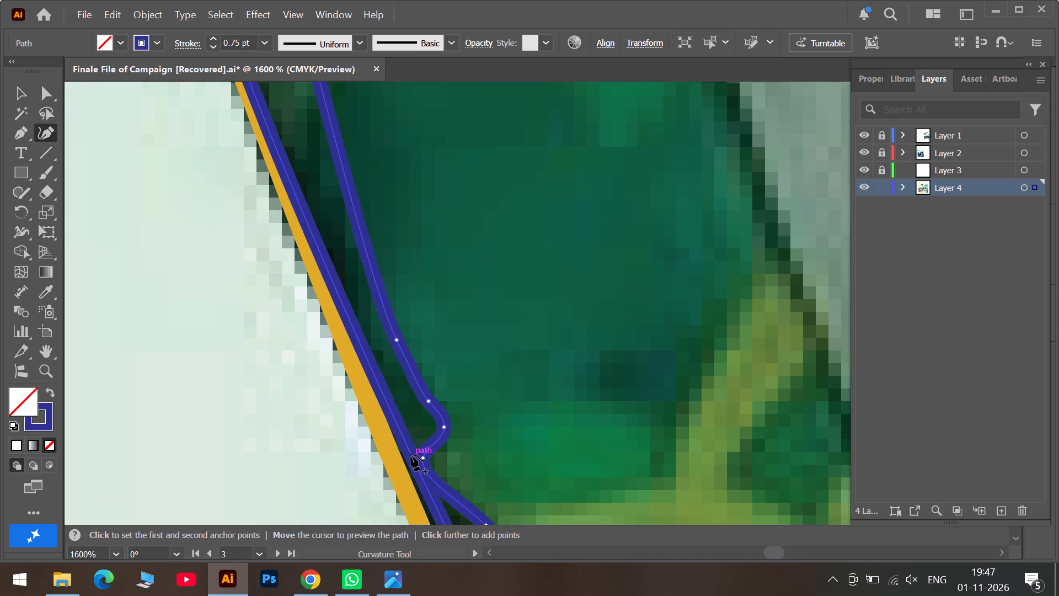
{"action": "left_click_drag", "start_coordinate": [411, 455], "coordinate": [361, 378]}
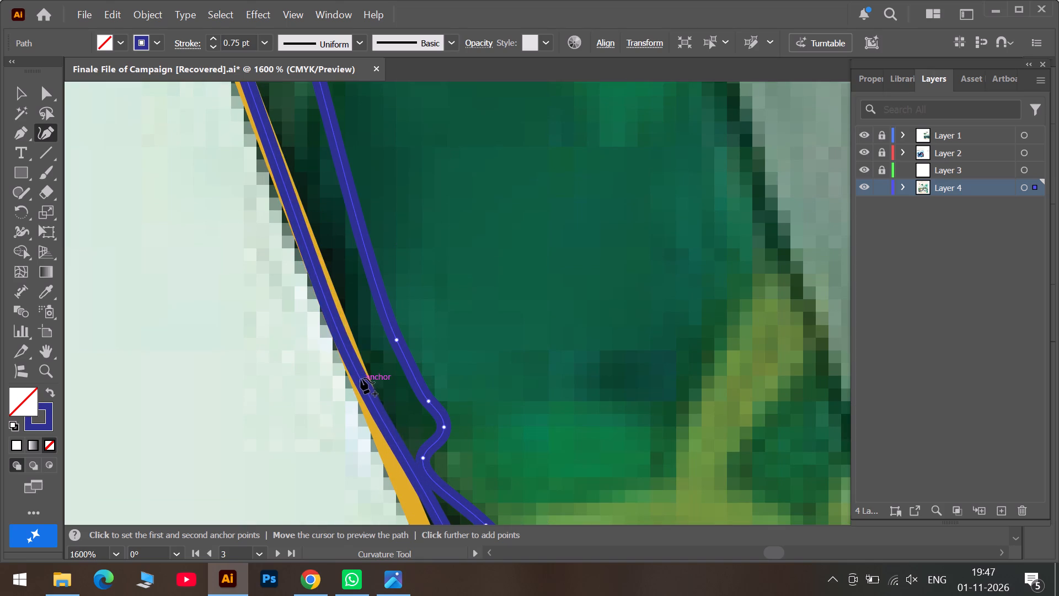
{"action": "left_click_drag", "start_coordinate": [361, 378], "coordinate": [363, 364]}
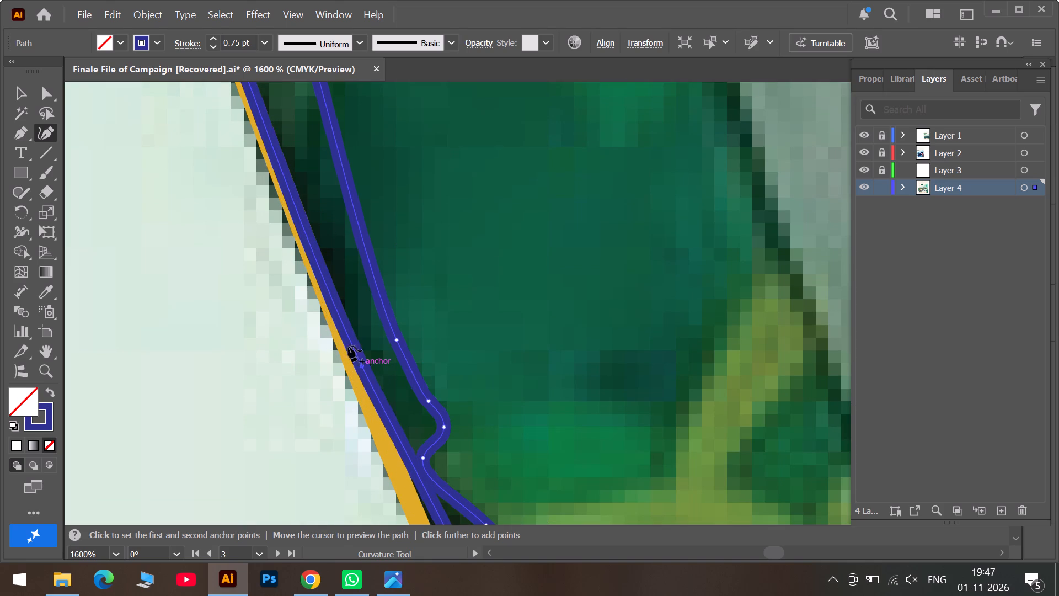
{"action": "scroll", "coordinate": [313, 268], "scroll_direction": "up", "scroll_amount": 6}
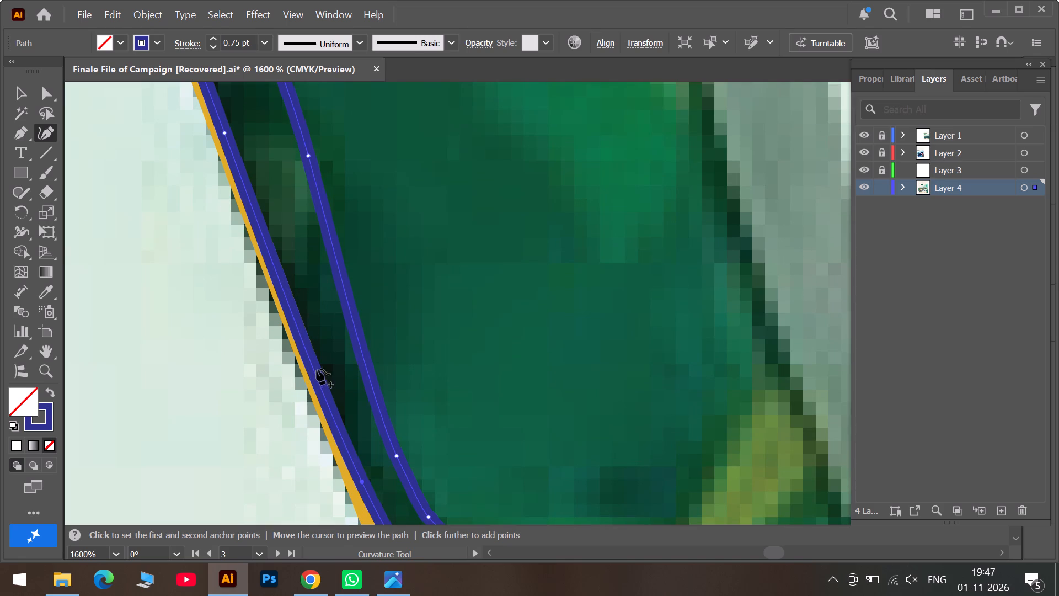
{"action": "left_click_drag", "start_coordinate": [316, 376], "coordinate": [316, 366]}
Move the inner line's anchor just below the outer line's S-shaped notch onto the yellow outline.
{"action": "scroll", "coordinate": [315, 366], "scroll_direction": "down", "scroll_amount": 6}
{"action": "scroll", "coordinate": [432, 402], "scroll_direction": "down", "scroll_amount": 3}
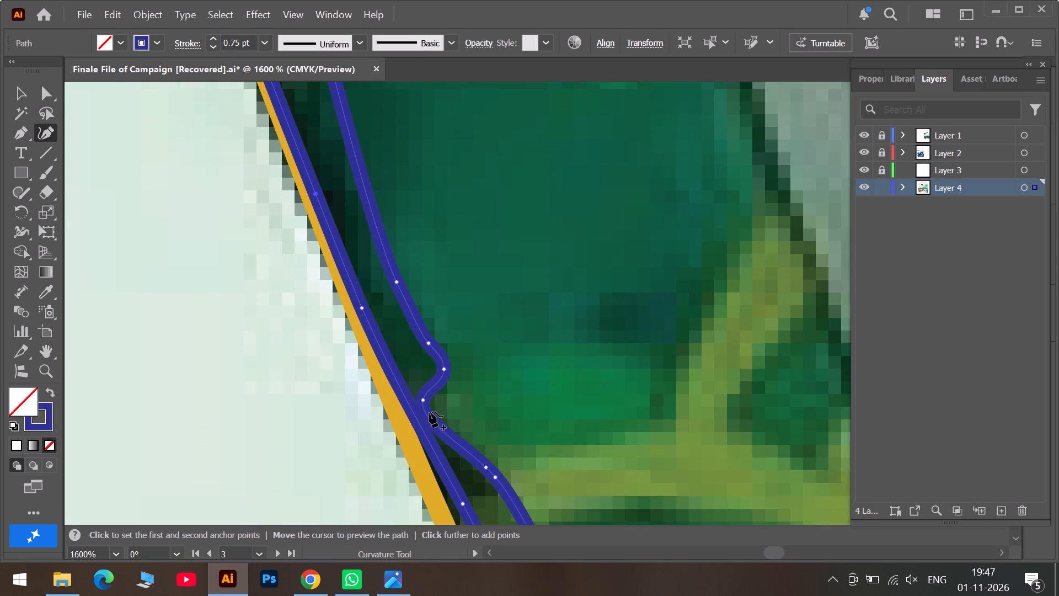
{"action": "scroll", "coordinate": [429, 413], "scroll_direction": "down", "scroll_amount": 4}
{"action": "left_click_drag", "start_coordinate": [464, 425], "coordinate": [460, 425]}
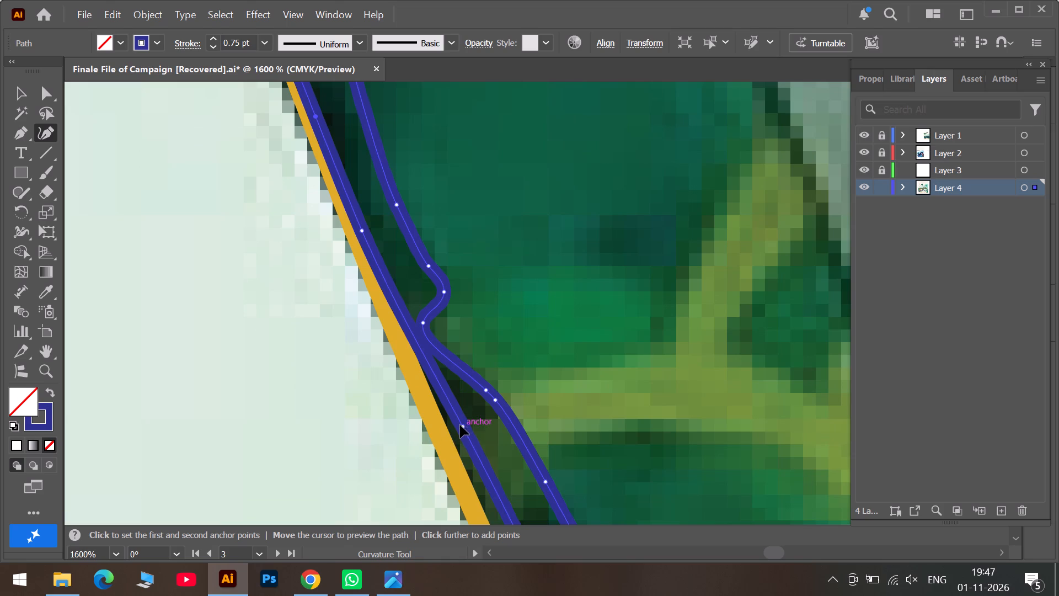
{"action": "left_click_drag", "start_coordinate": [460, 425], "coordinate": [416, 377]}
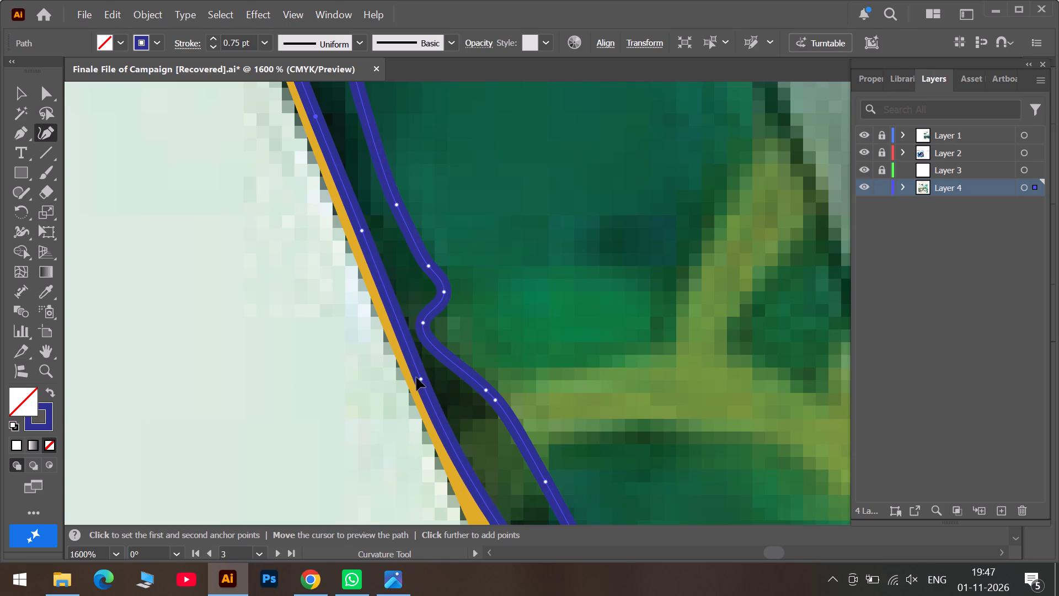
{"action": "left_click_drag", "start_coordinate": [416, 377], "coordinate": [433, 414]}
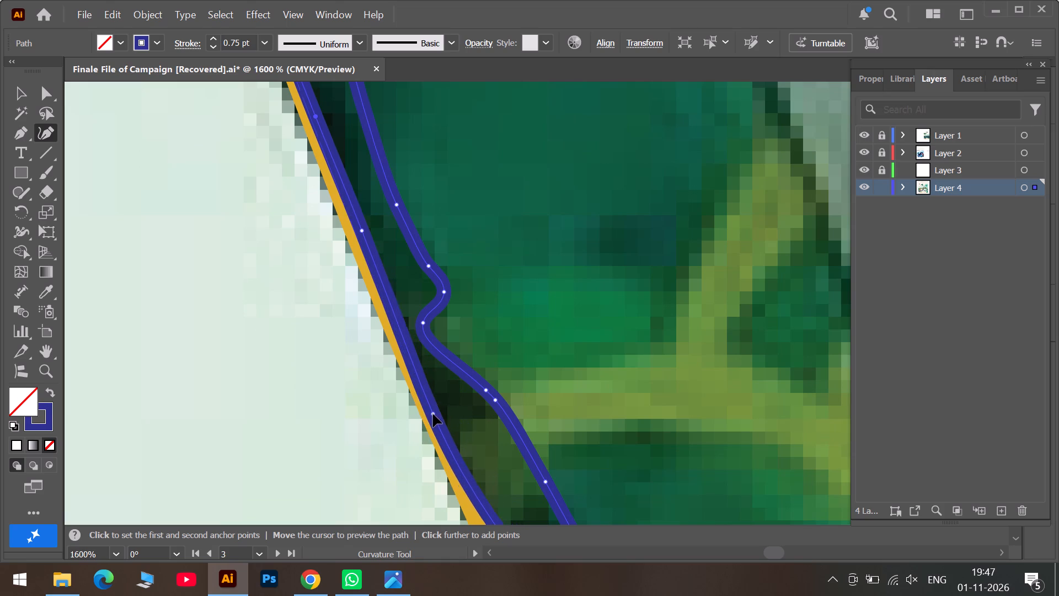
{"action": "left_click_drag", "start_coordinate": [433, 414], "coordinate": [434, 414]}
Lower the inner line's anchor just above the S-shaped notch slightly to smooth the line along the yellow outline.
{"action": "left_click_drag", "start_coordinate": [365, 230], "coordinate": [361, 230]}
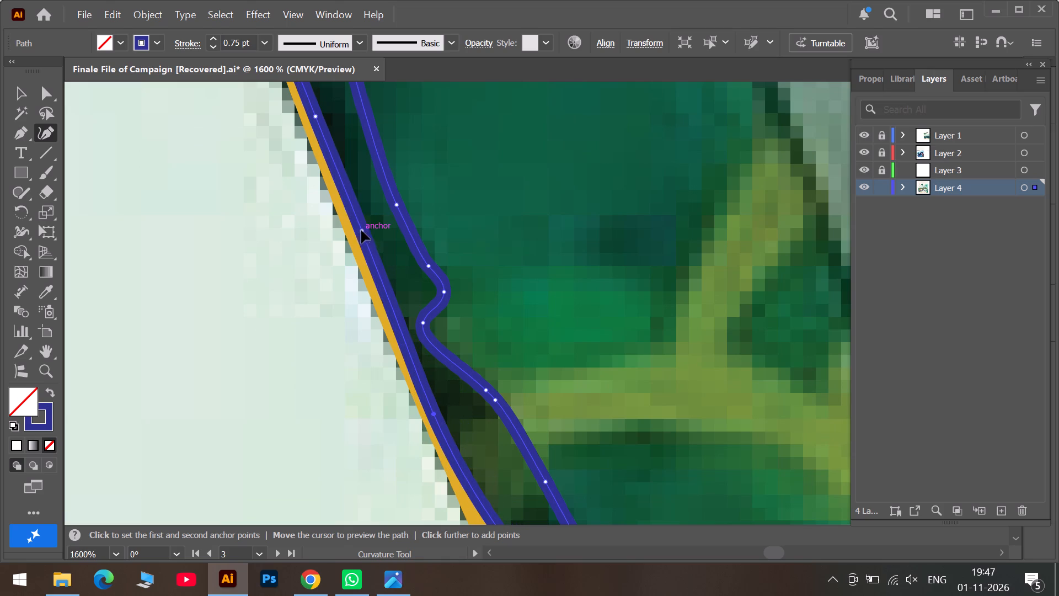
{"action": "left_click_drag", "start_coordinate": [361, 230], "coordinate": [361, 240]}
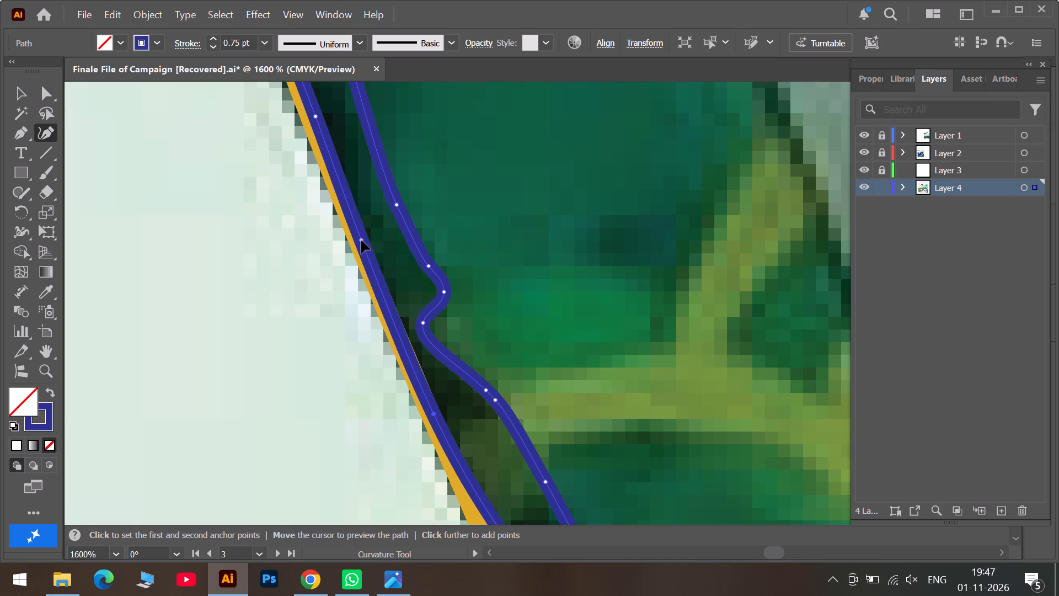
{"action": "left_click_drag", "start_coordinate": [361, 240], "coordinate": [363, 242]}
Move the inner line's bulging anchor in the dark area below the branching vein onto the yellow outline.
{"action": "scroll", "coordinate": [410, 307], "scroll_direction": "down", "scroll_amount": 8}
{"action": "scroll", "coordinate": [504, 380], "scroll_direction": "down", "scroll_amount": 5}
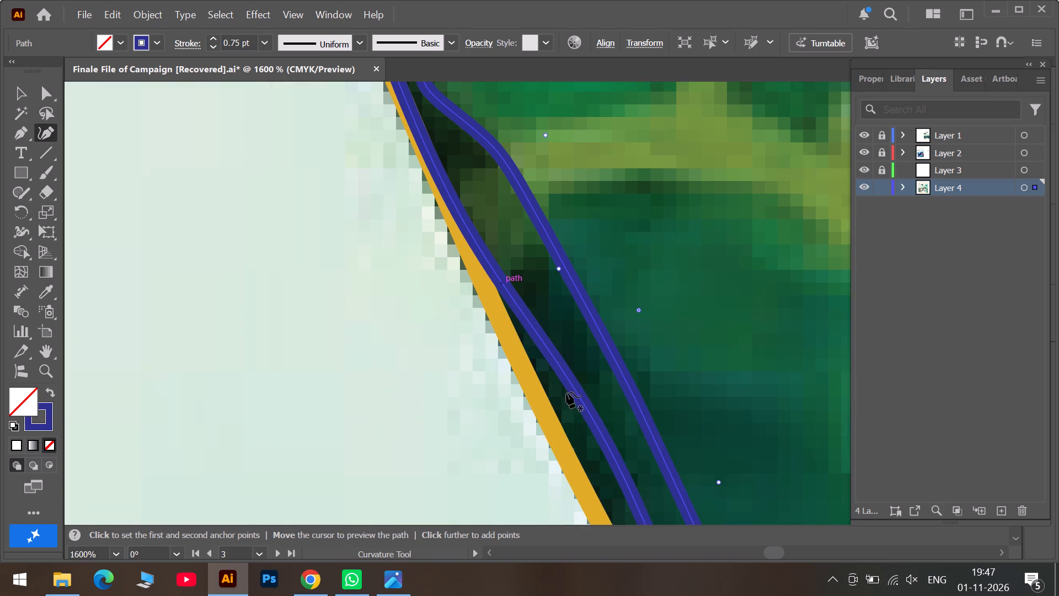
{"action": "left_click_drag", "start_coordinate": [559, 365], "coordinate": [557, 368]}
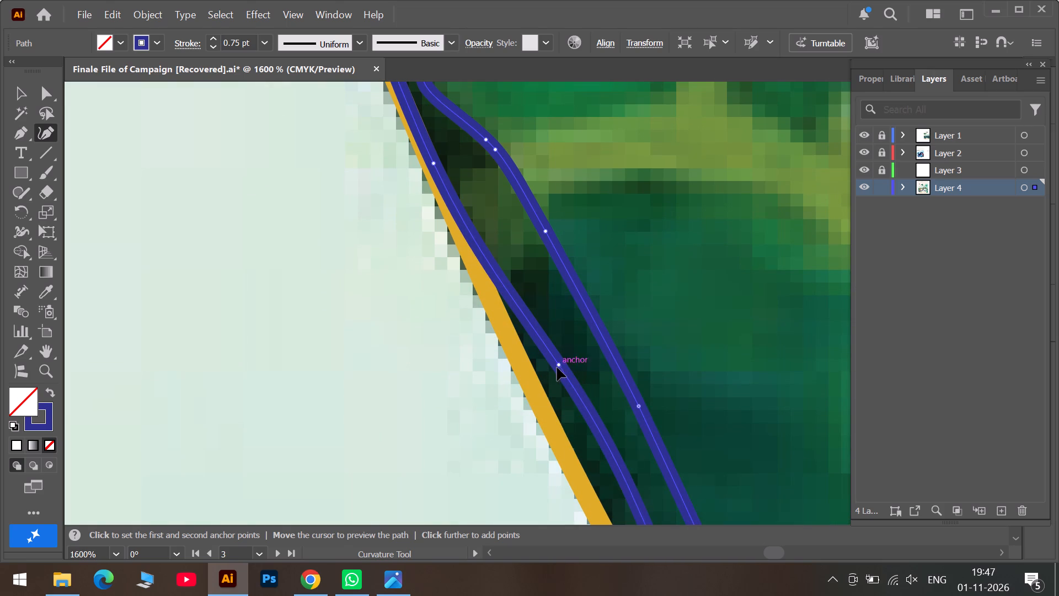
{"action": "left_click_drag", "start_coordinate": [557, 368], "coordinate": [531, 382]}
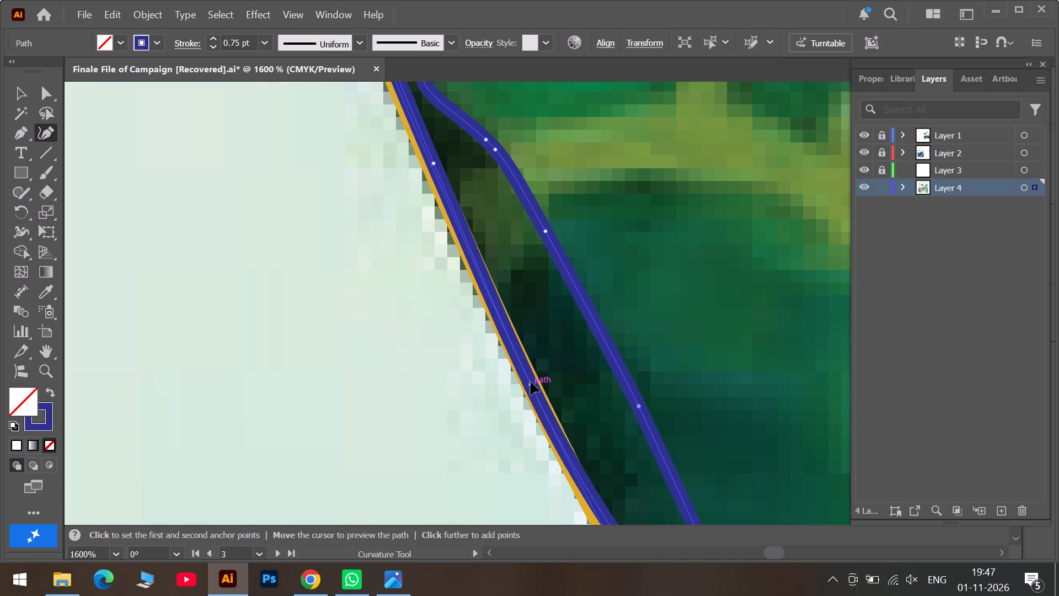
{"action": "left_click_drag", "start_coordinate": [531, 382], "coordinate": [523, 360]}
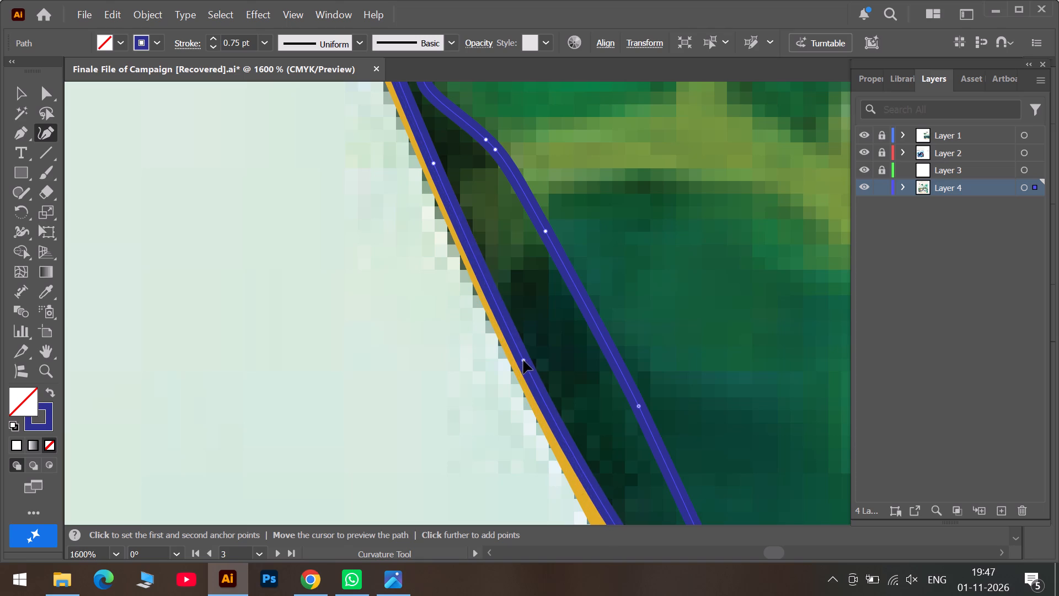
{"action": "left_click_drag", "start_coordinate": [523, 360], "coordinate": [523, 360]}
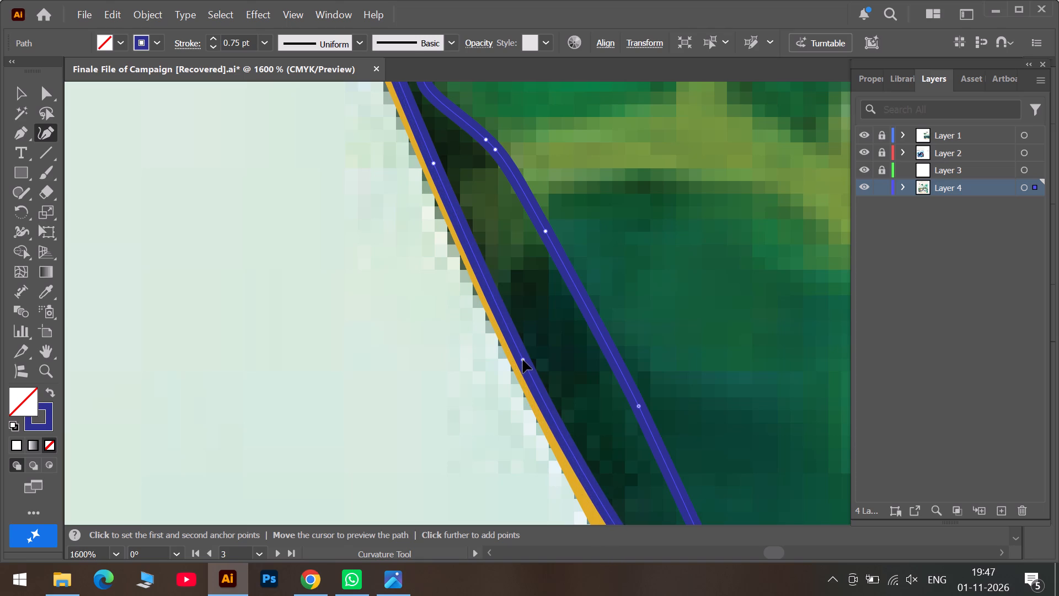
{"action": "left_click_drag", "start_coordinate": [523, 360], "coordinate": [521, 358]}
Pull the inner line's next lower anchor, where it nears the outer line, onto the yellow outline.
{"action": "scroll", "coordinate": [532, 373], "scroll_direction": "down", "scroll_amount": 7}
{"action": "scroll", "coordinate": [577, 392], "scroll_direction": "down", "scroll_amount": 4}
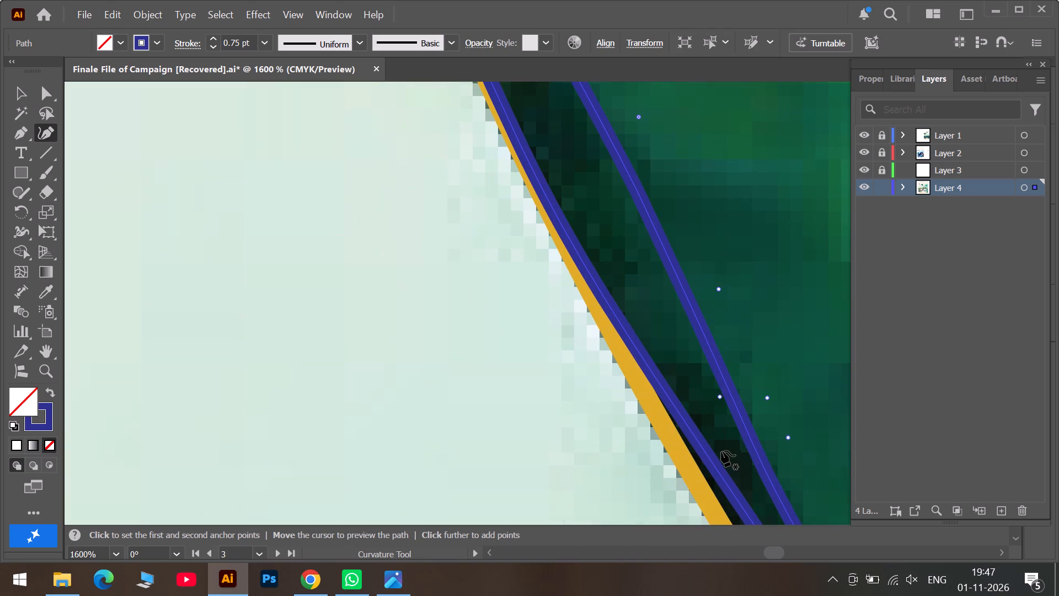
{"action": "left_click_drag", "start_coordinate": [721, 474], "coordinate": [673, 452]}
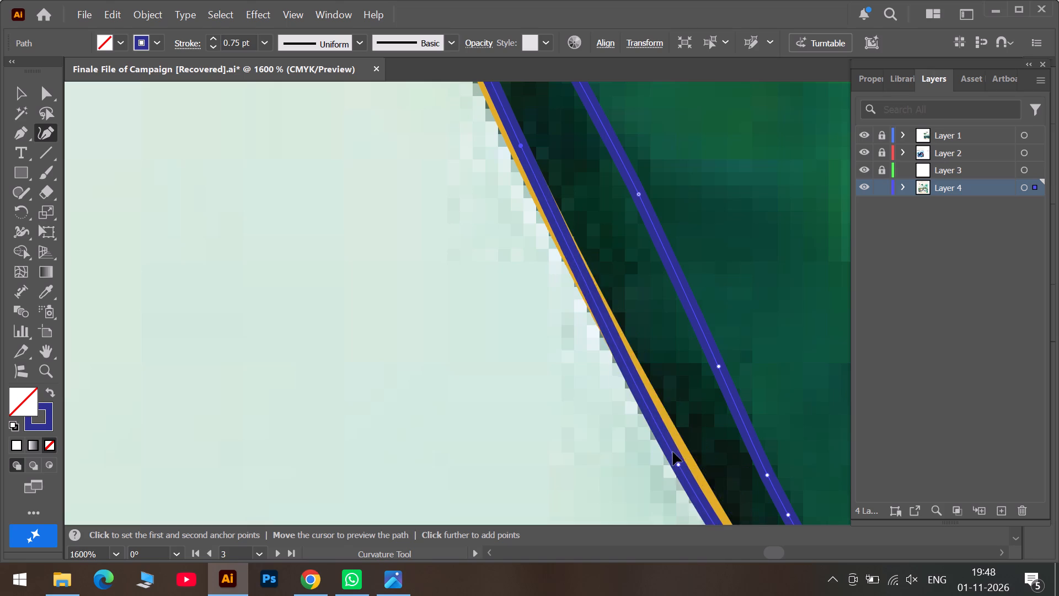
{"action": "left_click_drag", "start_coordinate": [673, 452], "coordinate": [667, 429]}
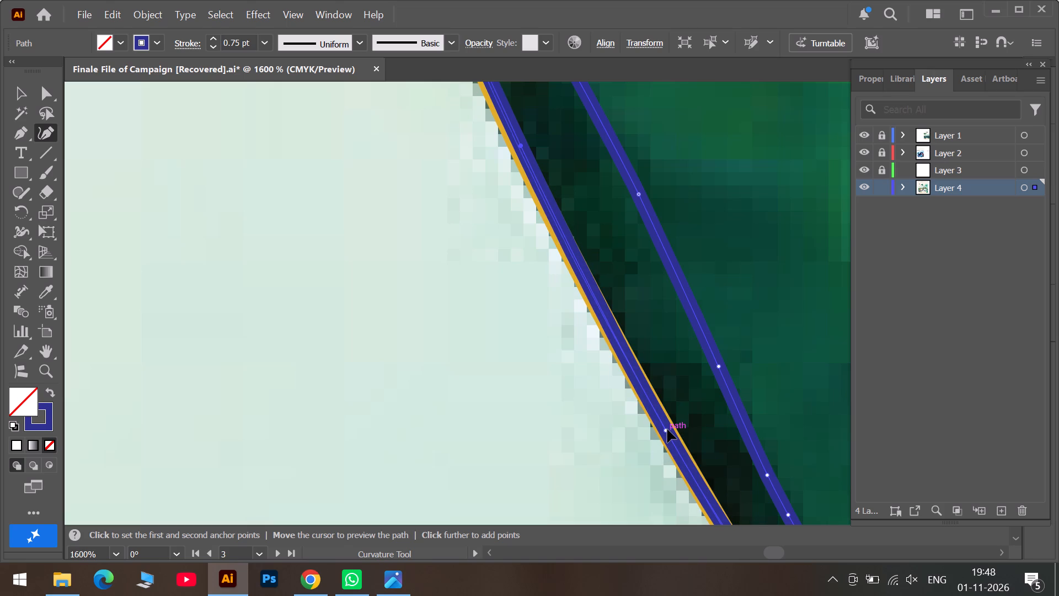
{"action": "left_click_drag", "start_coordinate": [667, 429], "coordinate": [667, 428]}
Add an anchor to the inner line along the dark edge, a short way above the foot of the olive vein.
{"action": "scroll", "coordinate": [706, 464], "scroll_direction": "down", "scroll_amount": 2}
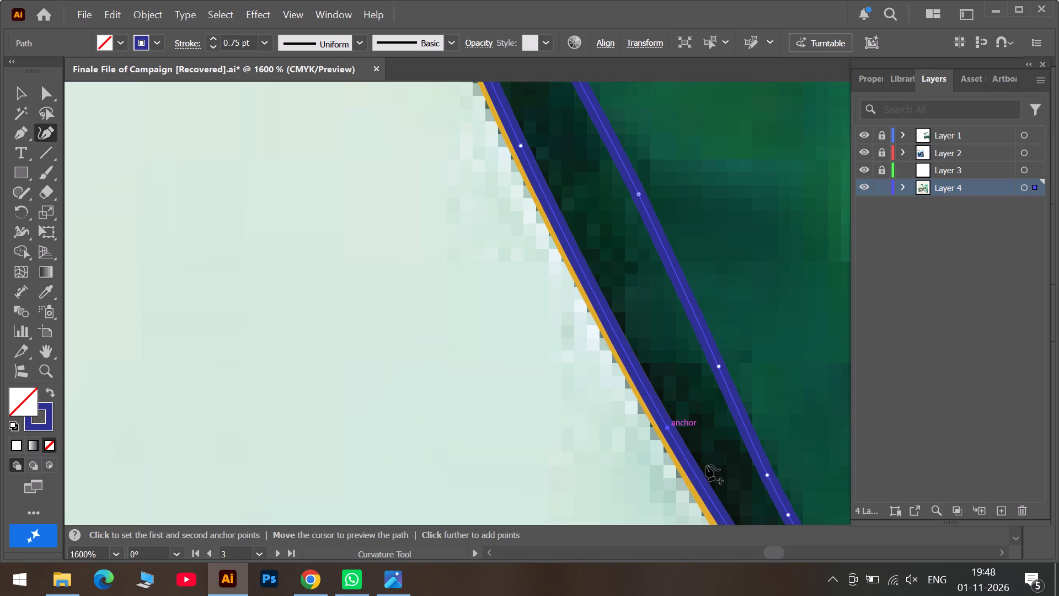
{"action": "scroll", "coordinate": [706, 465], "scroll_direction": "down", "scroll_amount": 5}
{"action": "left_click", "coordinate": [793, 550]}
{"action": "scroll", "coordinate": [310, 408], "scroll_direction": "down", "scroll_amount": 4}
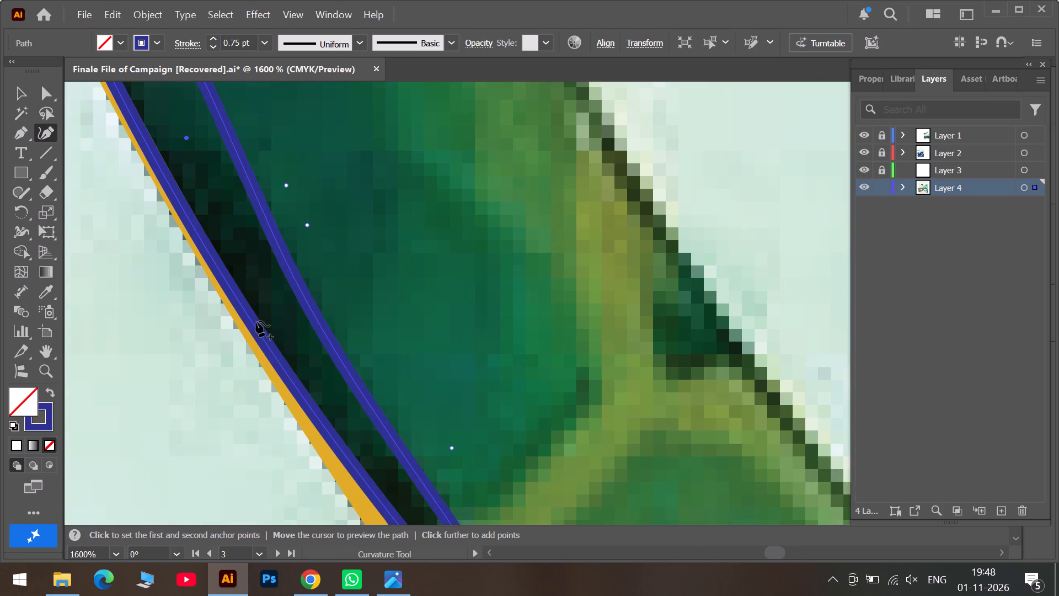
{"action": "left_click", "coordinate": [236, 299]}
Add another anchor to the inner line just above the olive vein's foot and fit it to the yellow outline.
{"action": "scroll", "coordinate": [269, 331], "scroll_direction": "down", "scroll_amount": 7}
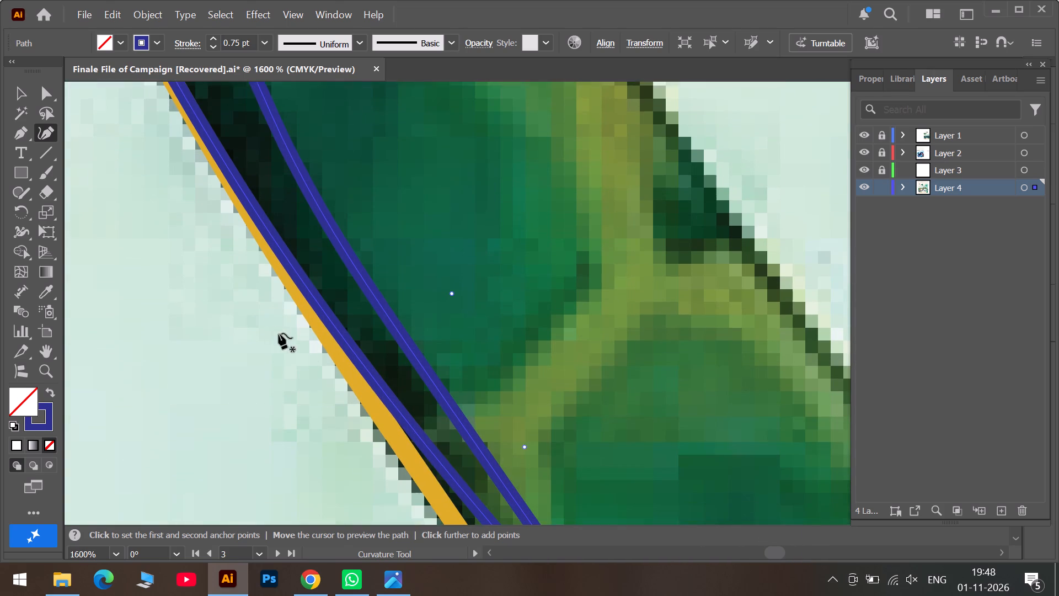
{"action": "left_click_drag", "start_coordinate": [398, 388], "coordinate": [391, 391]}
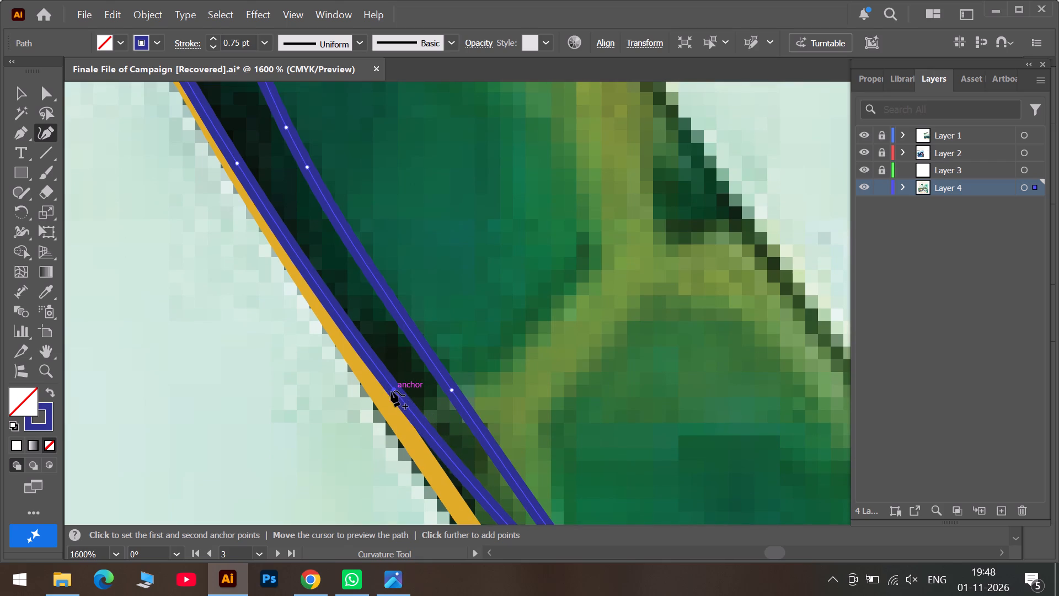
{"action": "left_click_drag", "start_coordinate": [391, 391], "coordinate": [385, 406]}
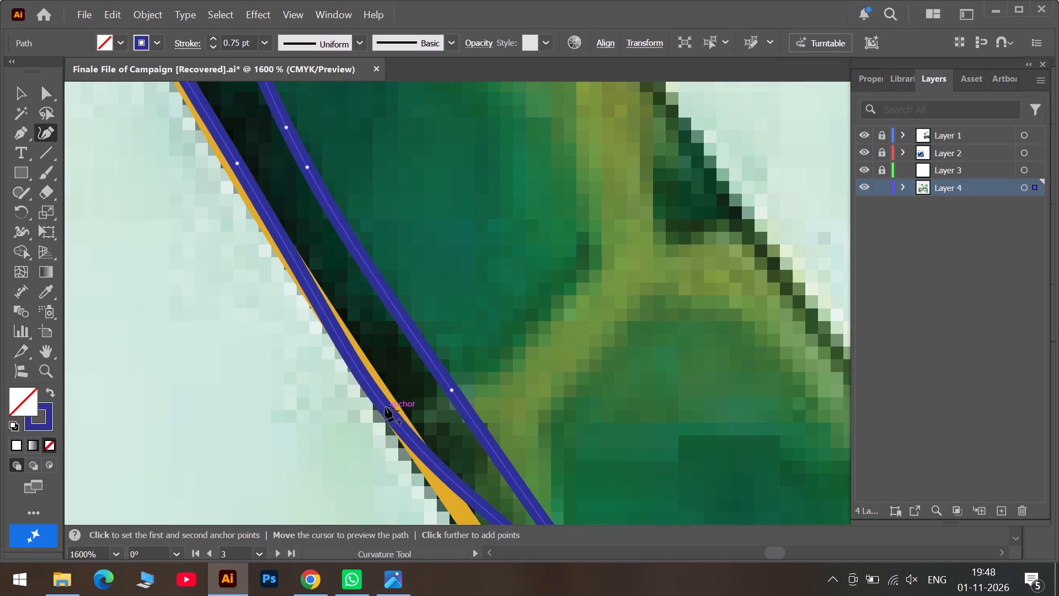
{"action": "left_click_drag", "start_coordinate": [385, 406], "coordinate": [383, 391]}
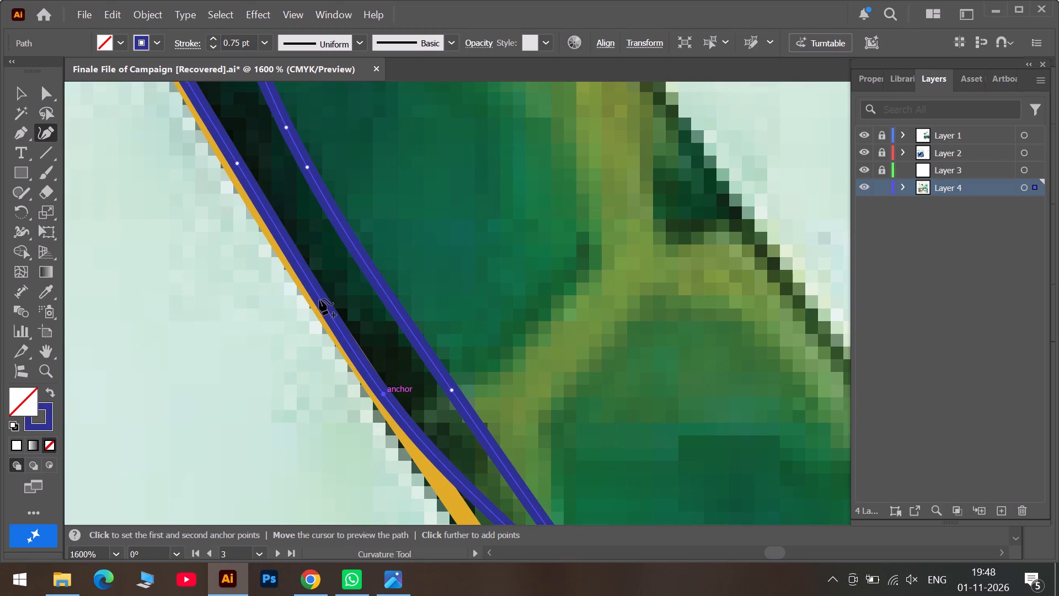
Pull the inner line's anchor just below the olive vein's foot, where it nears the outer line, onto the yellow outline.
{"action": "scroll", "coordinate": [334, 326], "scroll_direction": "down", "scroll_amount": 6}
{"action": "scroll", "coordinate": [437, 381], "scroll_direction": "down", "scroll_amount": 1}
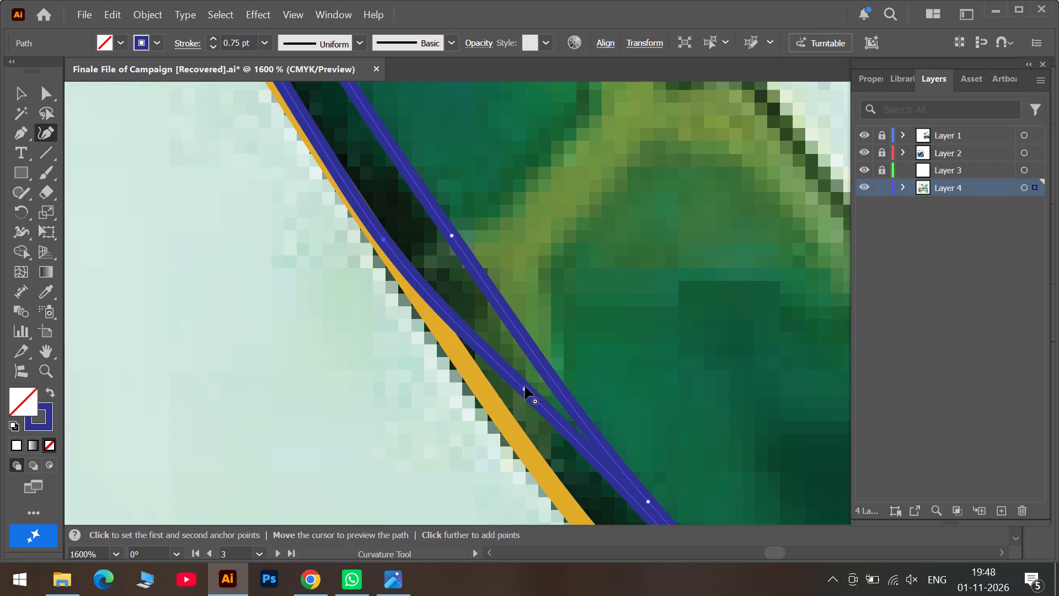
{"action": "left_click_drag", "start_coordinate": [525, 389], "coordinate": [483, 382]}
Add an anchor to the inner line beside the black shadow below the olive vein and fit it to the yellow outline.
{"action": "scroll", "coordinate": [542, 412], "scroll_direction": "down", "scroll_amount": 6}
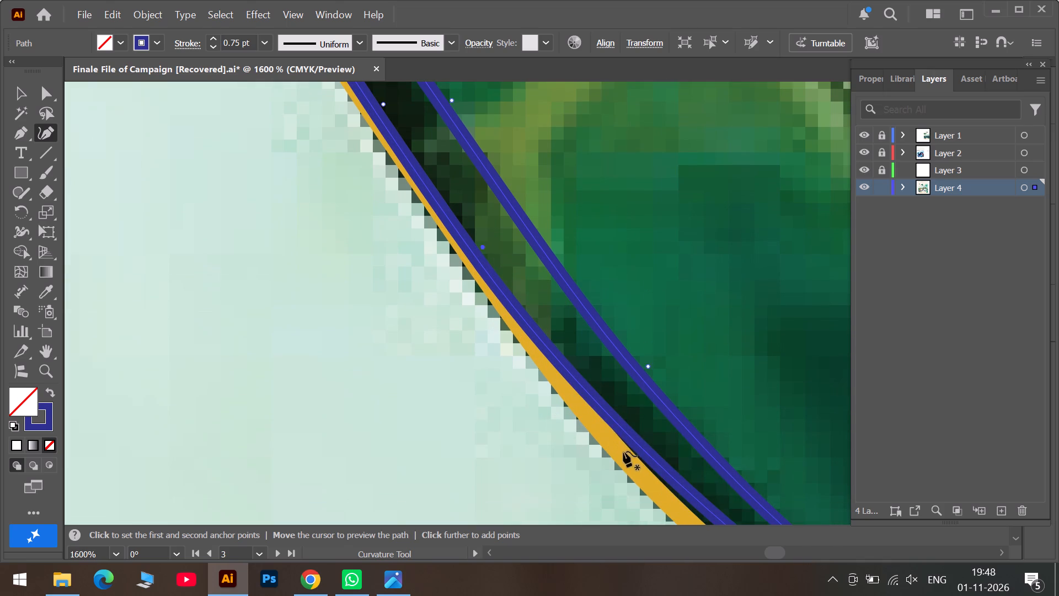
{"action": "left_click_drag", "start_coordinate": [612, 419], "coordinate": [584, 403]}
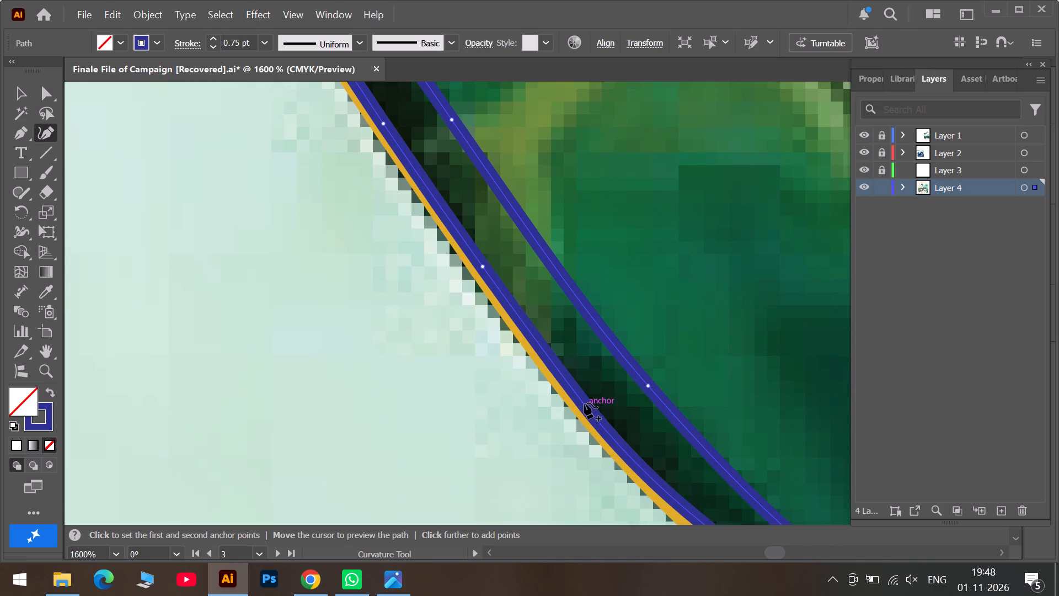
{"action": "left_click_drag", "start_coordinate": [584, 403], "coordinate": [580, 401]}
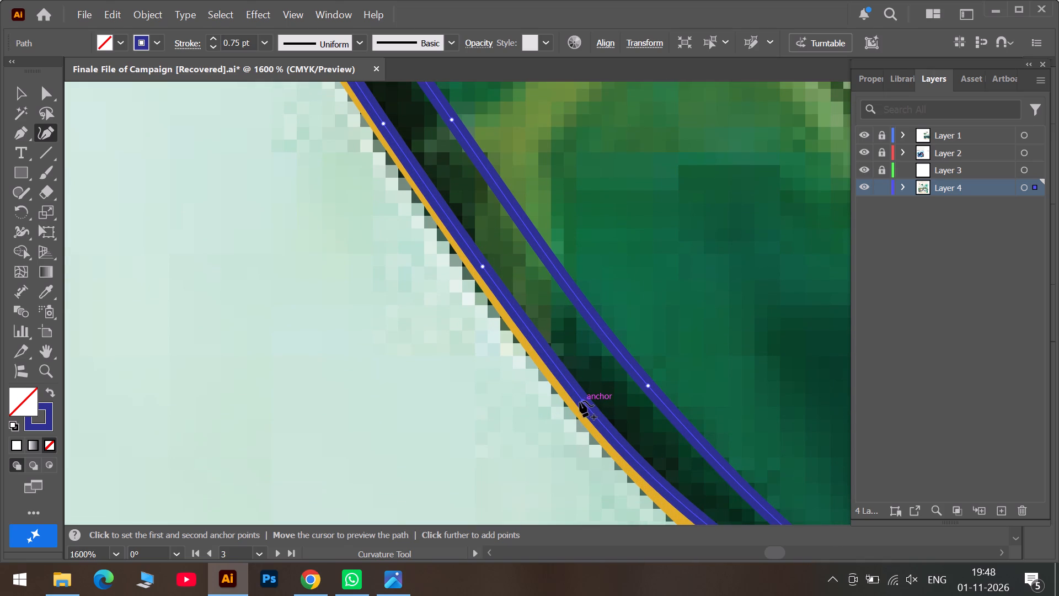
{"action": "left_click_drag", "start_coordinate": [580, 401], "coordinate": [580, 403]}
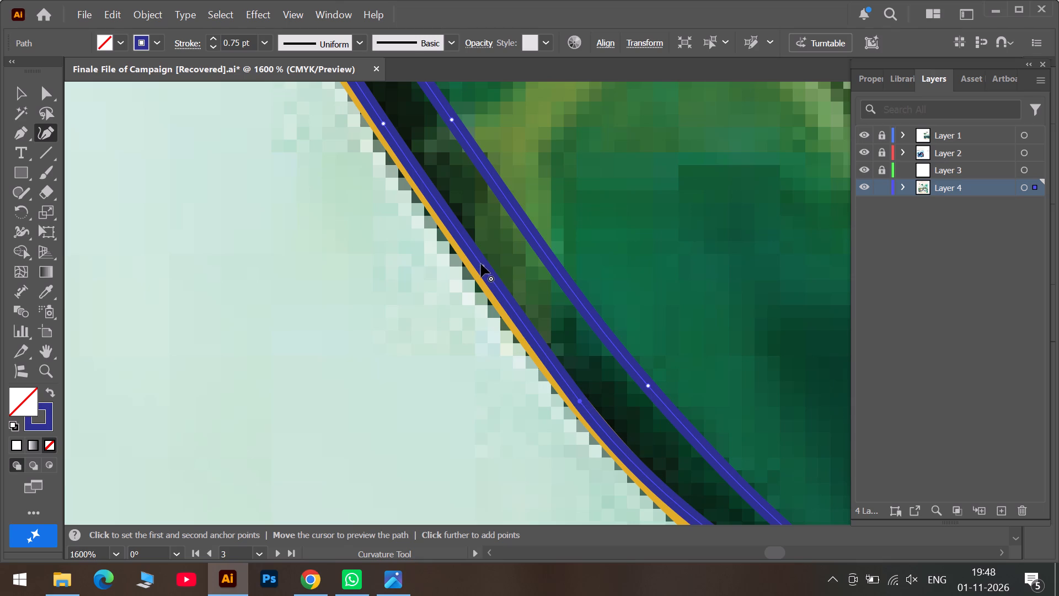
{"action": "left_click", "coordinate": [483, 267]}
Add an anchor to the inner line at the lower end of the black shadow and fit it to the yellow outline.
{"action": "scroll", "coordinate": [520, 361], "scroll_direction": "down", "scroll_amount": 7}
{"action": "left_click_drag", "start_coordinate": [763, 433], "coordinate": [760, 434]}
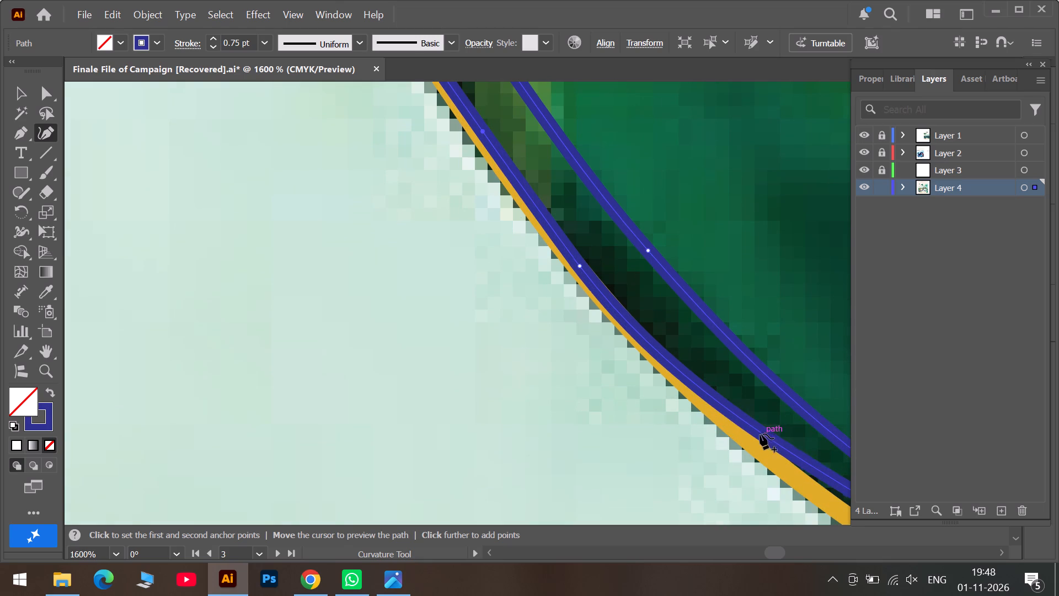
{"action": "left_click_drag", "start_coordinate": [760, 434], "coordinate": [693, 387]}
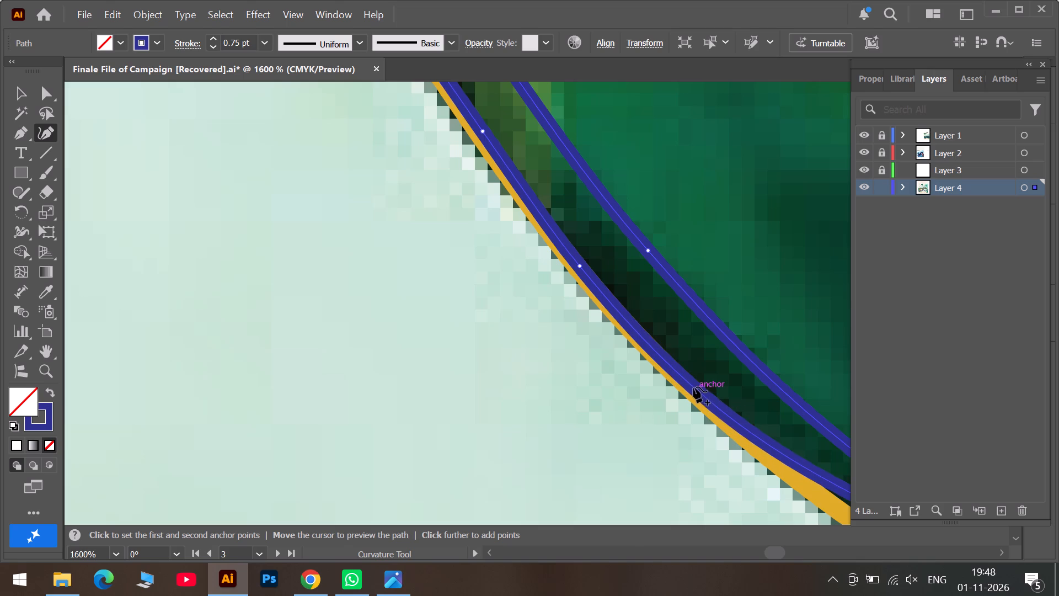
{"action": "left_click_drag", "start_coordinate": [693, 387], "coordinate": [690, 385]}
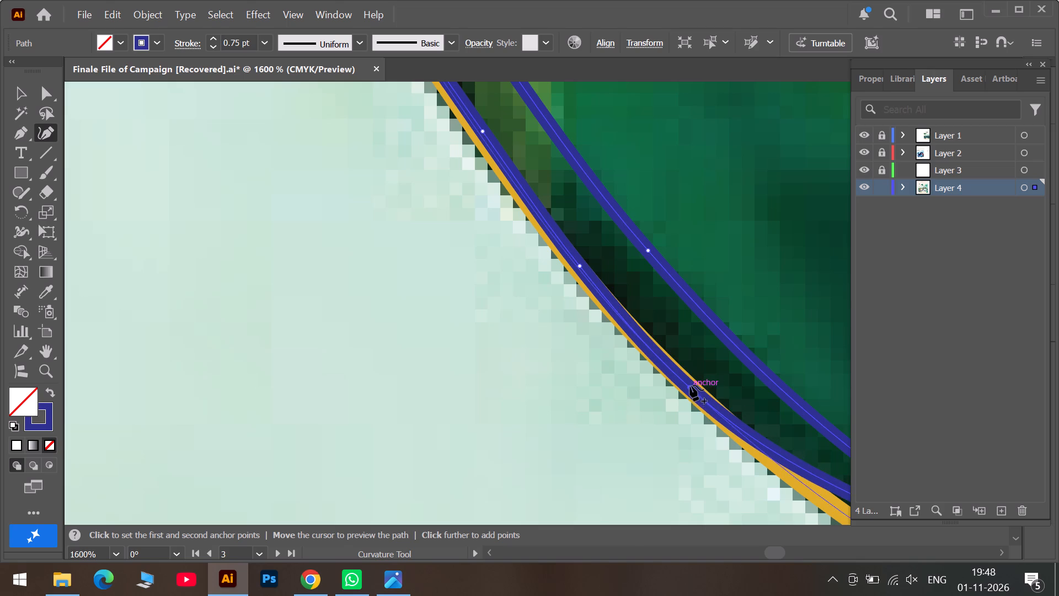
{"action": "left_click_drag", "start_coordinate": [690, 385], "coordinate": [689, 383]}
Move the inner line's anchor near the light green oval patch onto the yellow outline and fine-tune its position.
{"action": "left_click", "coordinate": [805, 554]}
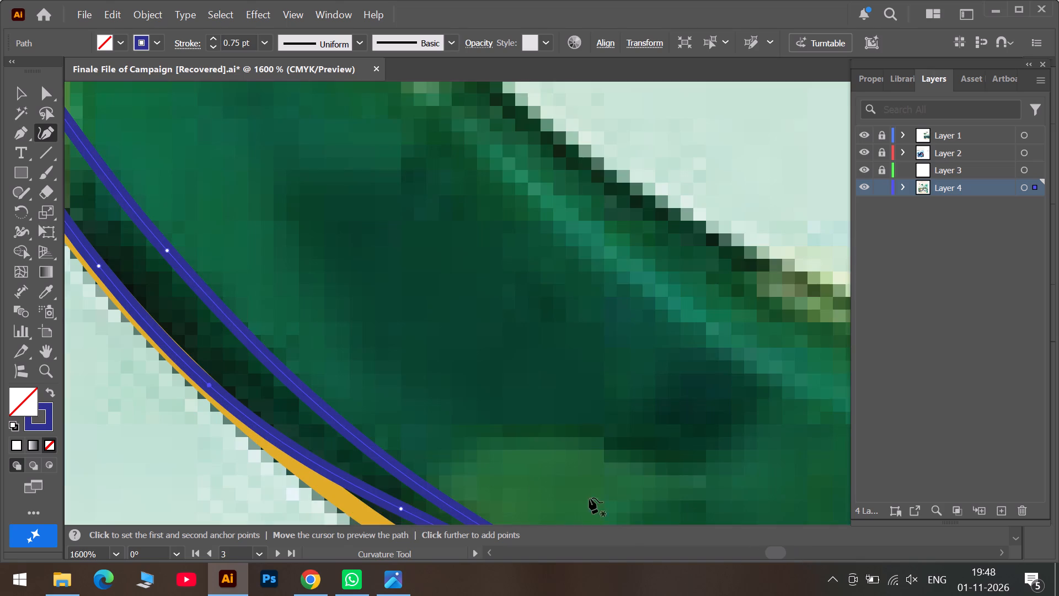
{"action": "scroll", "coordinate": [458, 461], "scroll_direction": "down", "scroll_amount": 6}
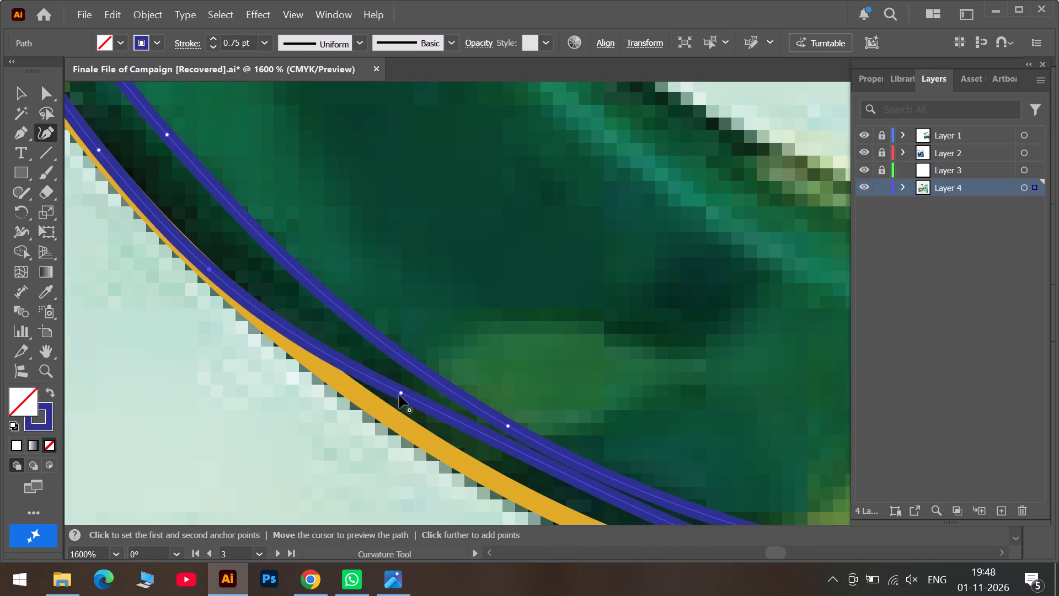
{"action": "left_click_drag", "start_coordinate": [400, 394], "coordinate": [345, 380]}
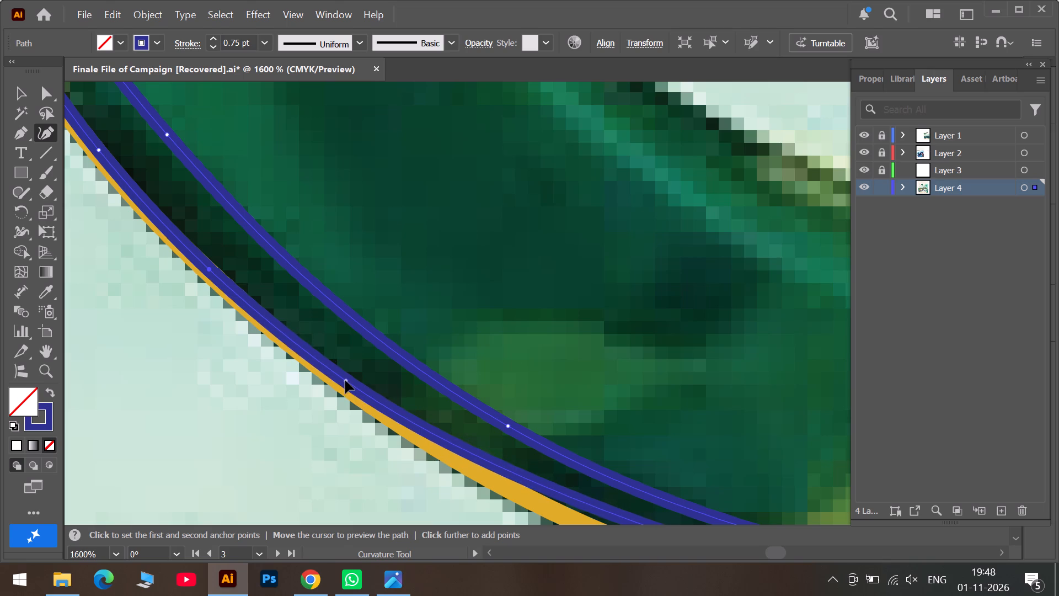
{"action": "left_click_drag", "start_coordinate": [345, 380], "coordinate": [343, 379]}
{"action": "left_click_drag", "start_coordinate": [343, 379], "coordinate": [344, 380]}
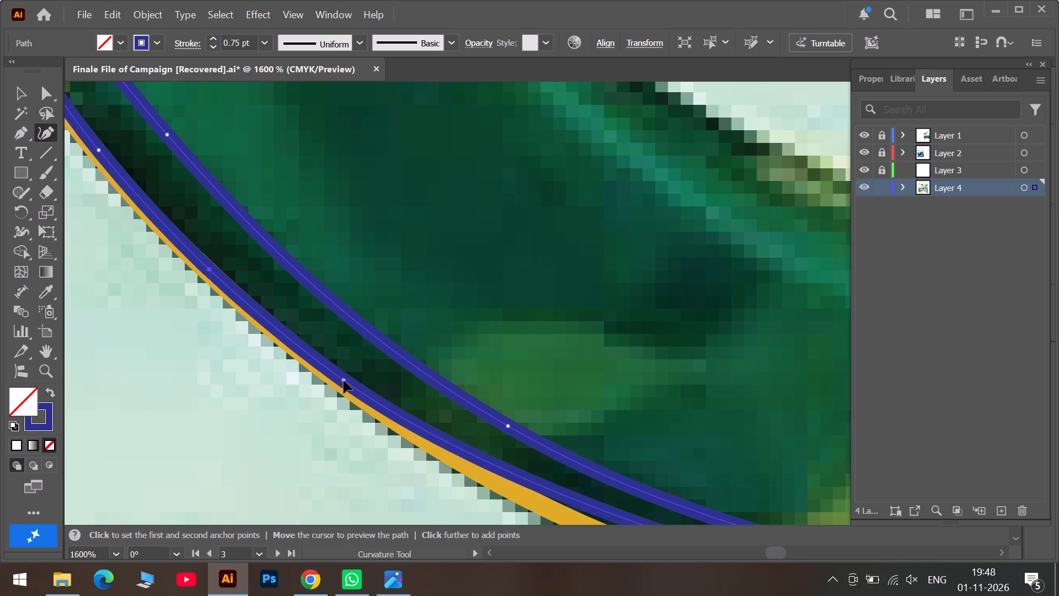
{"action": "left_click_drag", "start_coordinate": [344, 380], "coordinate": [345, 384]}
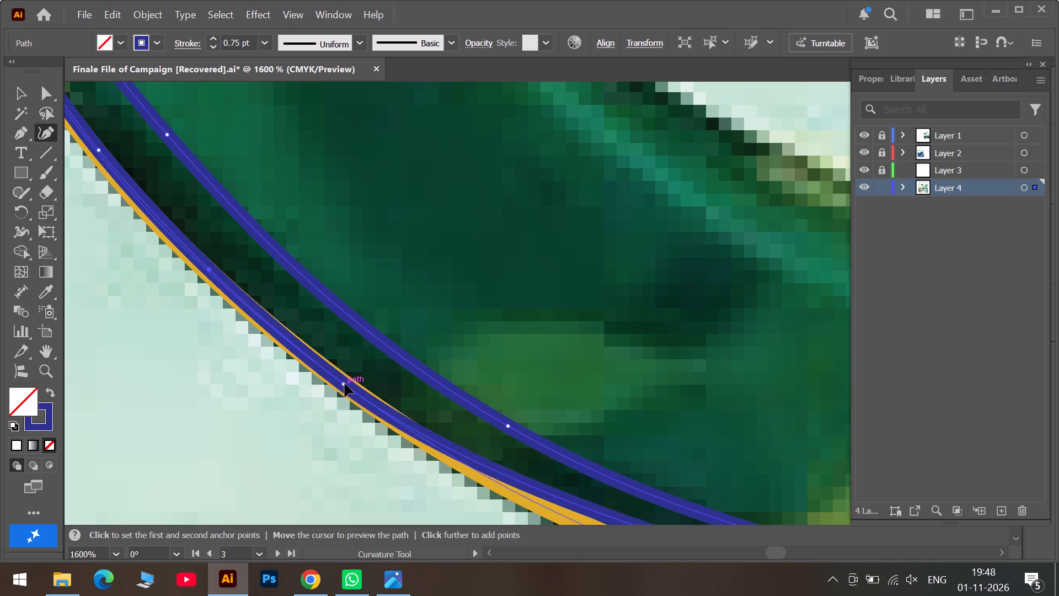
{"action": "left_click_drag", "start_coordinate": [345, 384], "coordinate": [347, 384]}
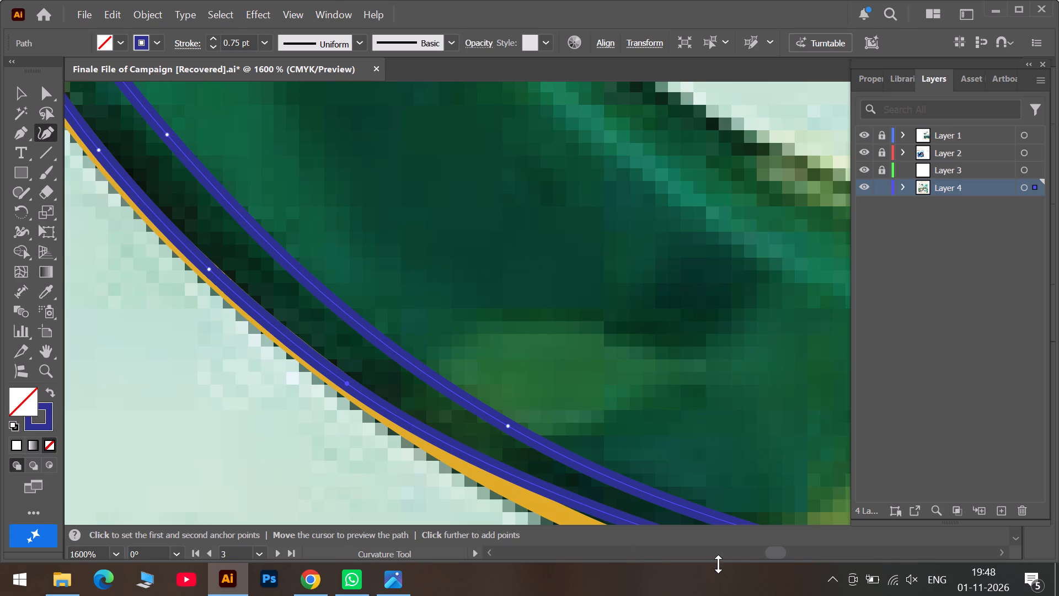
Move the inner line's anchor beneath the foot of the next olive vein onto the yellow outline.
{"action": "left_click", "coordinate": [800, 551]}
{"action": "scroll", "coordinate": [375, 510], "scroll_direction": "down", "scroll_amount": 6}
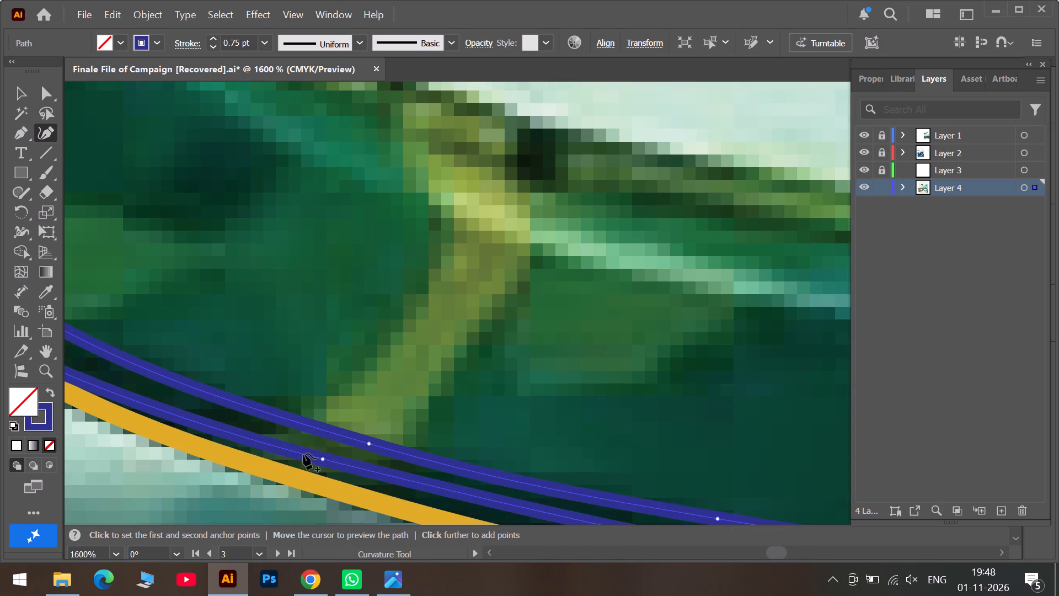
{"action": "scroll", "coordinate": [303, 454], "scroll_direction": "down", "scroll_amount": 3}
{"action": "left_click_drag", "start_coordinate": [323, 400], "coordinate": [320, 401]}
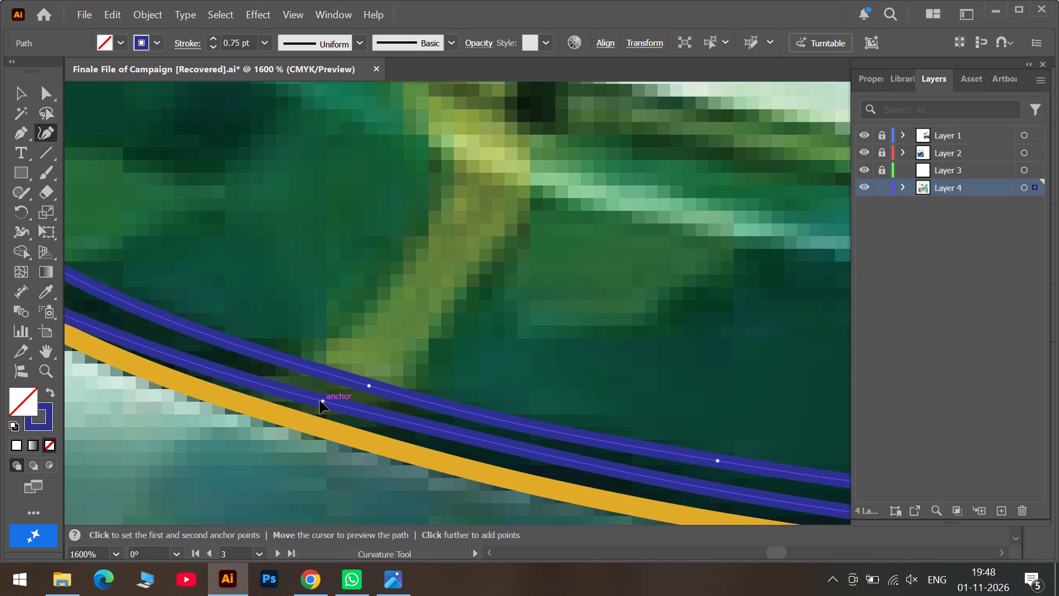
{"action": "left_click_drag", "start_coordinate": [320, 401], "coordinate": [249, 405]}
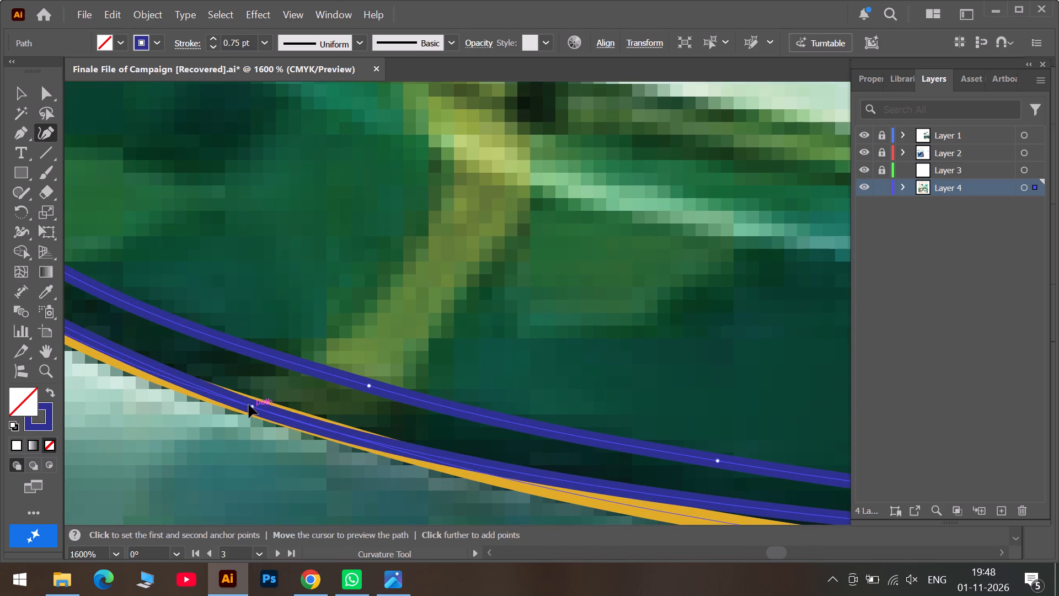
{"action": "left_click_drag", "start_coordinate": [249, 405], "coordinate": [252, 403]}
Add an anchor to the inner line between the light green patch and the olive vein's foot, fitted to the yellow outline.
{"action": "left_click", "coordinate": [756, 552]}
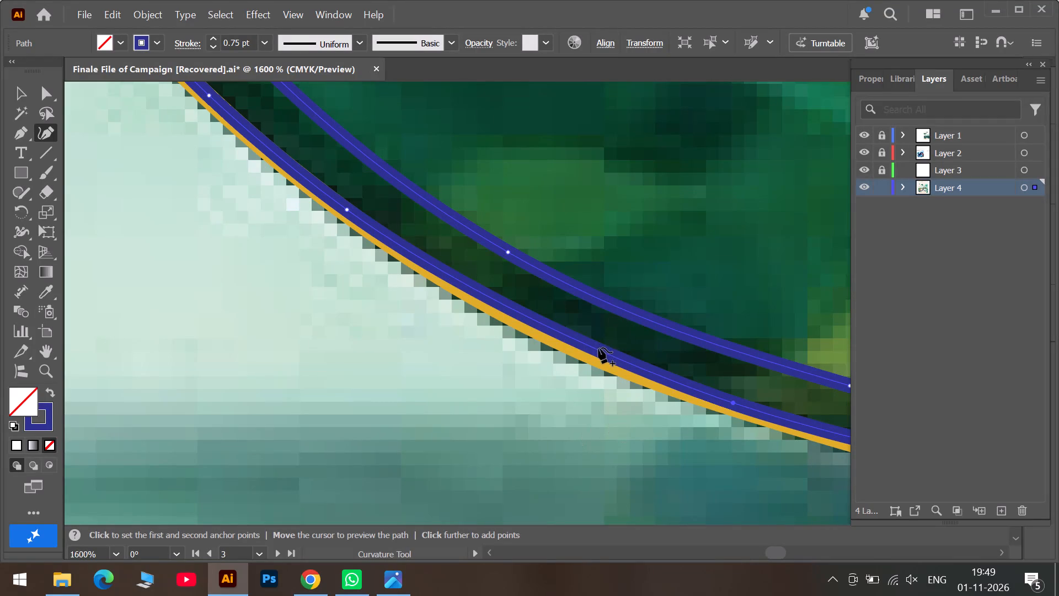
{"action": "left_click_drag", "start_coordinate": [597, 349], "coordinate": [589, 354]}
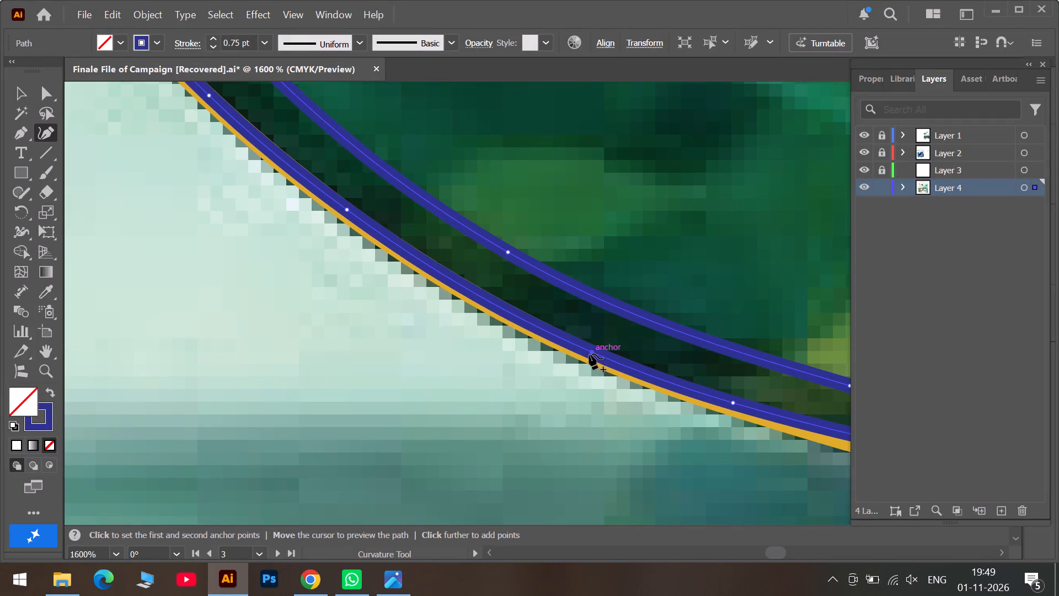
{"action": "left_click_drag", "start_coordinate": [589, 354], "coordinate": [567, 343]}
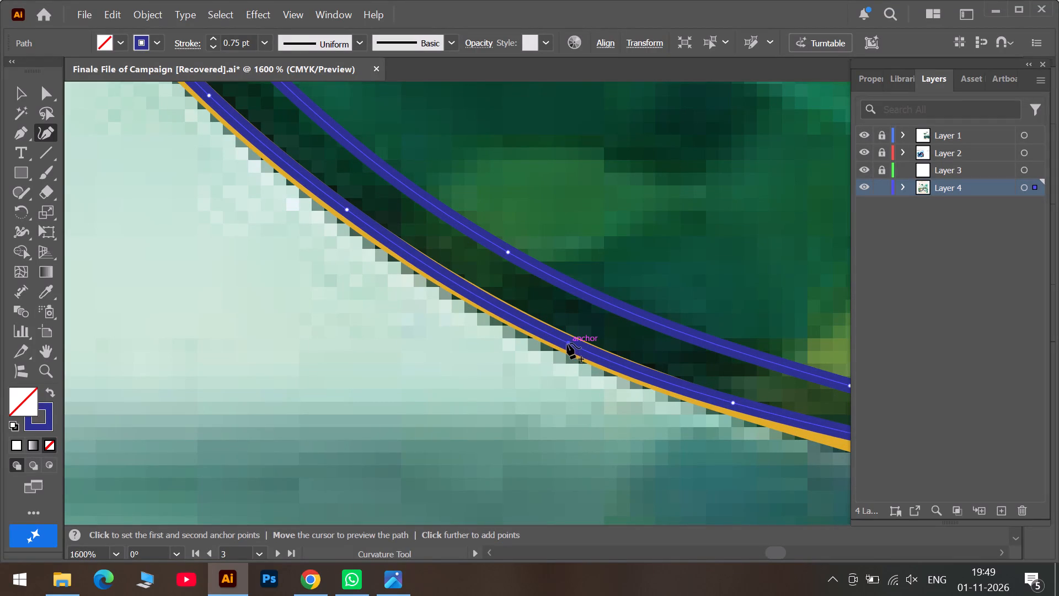
{"action": "left_click_drag", "start_coordinate": [567, 343], "coordinate": [563, 337]}
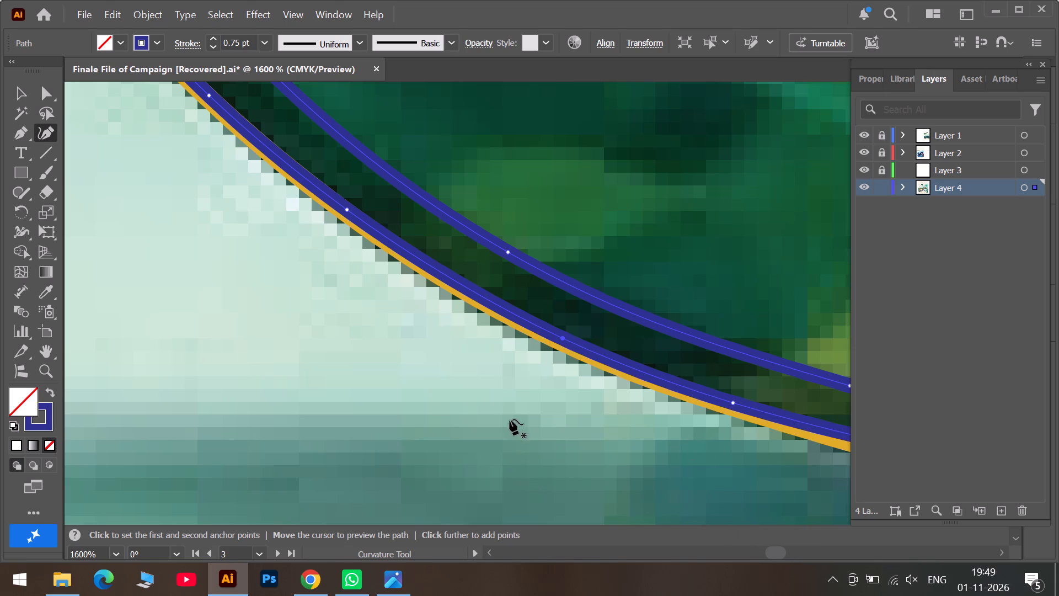
{"action": "left_click", "coordinate": [732, 403]}
Add an anchor to the inner line beyond the olive vein's foot and lower it onto the yellow outline.
{"action": "left_click", "coordinate": [799, 550]}
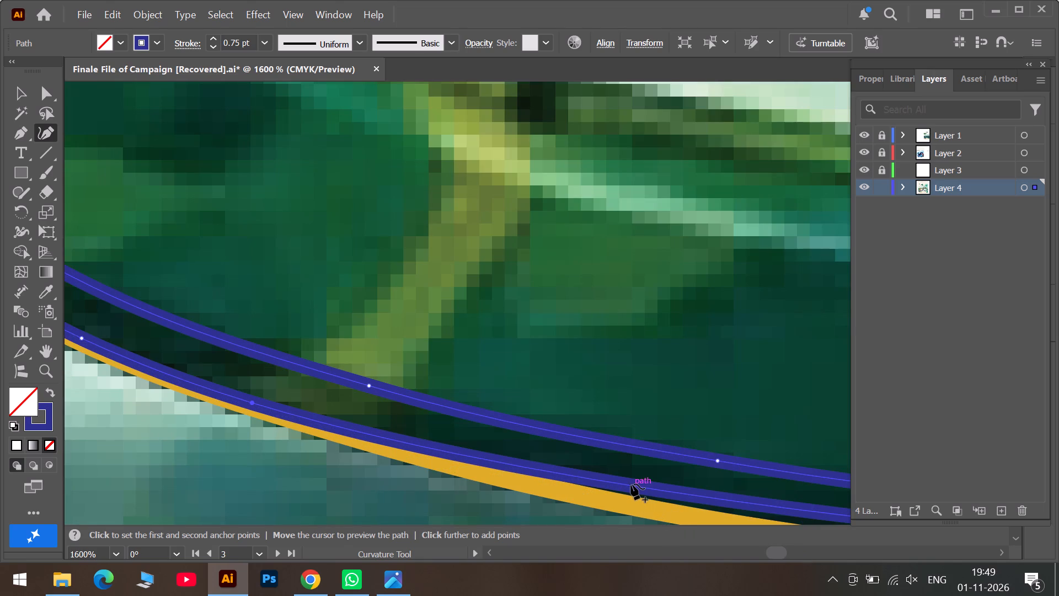
{"action": "left_click_drag", "start_coordinate": [631, 486], "coordinate": [626, 499]}
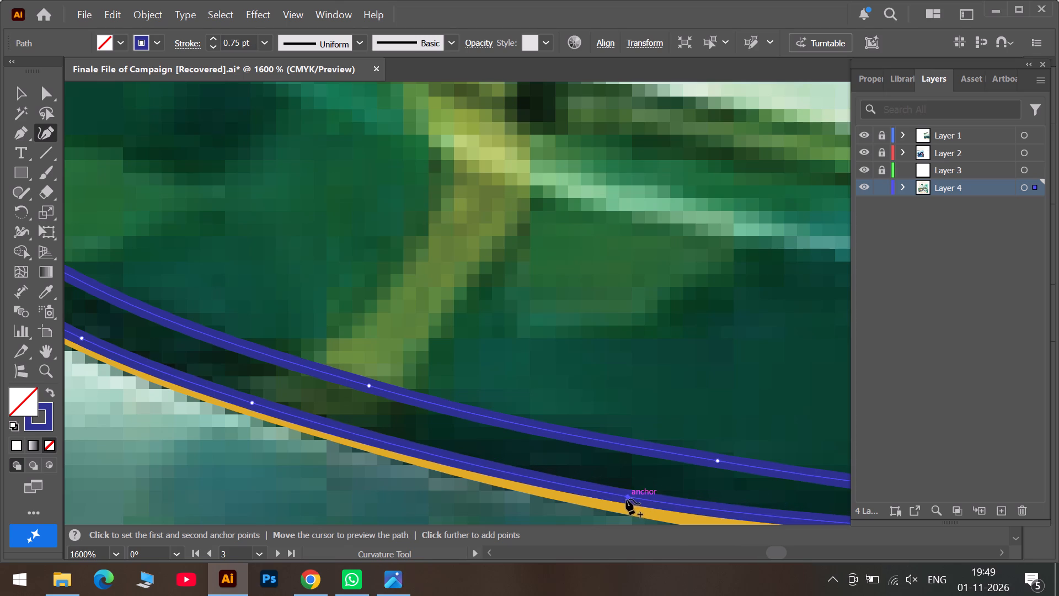
{"action": "left_click_drag", "start_coordinate": [626, 499], "coordinate": [613, 498]}
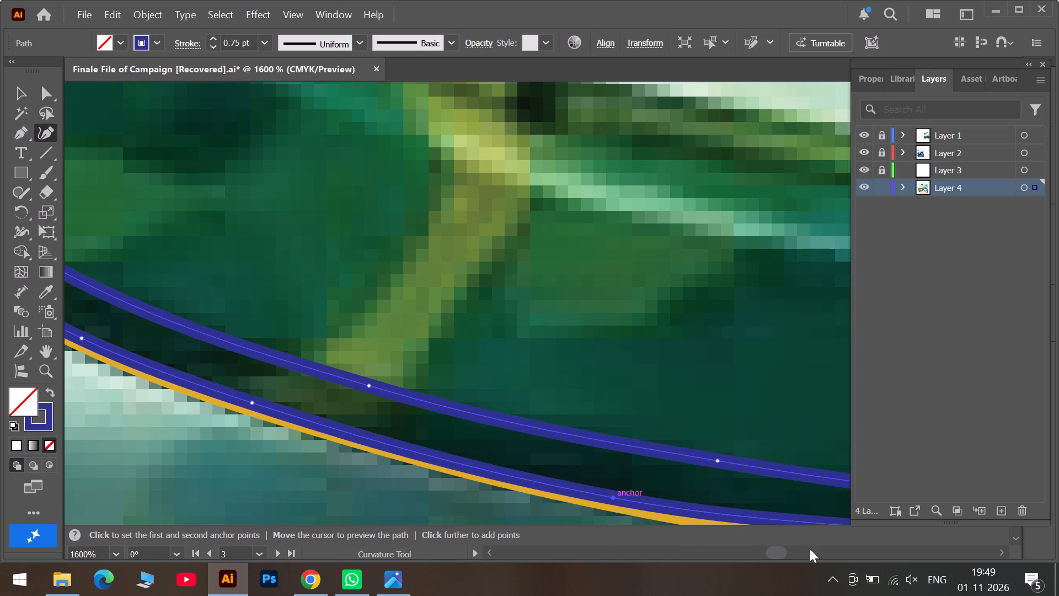
Pull the inner line's next anchor, under the wide dark green area, back and down onto the yellow outline.
{"action": "left_click", "coordinate": [810, 549]}
{"action": "scroll", "coordinate": [534, 510], "scroll_direction": "down", "scroll_amount": 4}
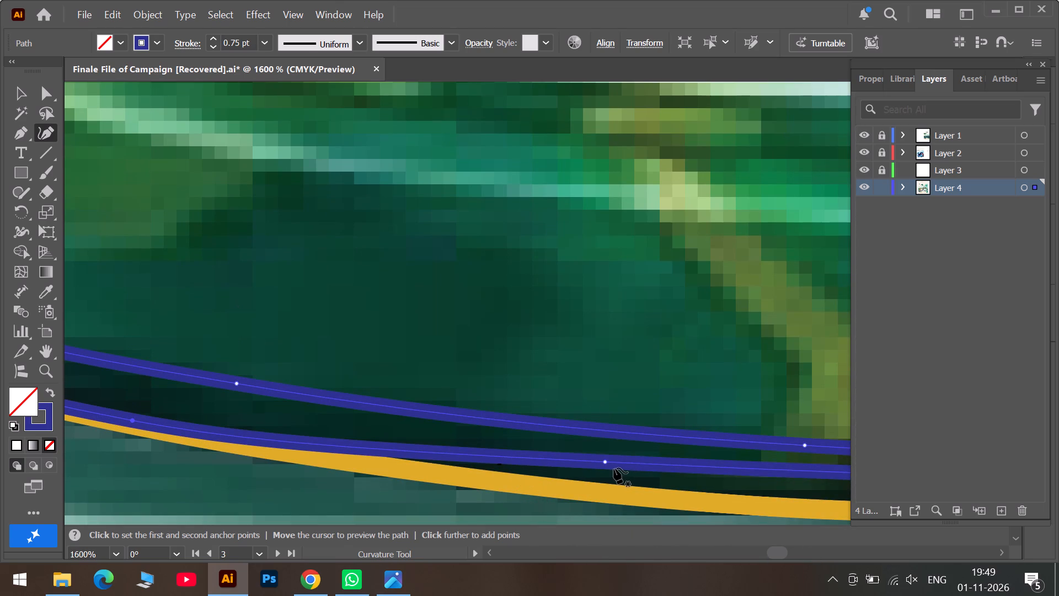
{"action": "left_click_drag", "start_coordinate": [604, 464], "coordinate": [461, 477]}
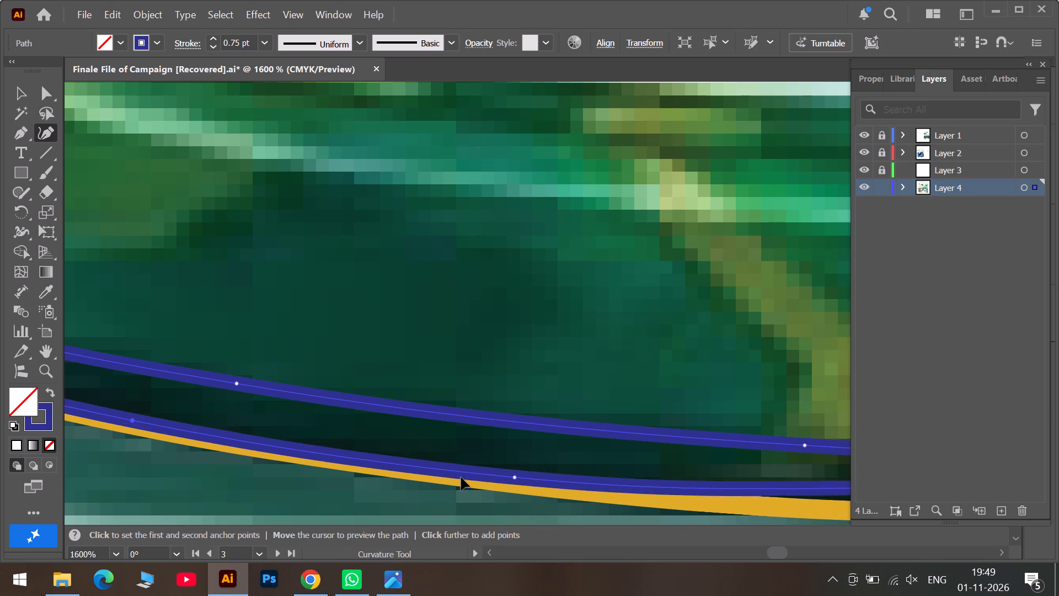
Fit the inner line under the wide dark green area to the yellow outline by repositioning its anchor and adding one on either side.
{"action": "left_click_drag", "start_coordinate": [461, 477], "coordinate": [374, 465]}
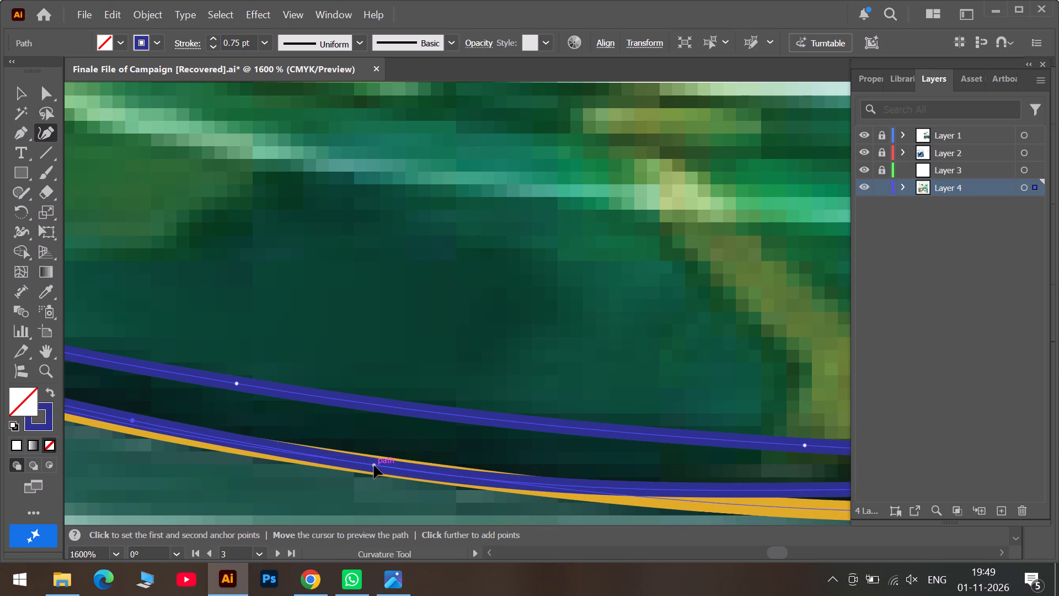
{"action": "left_click_drag", "start_coordinate": [374, 465], "coordinate": [386, 464]}
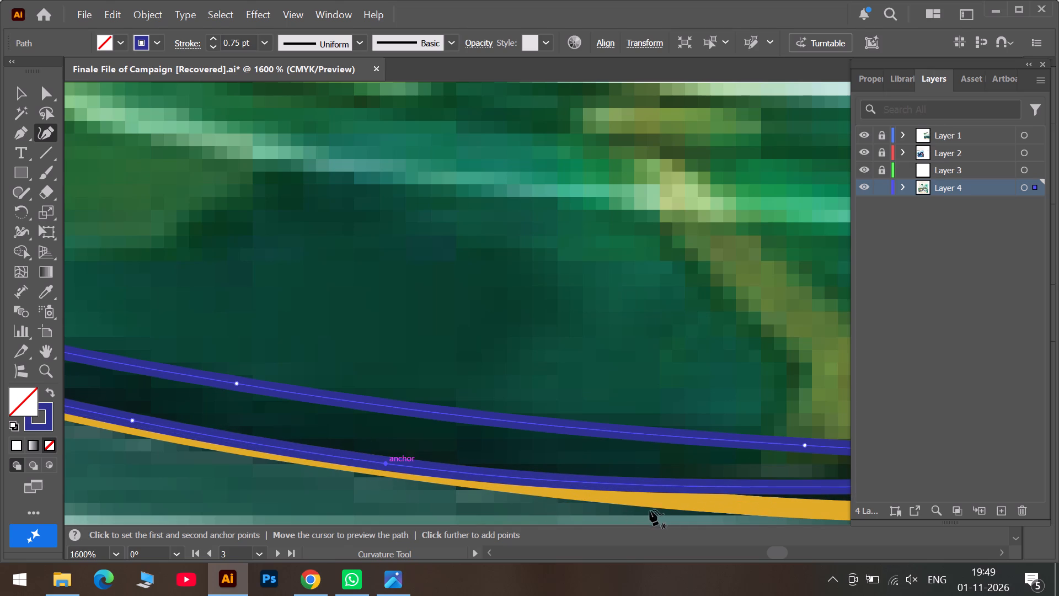
{"action": "left_click_drag", "start_coordinate": [738, 488], "coordinate": [689, 498]}
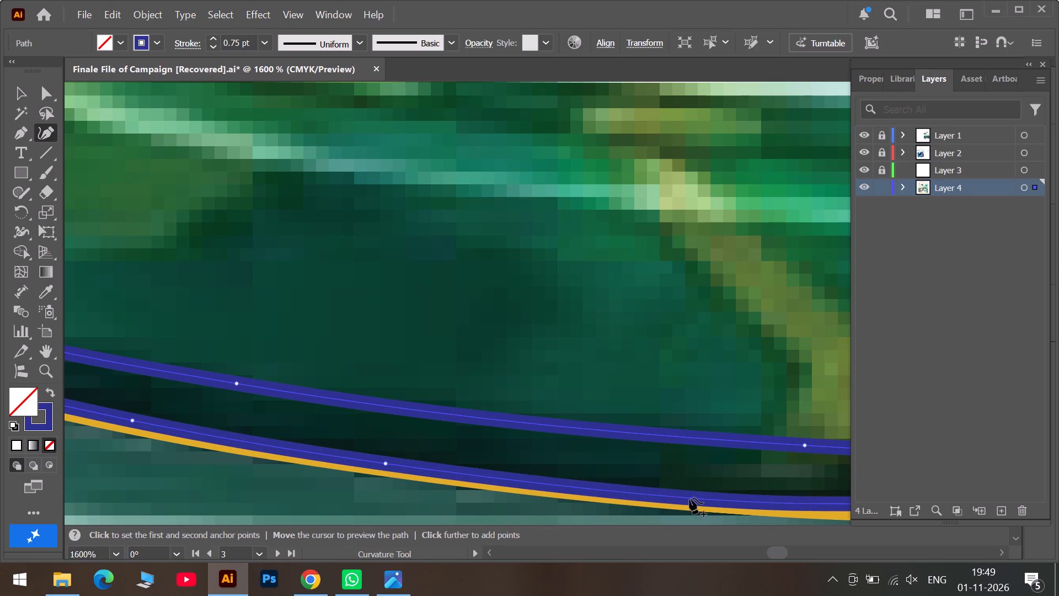
{"action": "left_click_drag", "start_coordinate": [689, 498], "coordinate": [665, 497]}
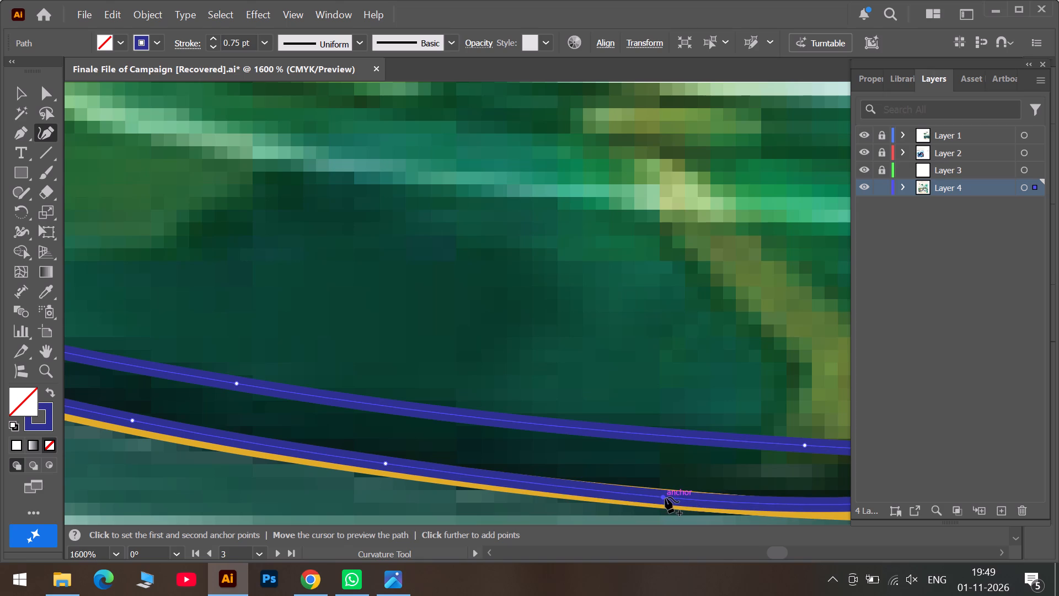
{"action": "left_click_drag", "start_coordinate": [665, 497], "coordinate": [667, 494]}
{"action": "left_click", "coordinate": [258, 446]}
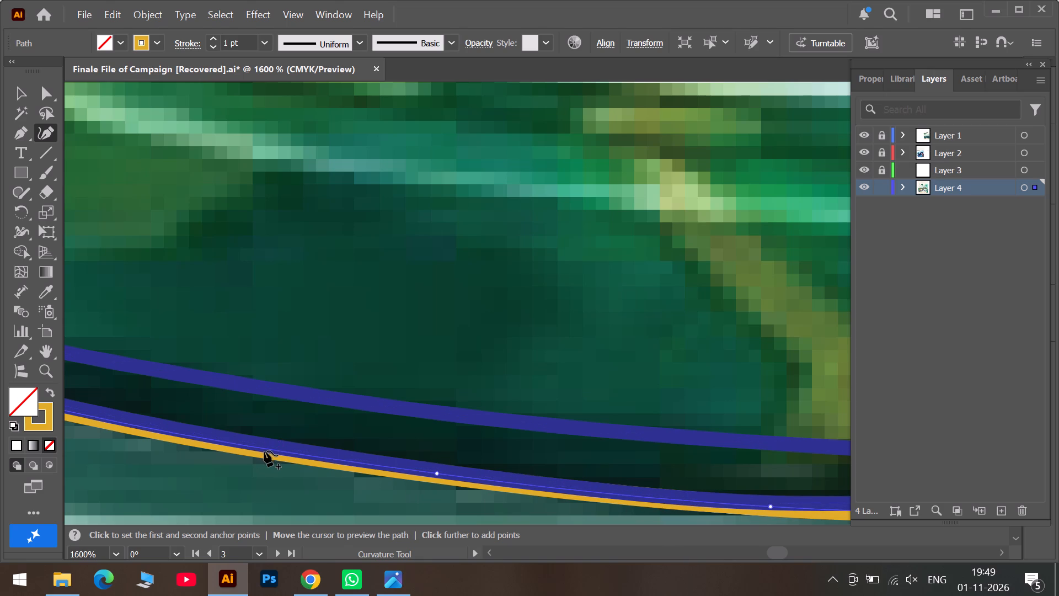
{"action": "key", "text": "ctrl+z"}
{"action": "left_click_drag", "start_coordinate": [260, 445], "coordinate": [260, 446]}
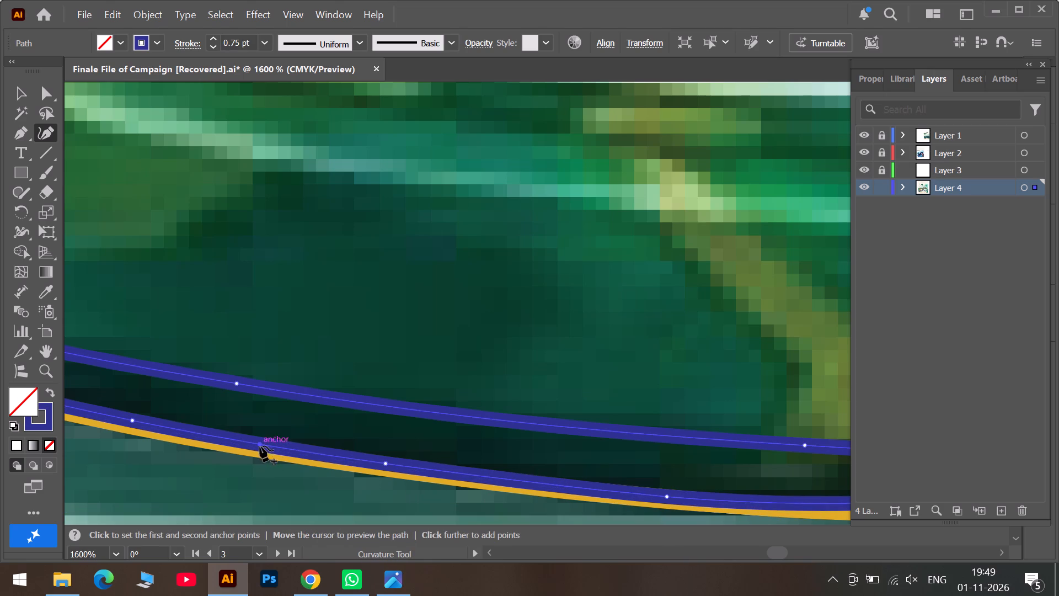
{"action": "left_click_drag", "start_coordinate": [260, 446], "coordinate": [265, 444]}
Pull the inner line's next anchor back and down onto the yellow outline, just past the foot of the forked olive vein.
{"action": "left_click", "coordinate": [823, 555]}
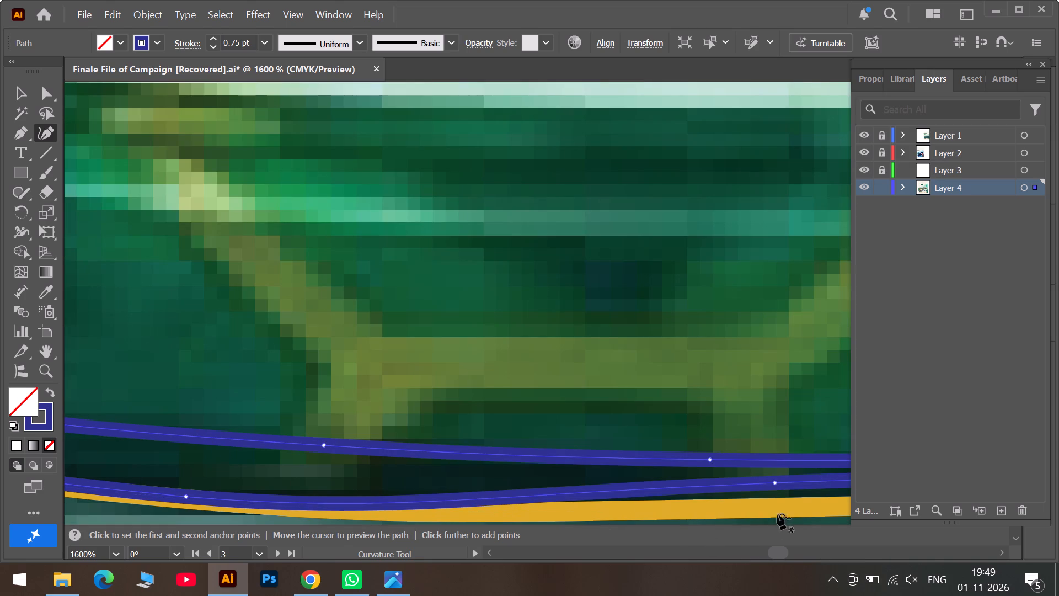
{"action": "left_click_drag", "start_coordinate": [776, 482], "coordinate": [464, 498]}
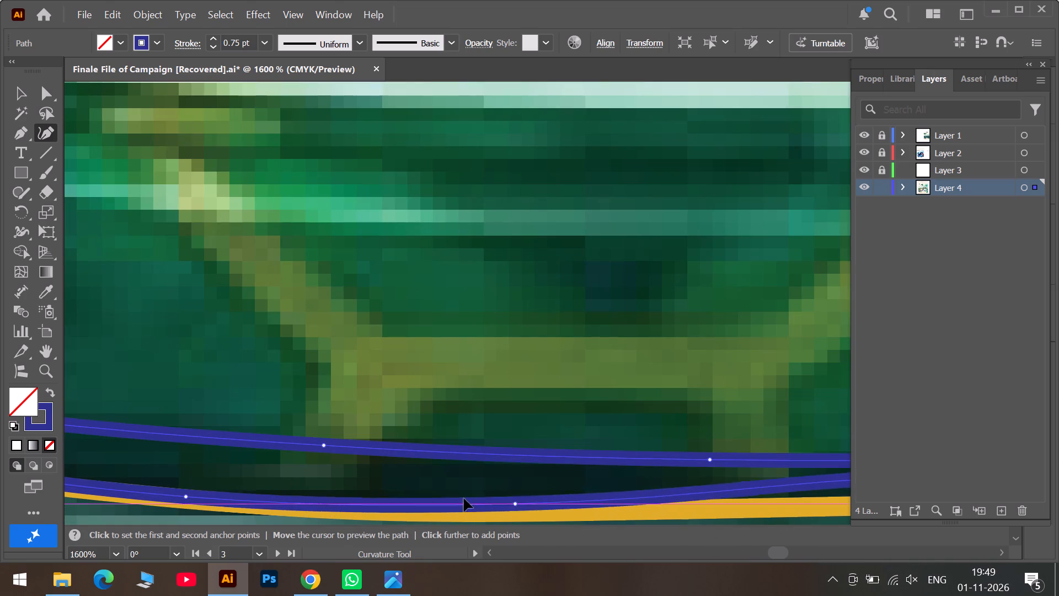
{"action": "left_click_drag", "start_coordinate": [464, 498], "coordinate": [398, 509]}
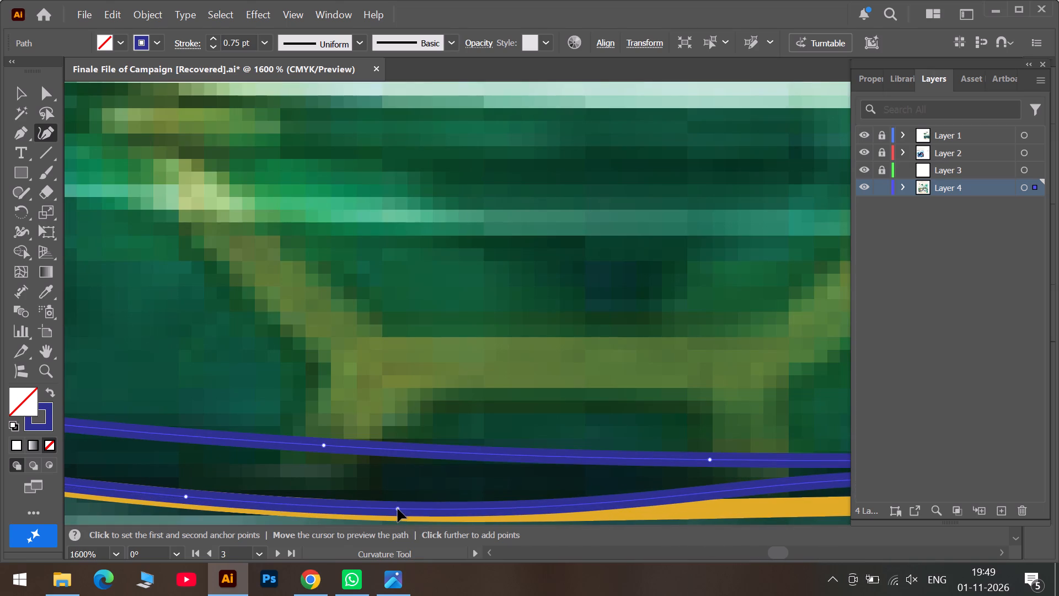
{"action": "left_click_drag", "start_coordinate": [398, 509], "coordinate": [389, 507]}
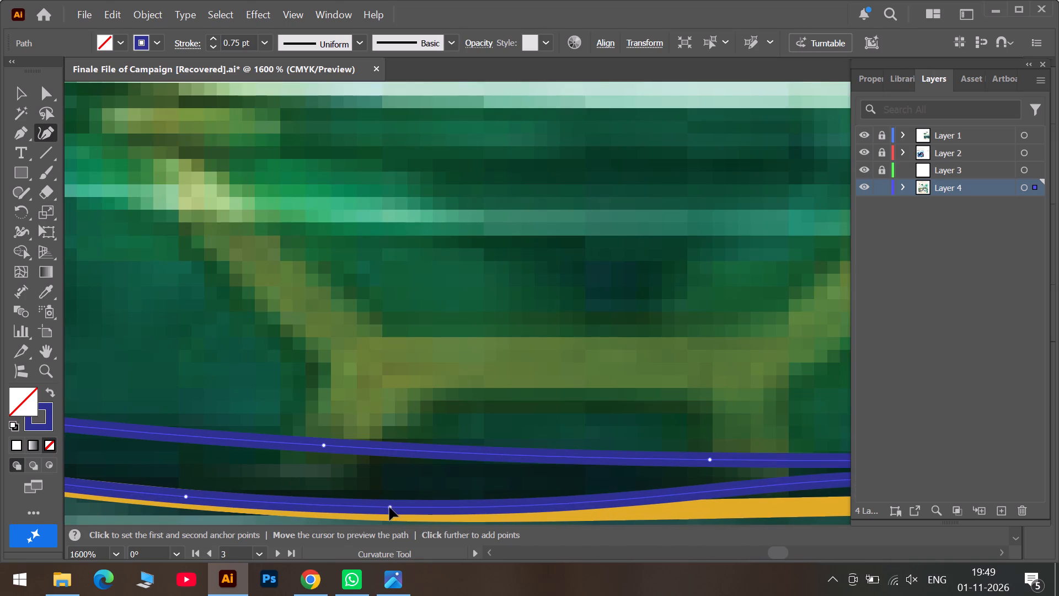
{"action": "left_click_drag", "start_coordinate": [389, 507], "coordinate": [393, 509]}
Add an anchor to the inner line under the horizontal olive band, between its two feet, and fit it to the yellow outline.
{"action": "scroll", "coordinate": [772, 528], "scroll_direction": "down", "scroll_amount": 5}
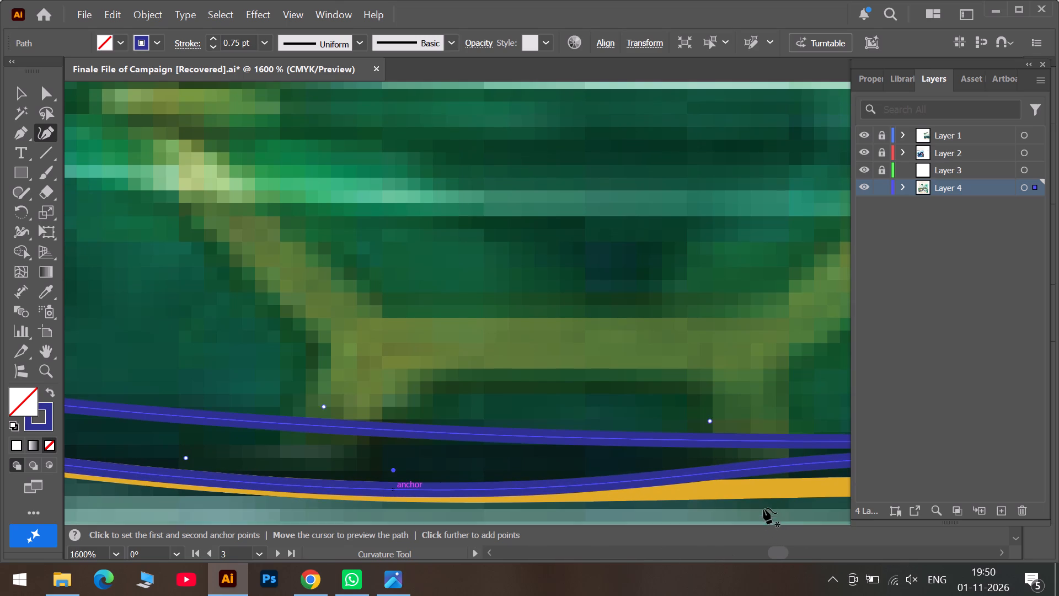
{"action": "scroll", "coordinate": [736, 476], "scroll_direction": "down", "scroll_amount": 3}
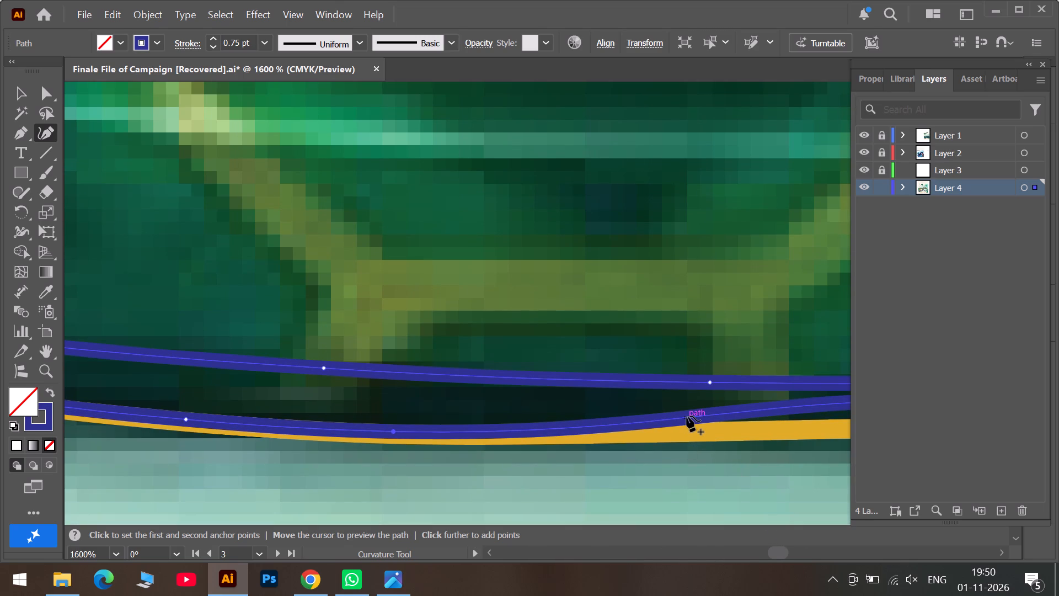
{"action": "left_click_drag", "start_coordinate": [687, 417], "coordinate": [649, 425]}
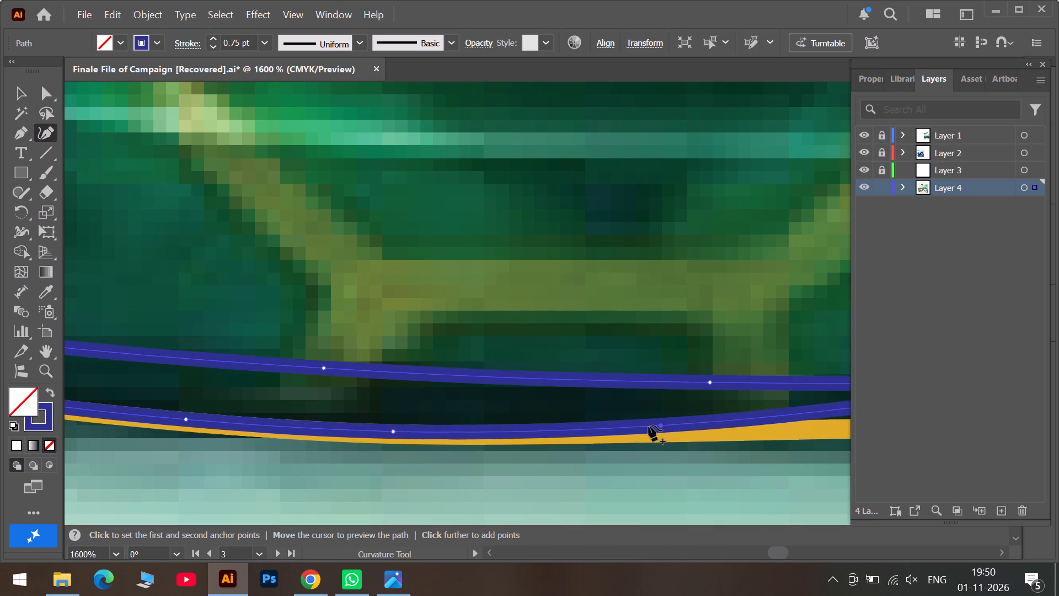
{"action": "left_click_drag", "start_coordinate": [649, 425], "coordinate": [576, 432]}
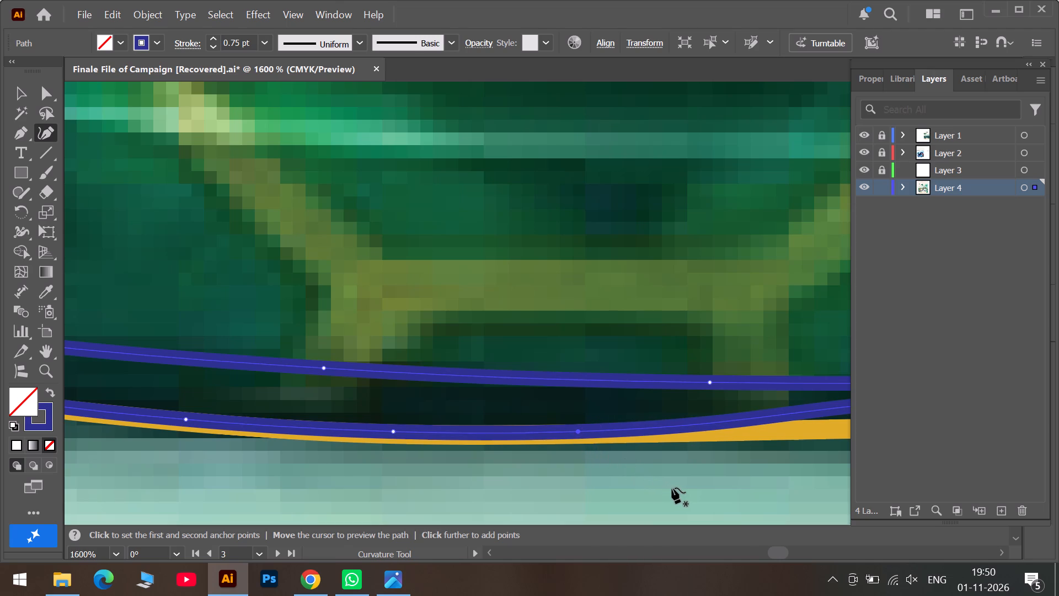
Reposition the inner line's next three anchors along the yellow outline, from the olive band's second foot to the end of the dark green area.
{"action": "left_click", "coordinate": [804, 553]}
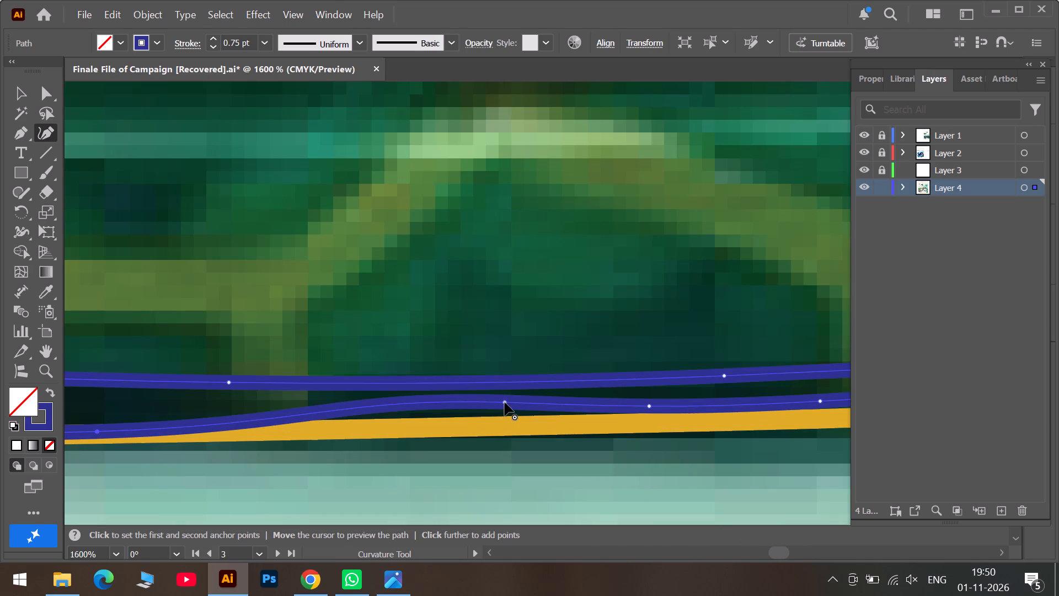
{"action": "left_click_drag", "start_coordinate": [505, 402], "coordinate": [305, 429]}
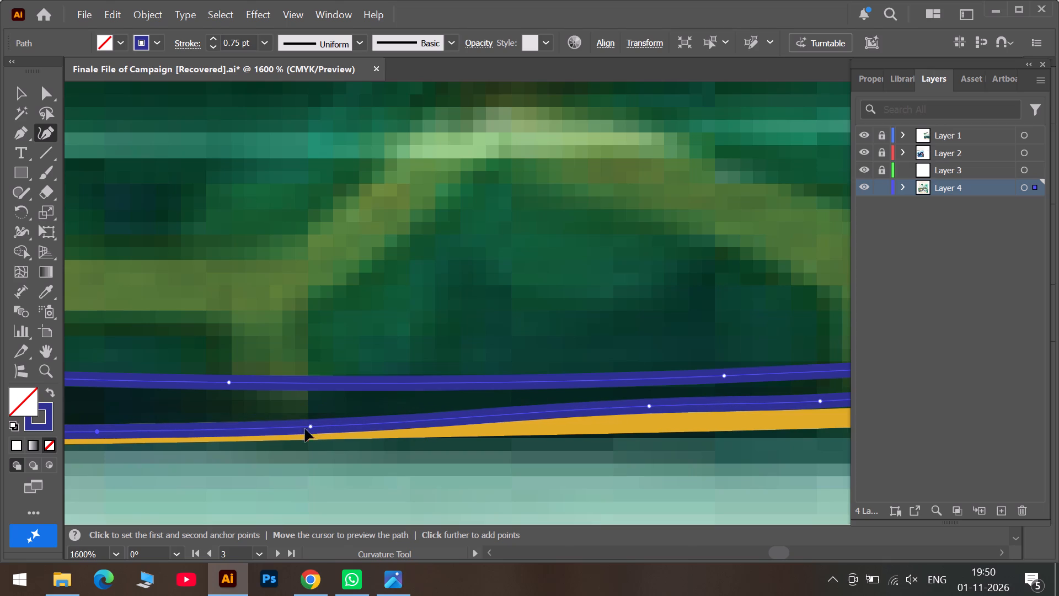
{"action": "left_click_drag", "start_coordinate": [305, 429], "coordinate": [286, 428]}
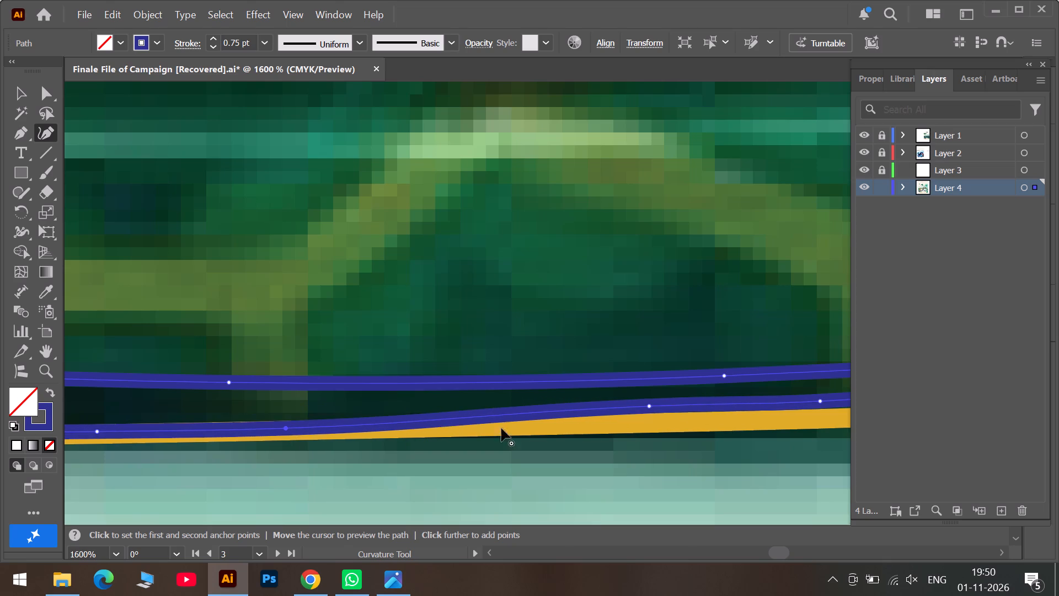
{"action": "left_click_drag", "start_coordinate": [650, 407], "coordinate": [643, 416]}
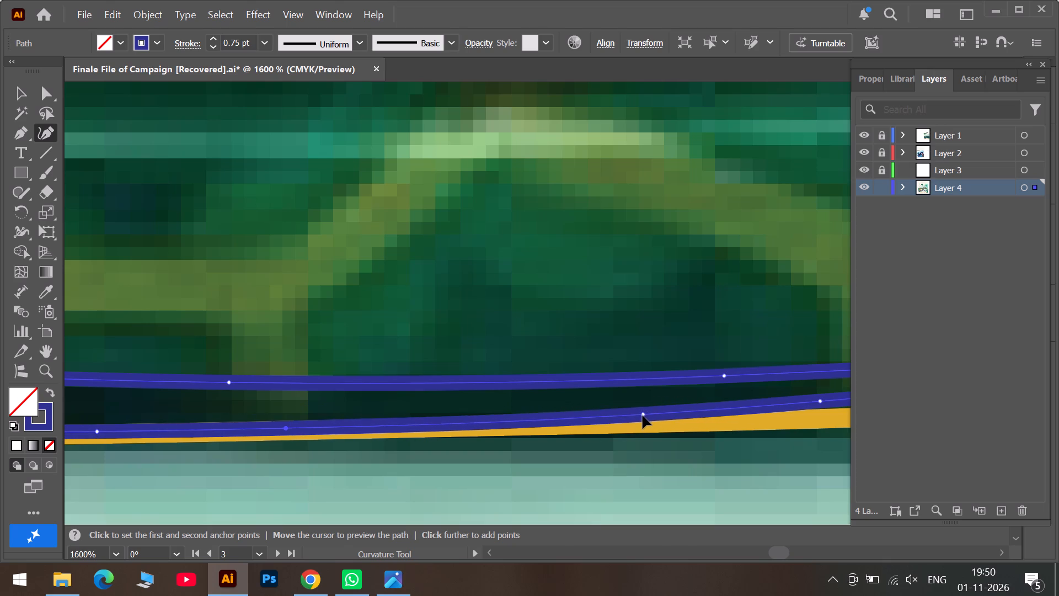
{"action": "left_click_drag", "start_coordinate": [643, 416], "coordinate": [521, 422]}
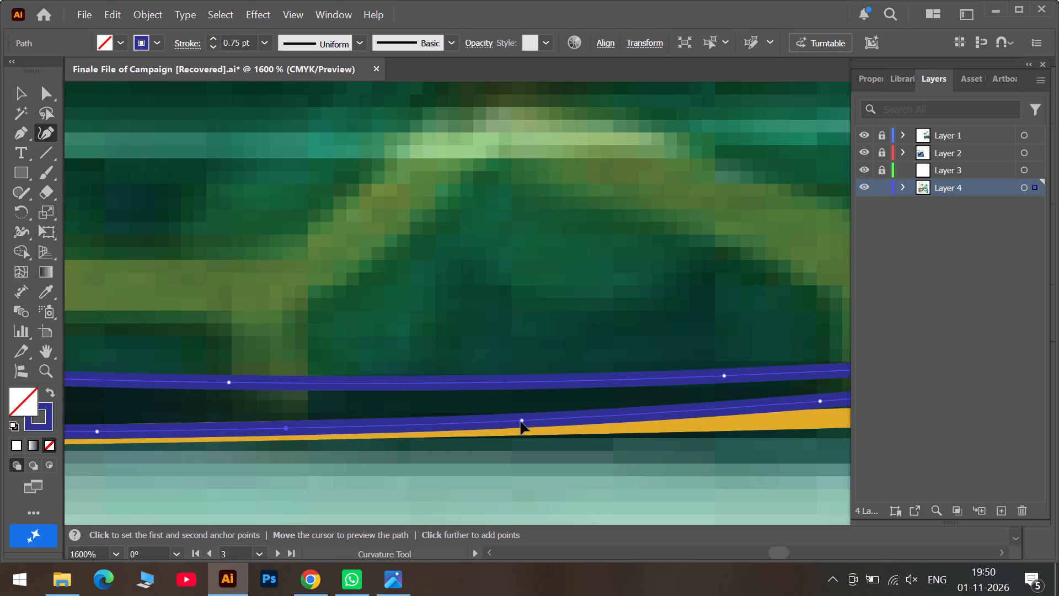
{"action": "left_click_drag", "start_coordinate": [521, 422], "coordinate": [519, 423]}
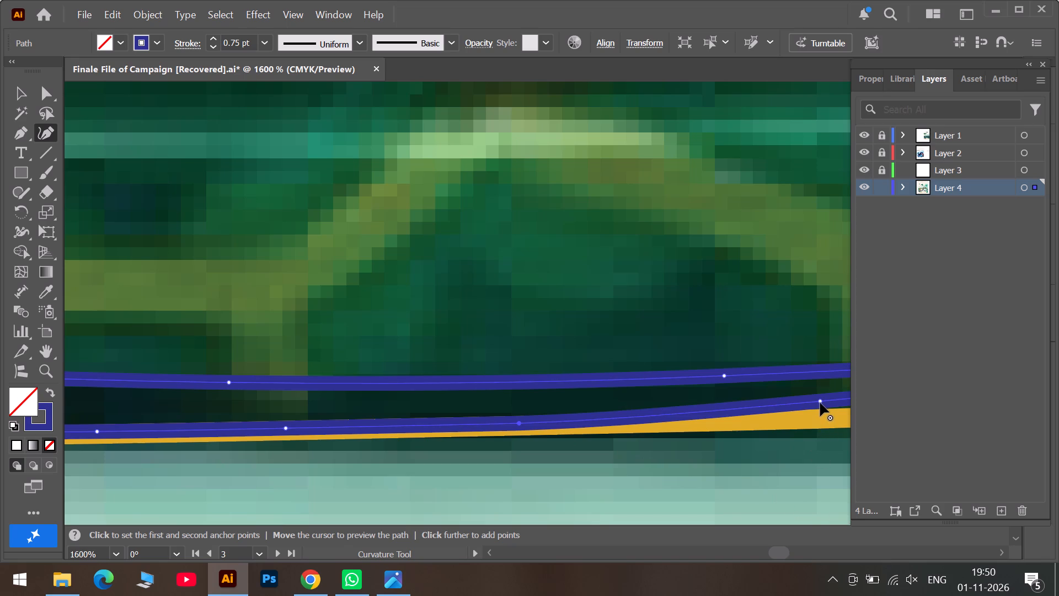
{"action": "left_click_drag", "start_coordinate": [820, 402], "coordinate": [813, 415]}
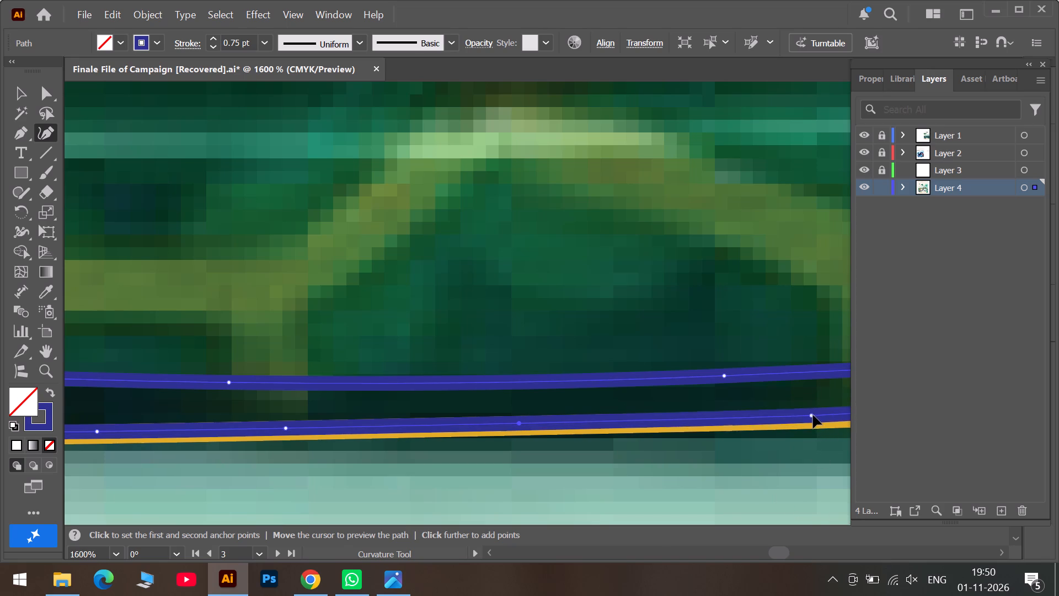
{"action": "left_click_drag", "start_coordinate": [813, 415], "coordinate": [810, 416]}
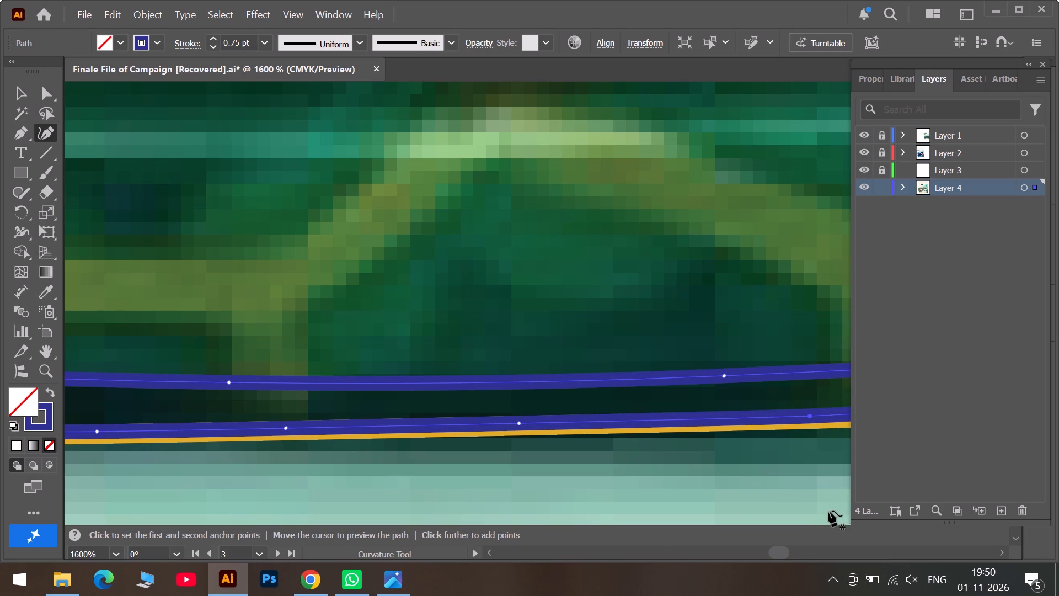
Add an anchor to the inner line beyond the Y-shaped olive vein's foot, under the small dark pocket, and fit it to the yellow outline.
{"action": "left_click", "coordinate": [817, 547]}
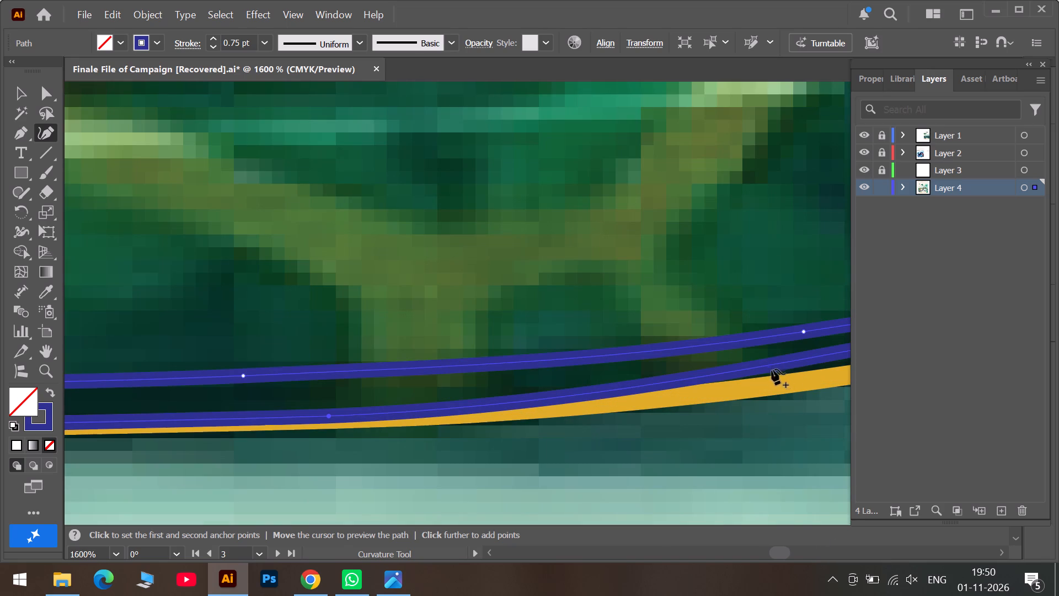
{"action": "left_click_drag", "start_coordinate": [764, 366], "coordinate": [628, 396]}
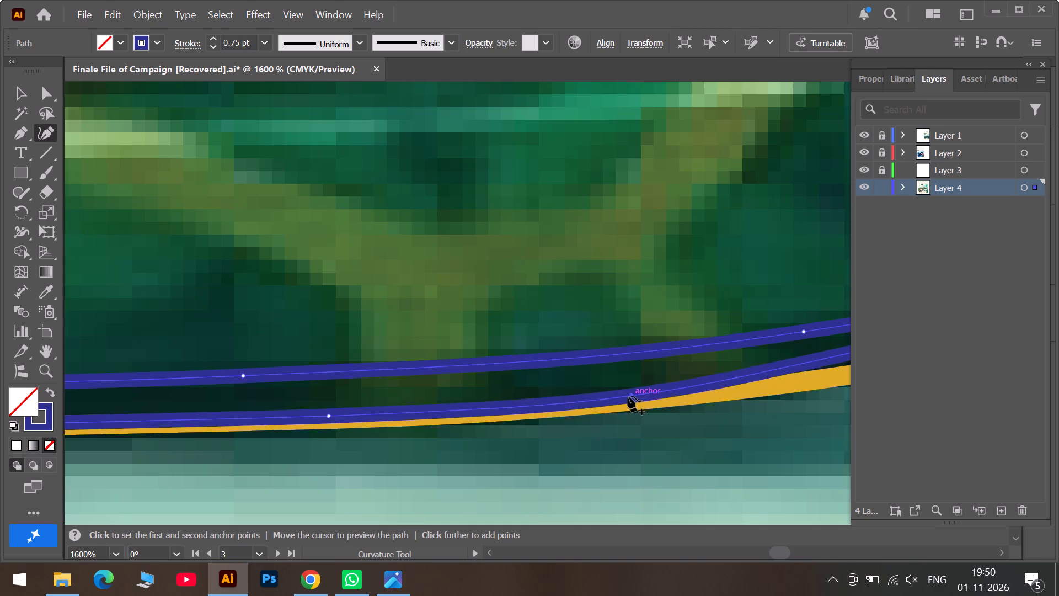
{"action": "left_click_drag", "start_coordinate": [628, 396], "coordinate": [609, 404]}
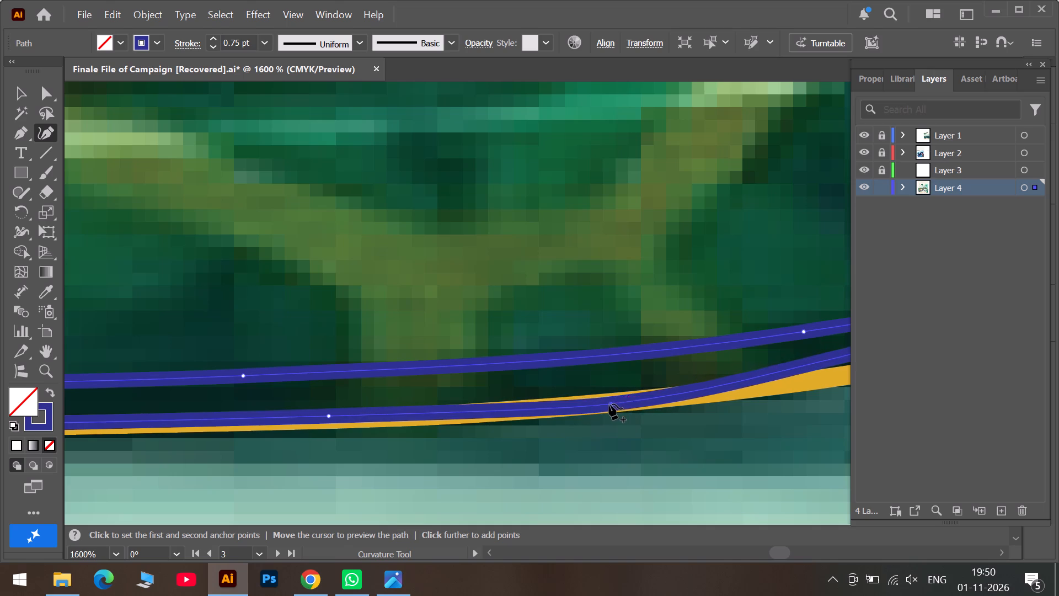
{"action": "left_click_drag", "start_coordinate": [609, 404], "coordinate": [597, 400]}
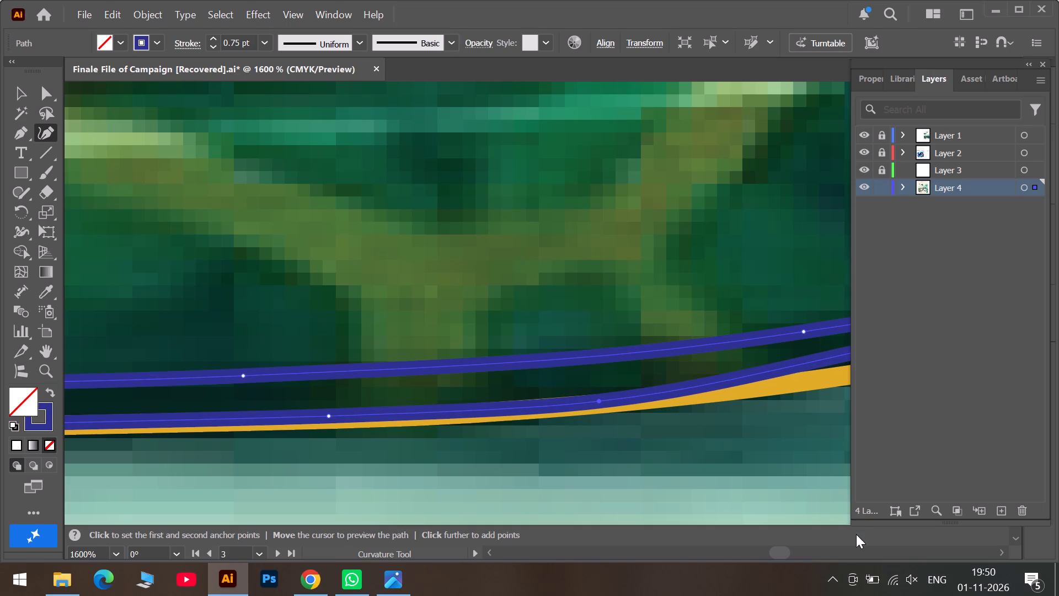
Pull the inner line's next two anchors, beyond the last olive branch, back and down along the rising yellow outline.
{"action": "left_click", "coordinate": [798, 549]}
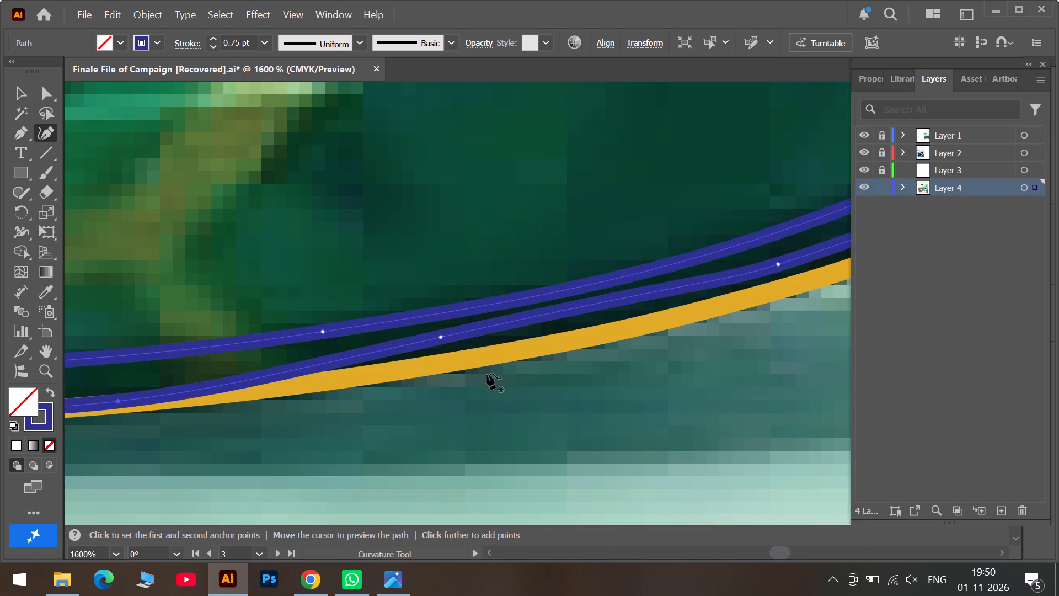
{"action": "left_click_drag", "start_coordinate": [442, 338], "coordinate": [389, 369]}
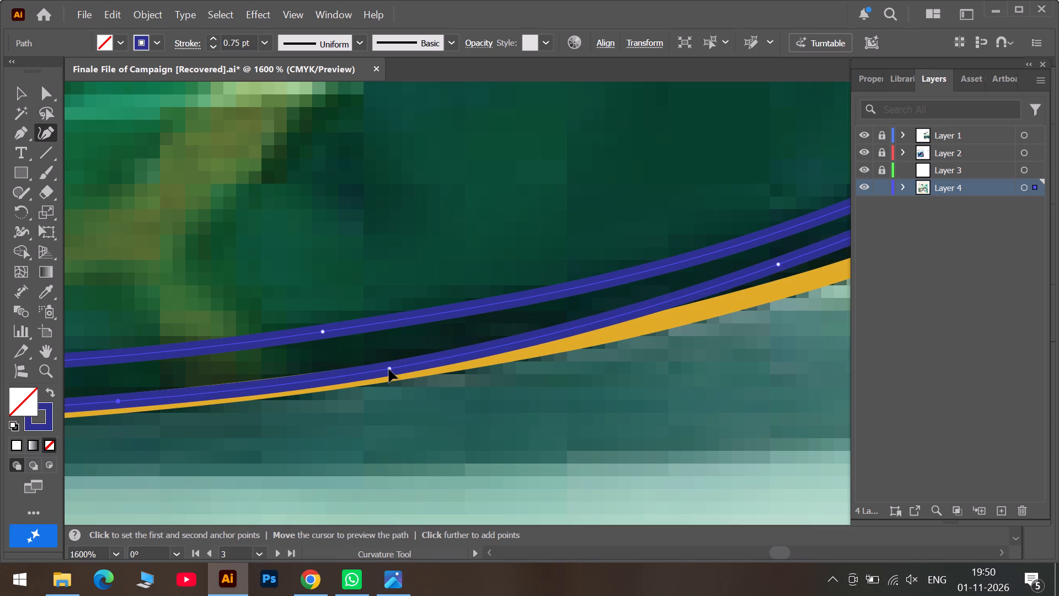
{"action": "left_click_drag", "start_coordinate": [389, 369], "coordinate": [389, 370]}
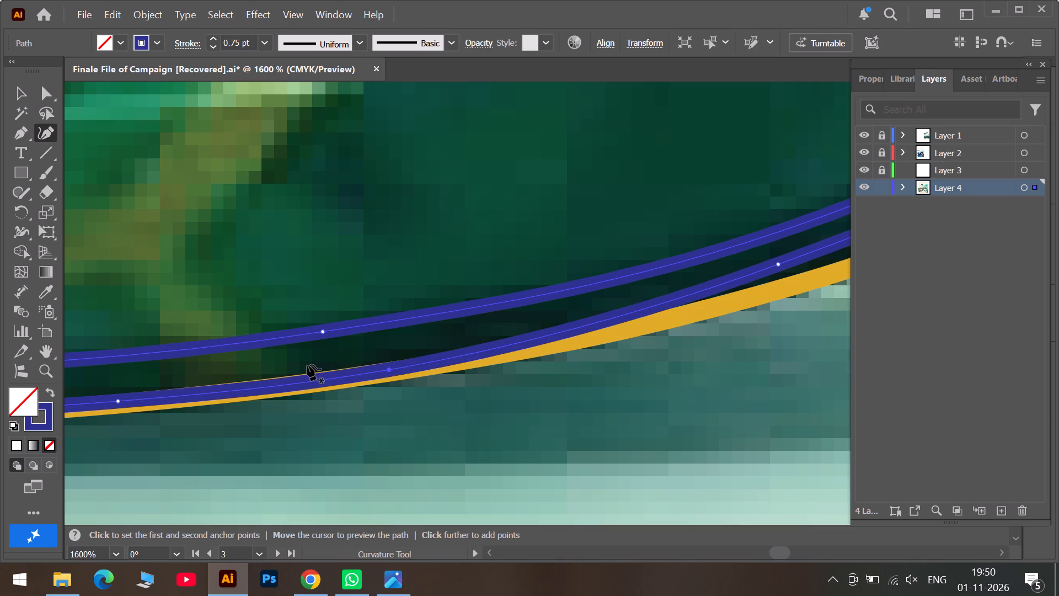
{"action": "left_click_drag", "start_coordinate": [391, 371], "coordinate": [347, 374]}
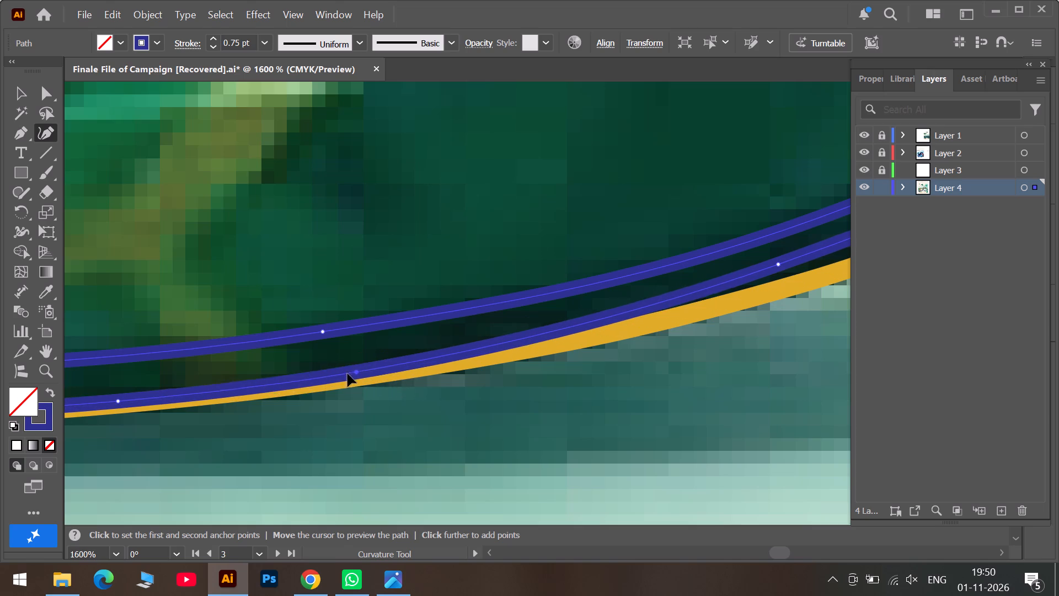
{"action": "left_click_drag", "start_coordinate": [347, 374], "coordinate": [288, 383]}
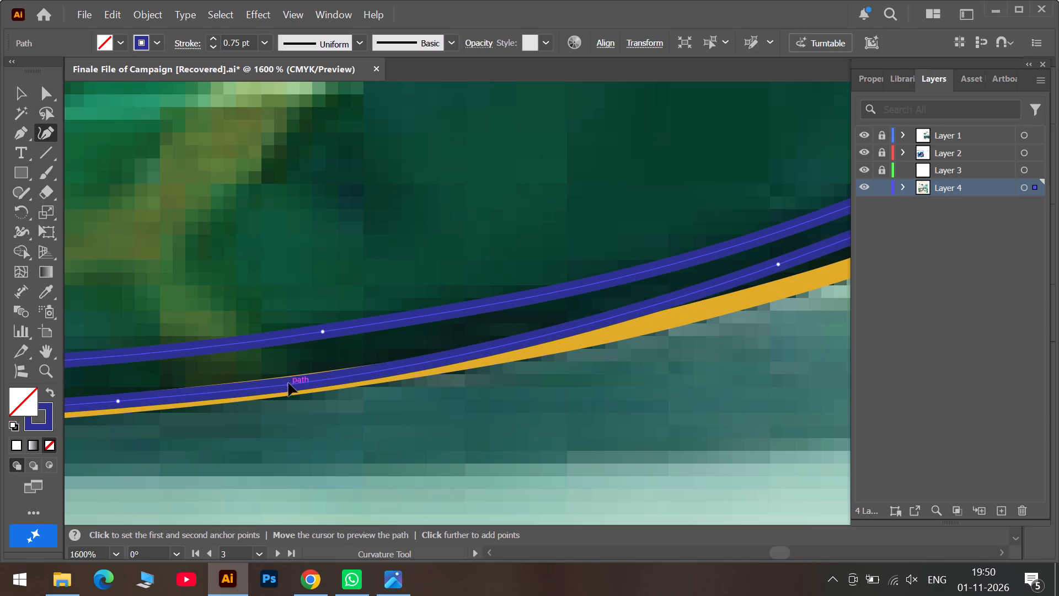
{"action": "left_click_drag", "start_coordinate": [288, 383], "coordinate": [291, 381]}
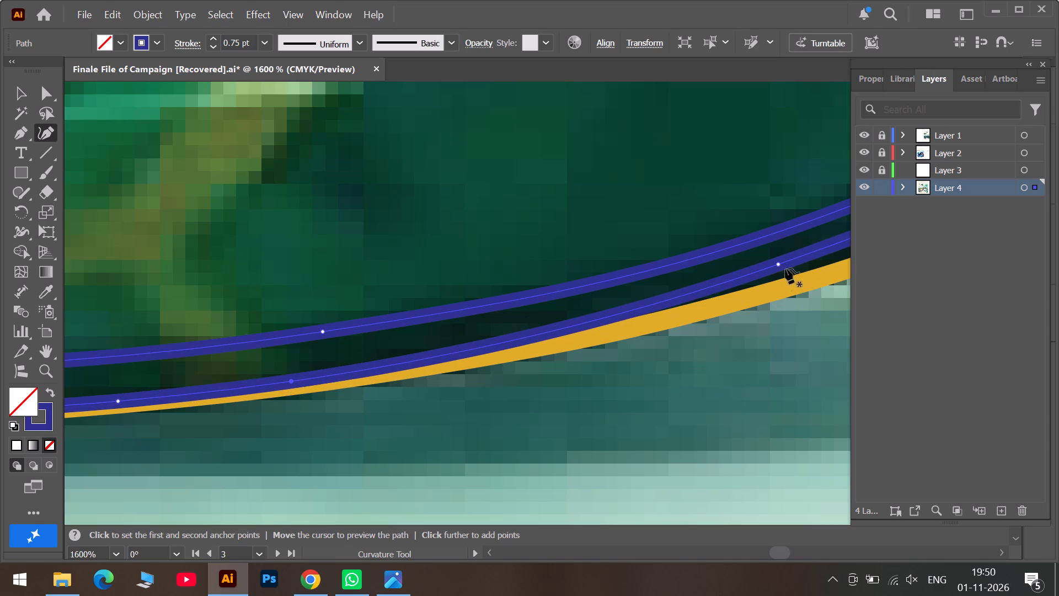
{"action": "left_click_drag", "start_coordinate": [779, 265], "coordinate": [706, 310]}
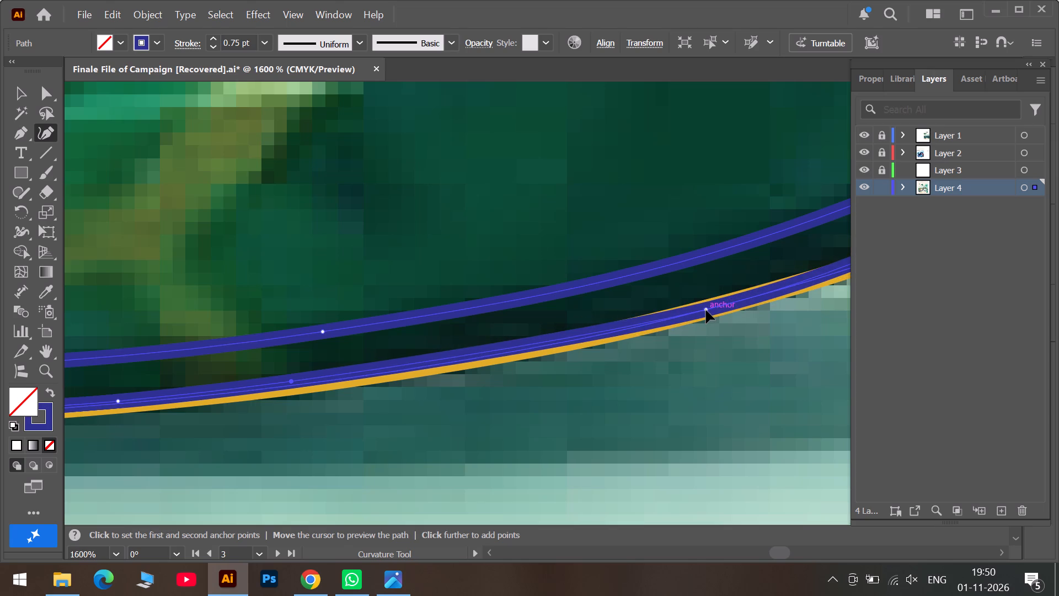
{"action": "left_click_drag", "start_coordinate": [706, 310], "coordinate": [715, 304]}
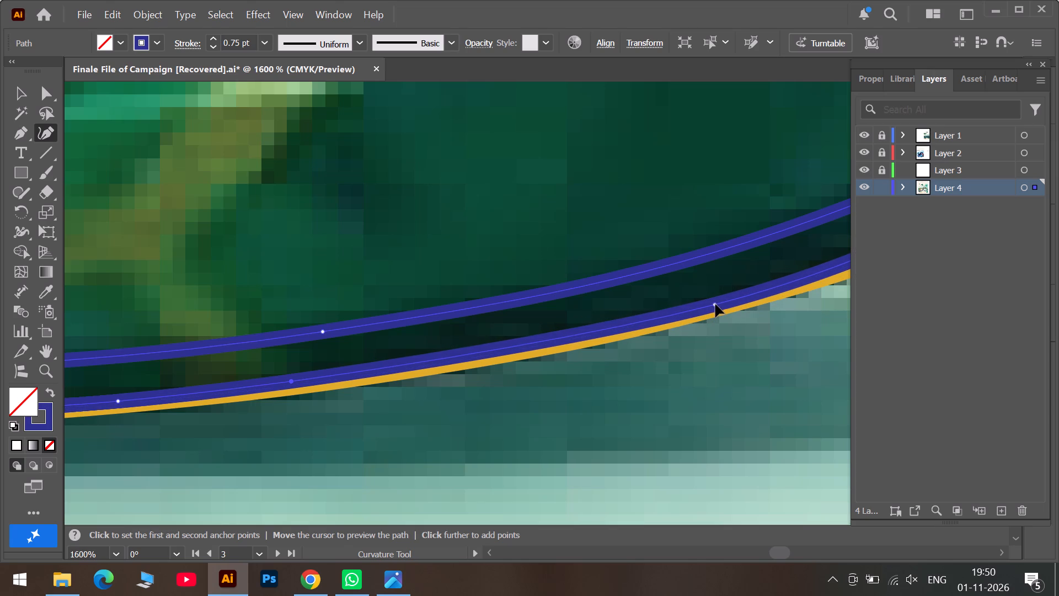
Add two anchors to the inner line along the dark green area's rising lower edge, up to the olive foot, and fit them to the yellow outline.
{"action": "left_click_drag", "start_coordinate": [715, 304], "coordinate": [717, 304]}
{"action": "left_click_drag", "start_coordinate": [504, 348], "coordinate": [504, 354]}
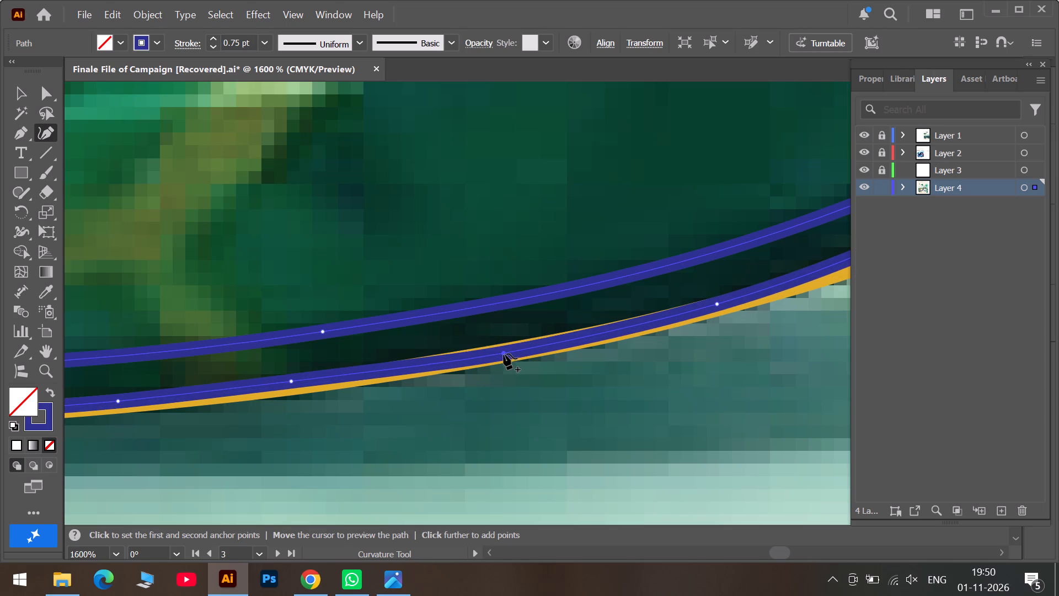
{"action": "left_click_drag", "start_coordinate": [504, 354], "coordinate": [511, 348]}
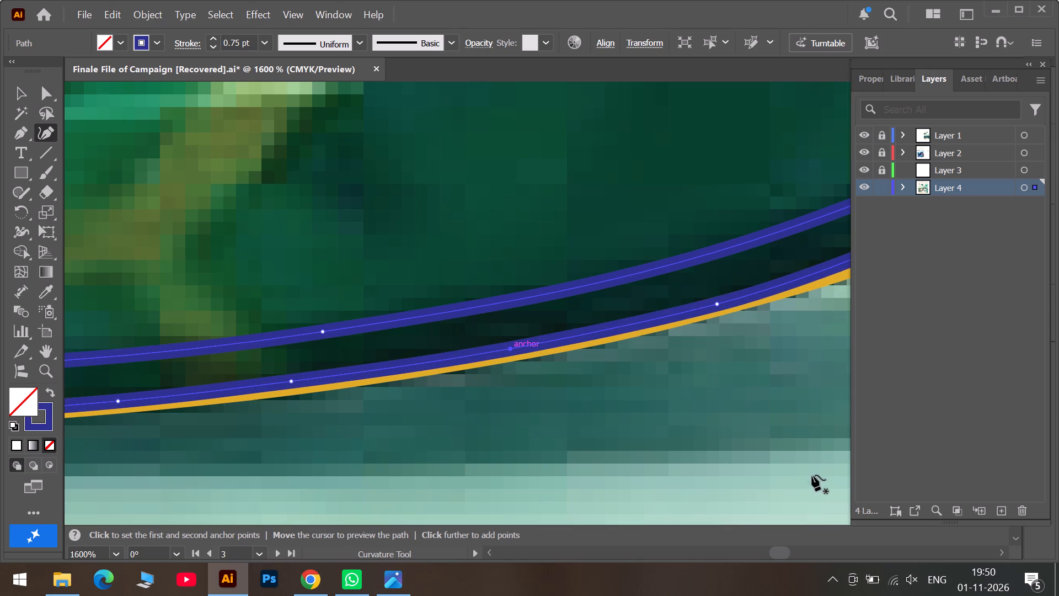
{"action": "left_click", "coordinate": [807, 551]}
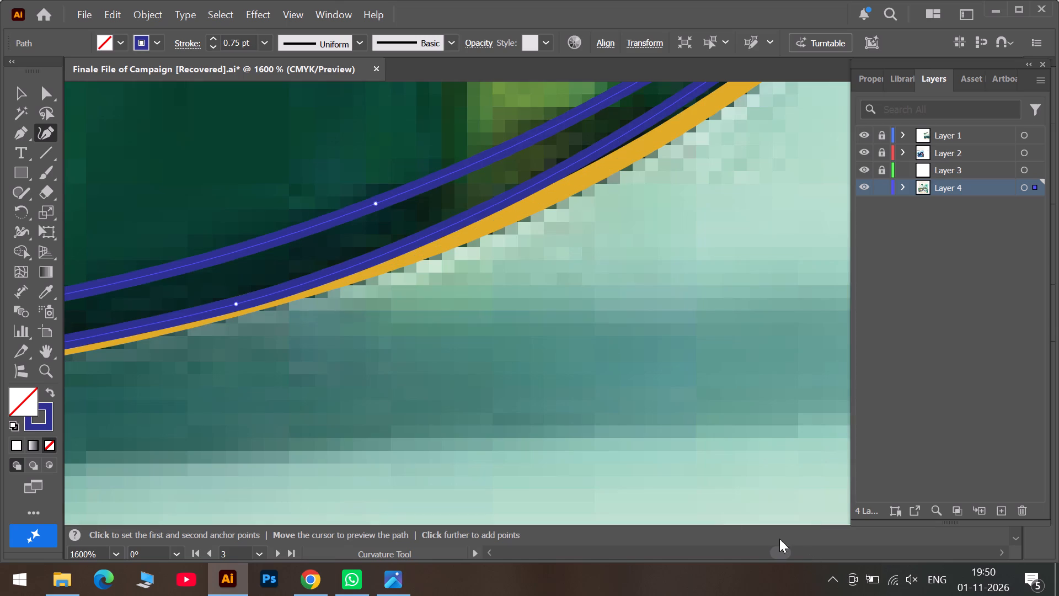
{"action": "left_click_drag", "start_coordinate": [488, 211], "coordinate": [481, 224]}
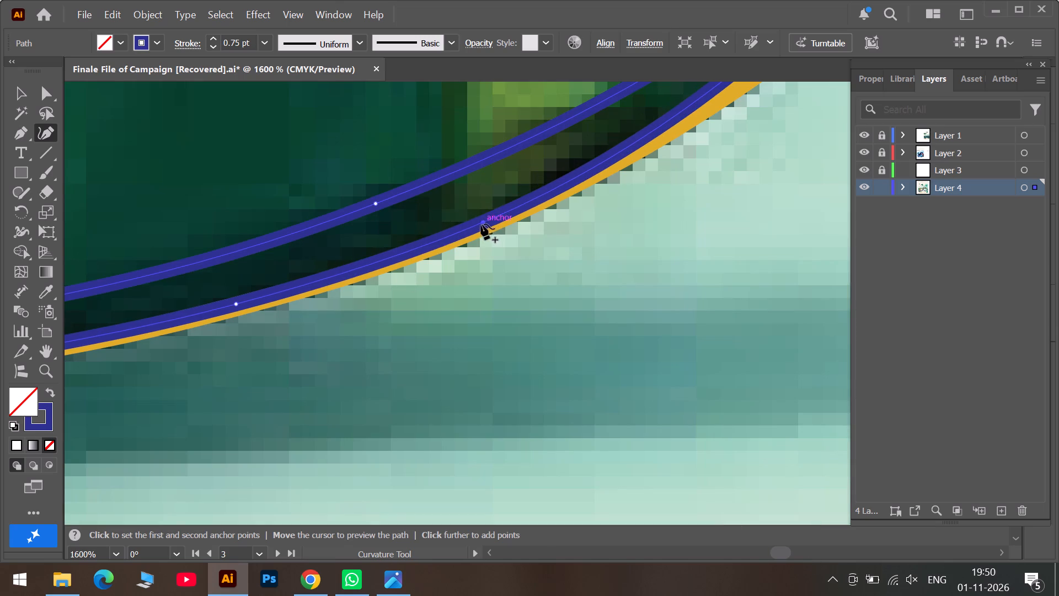
{"action": "left_click_drag", "start_coordinate": [481, 224], "coordinate": [447, 241]}
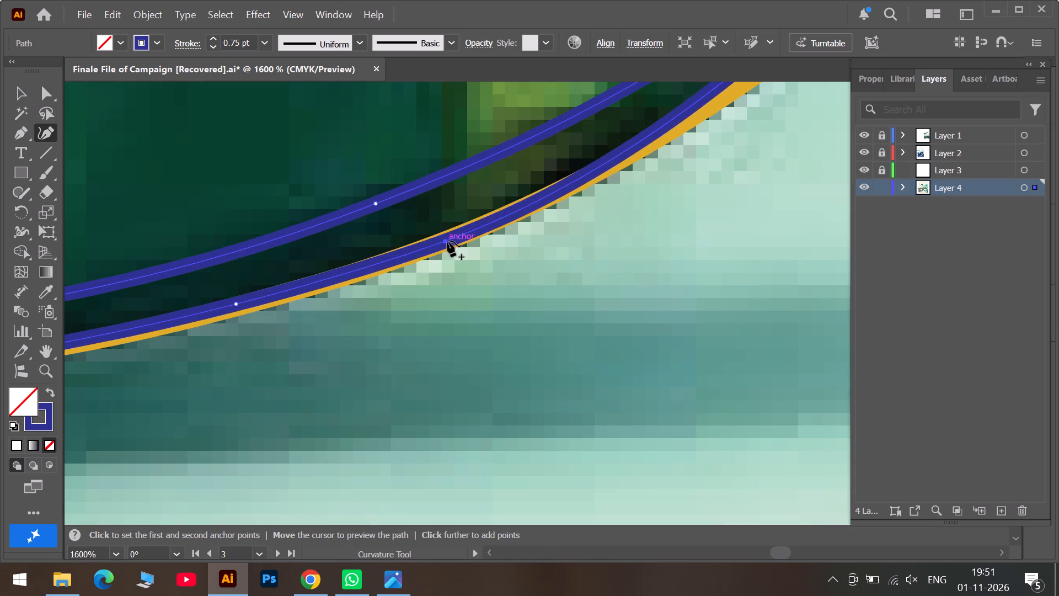
{"action": "left_click_drag", "start_coordinate": [447, 241], "coordinate": [458, 231]}
Pull the inner line's next anchor beyond the olive foot back down onto the yellow outline and add another anchor just before it.
{"action": "scroll", "coordinate": [606, 217], "scroll_direction": "up", "scroll_amount": 5}
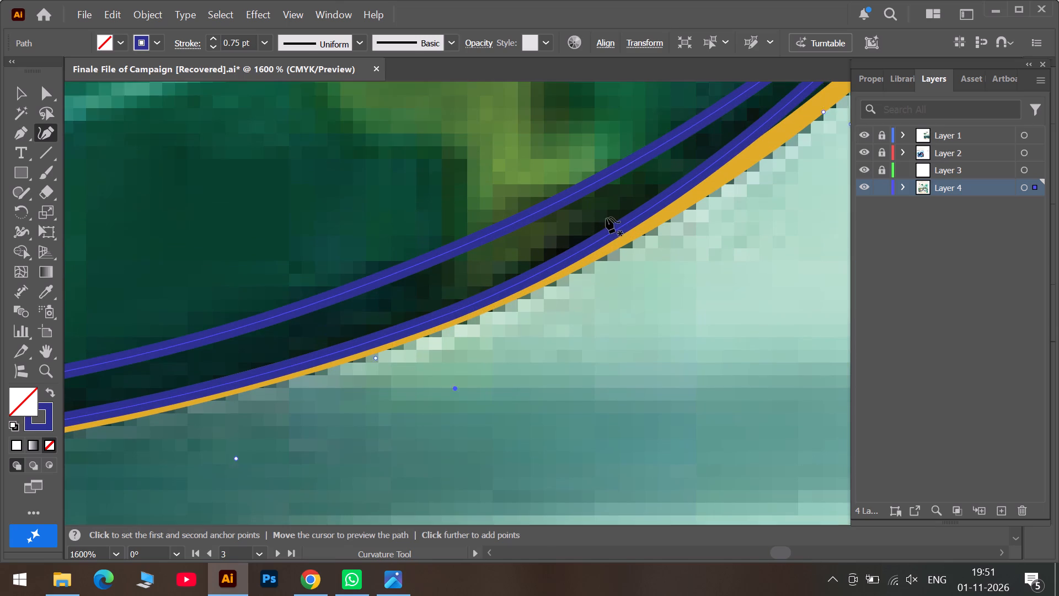
{"action": "left_click", "coordinate": [800, 557]}
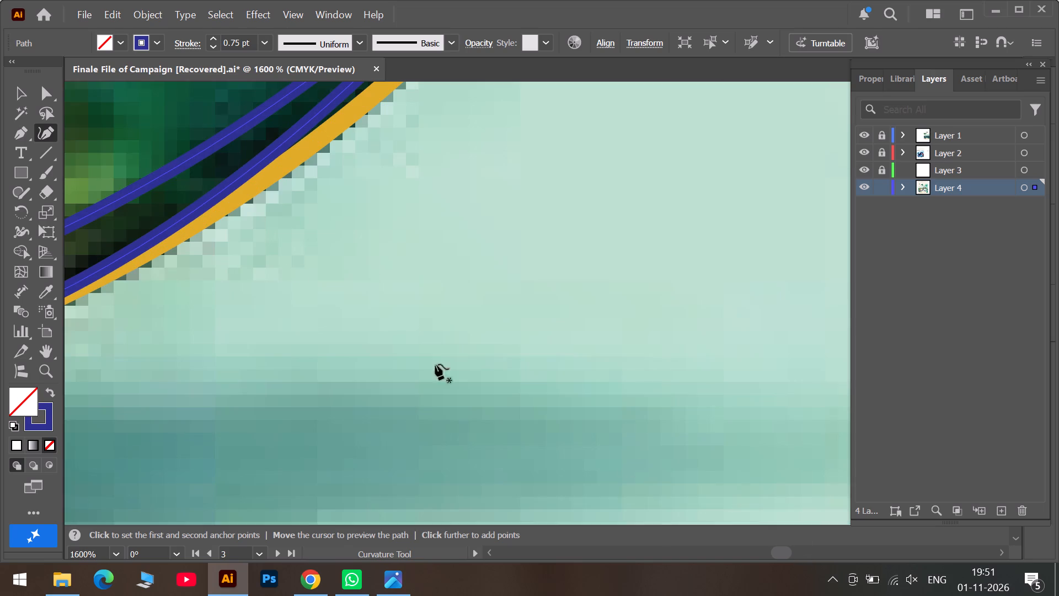
{"action": "scroll", "coordinate": [273, 192], "scroll_direction": "up", "scroll_amount": 4}
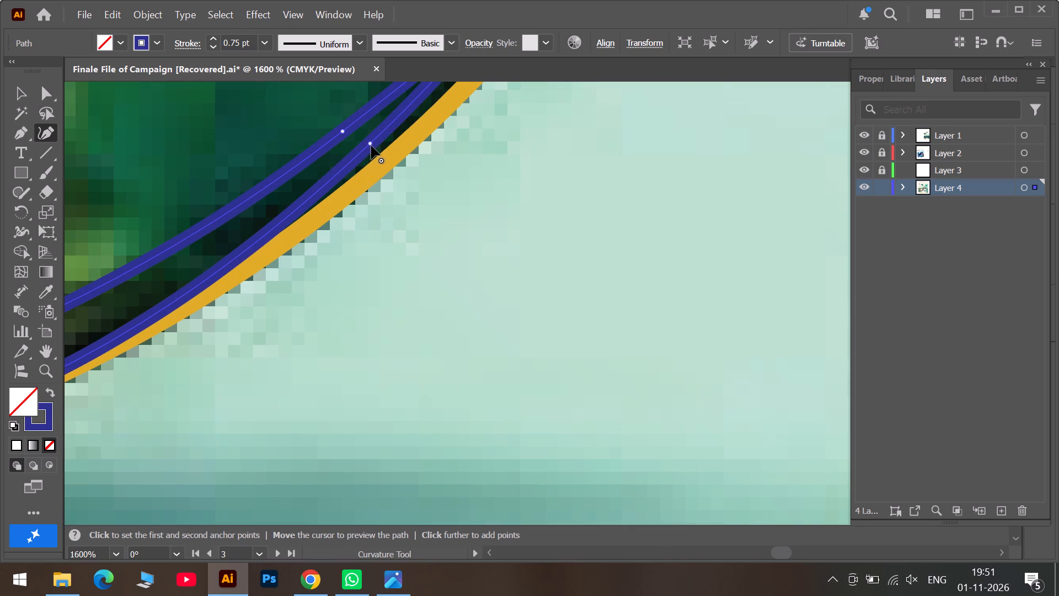
{"action": "left_click_drag", "start_coordinate": [371, 146], "coordinate": [331, 205]}
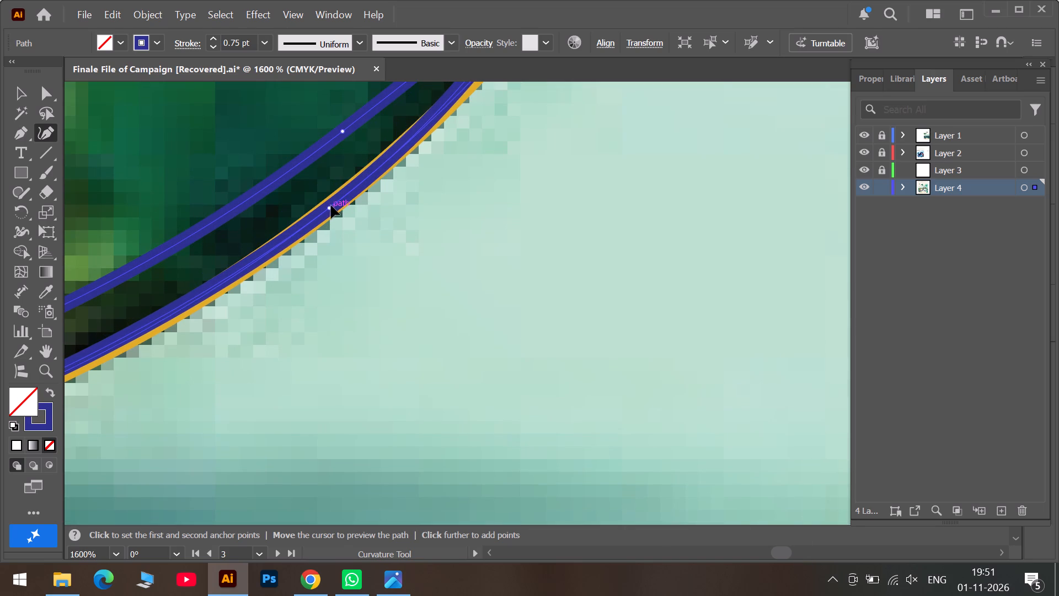
{"action": "left_click_drag", "start_coordinate": [331, 205], "coordinate": [338, 199]}
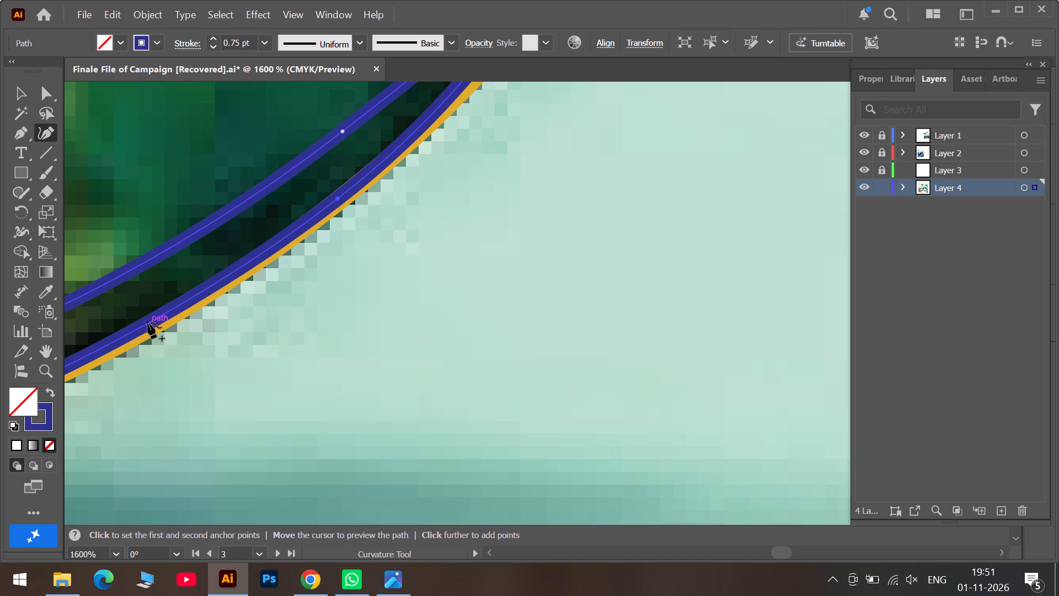
{"action": "left_click", "coordinate": [148, 324]}
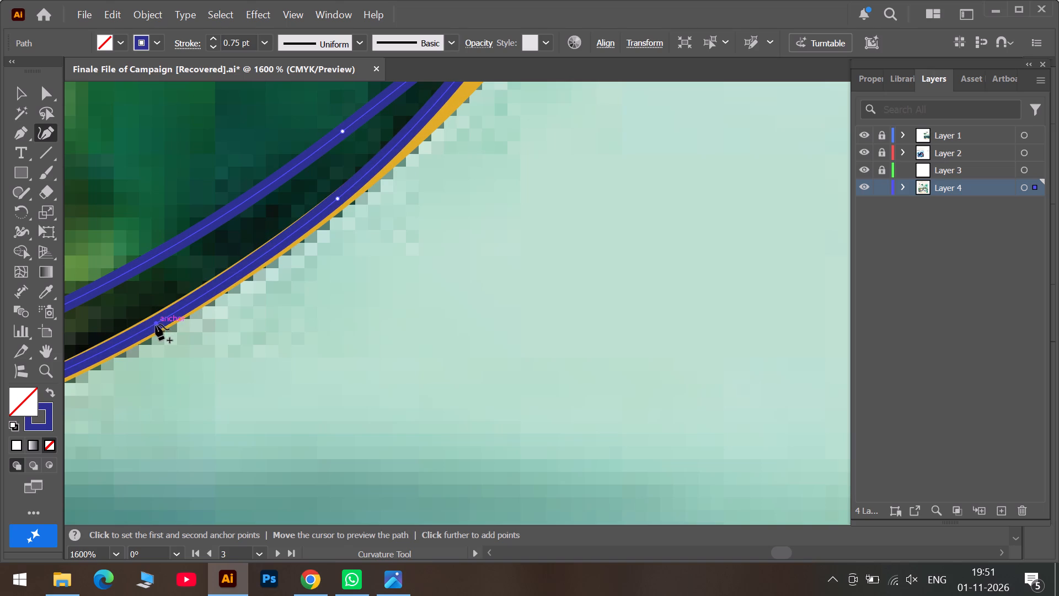
Add an anchor to the inner line where the dark sliver between the two blue lines narrows, and fit it to the yellow outline.
{"action": "scroll", "coordinate": [414, 186], "scroll_direction": "up", "scroll_amount": 6}
{"action": "scroll", "coordinate": [537, 194], "scroll_direction": "up", "scroll_amount": 5}
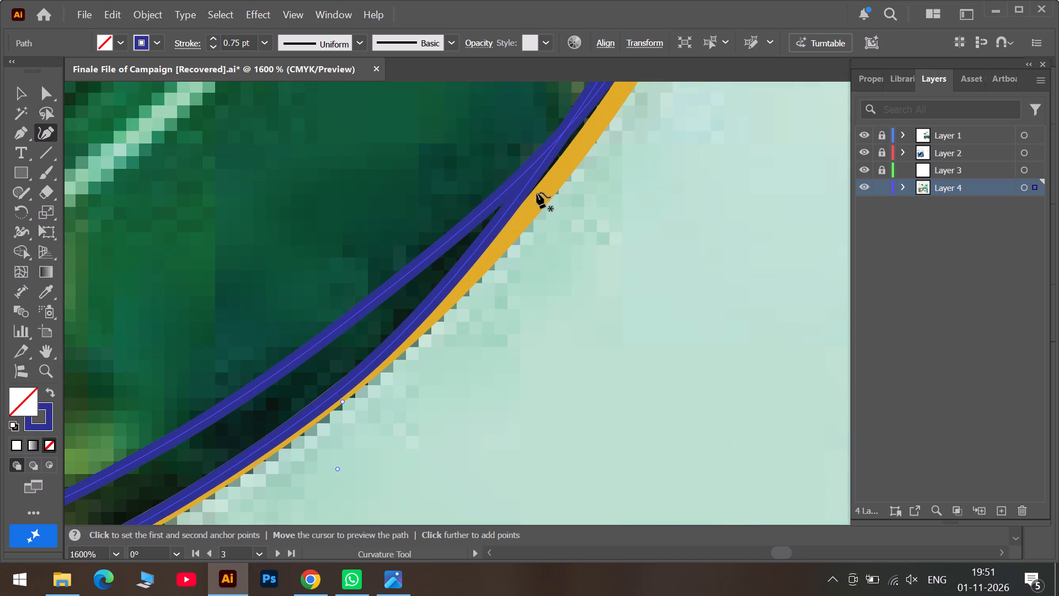
{"action": "left_click_drag", "start_coordinate": [546, 178], "coordinate": [532, 216]}
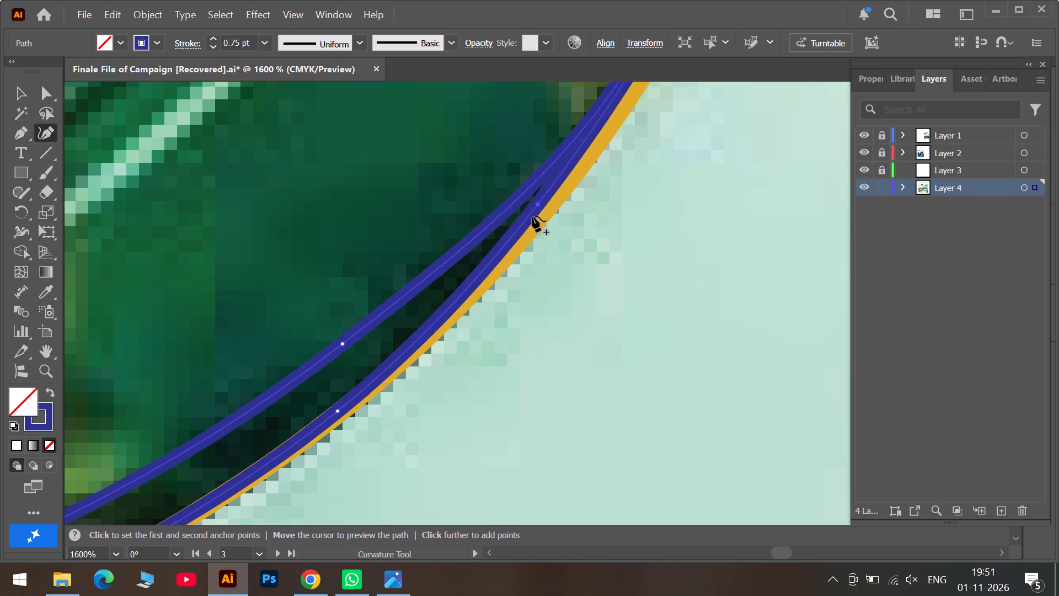
{"action": "left_click_drag", "start_coordinate": [532, 216], "coordinate": [507, 252]}
Add two anchors to the inner line beside the base of the curved olive vein and fine-tune both against the yellow outline.
{"action": "scroll", "coordinate": [601, 187], "scroll_direction": "up", "scroll_amount": 6}
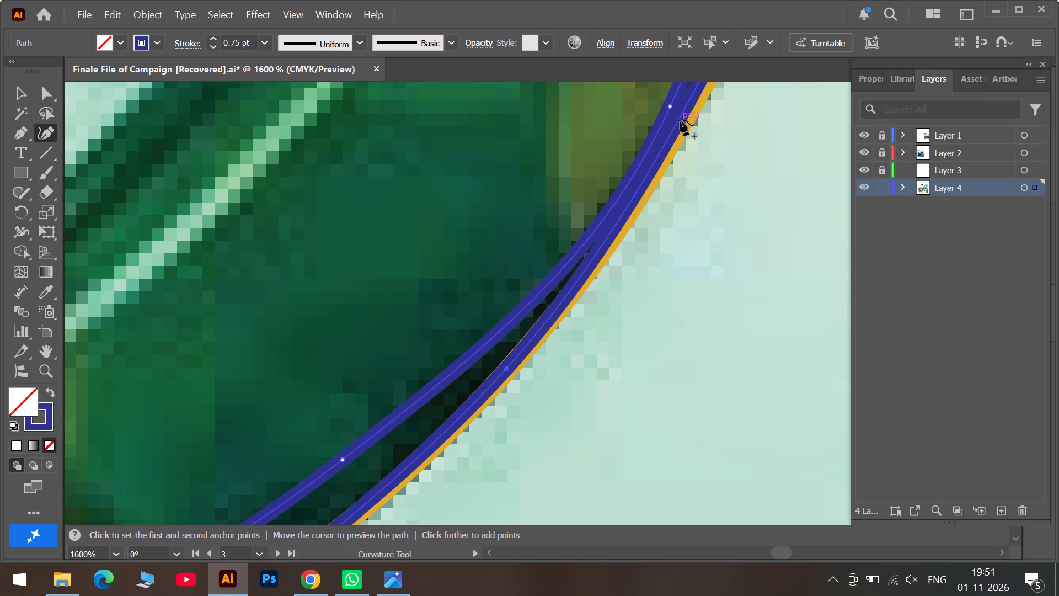
{"action": "left_click_drag", "start_coordinate": [680, 119], "coordinate": [660, 159]}
{"action": "scroll", "coordinate": [702, 125], "scroll_direction": "up", "scroll_amount": 9}
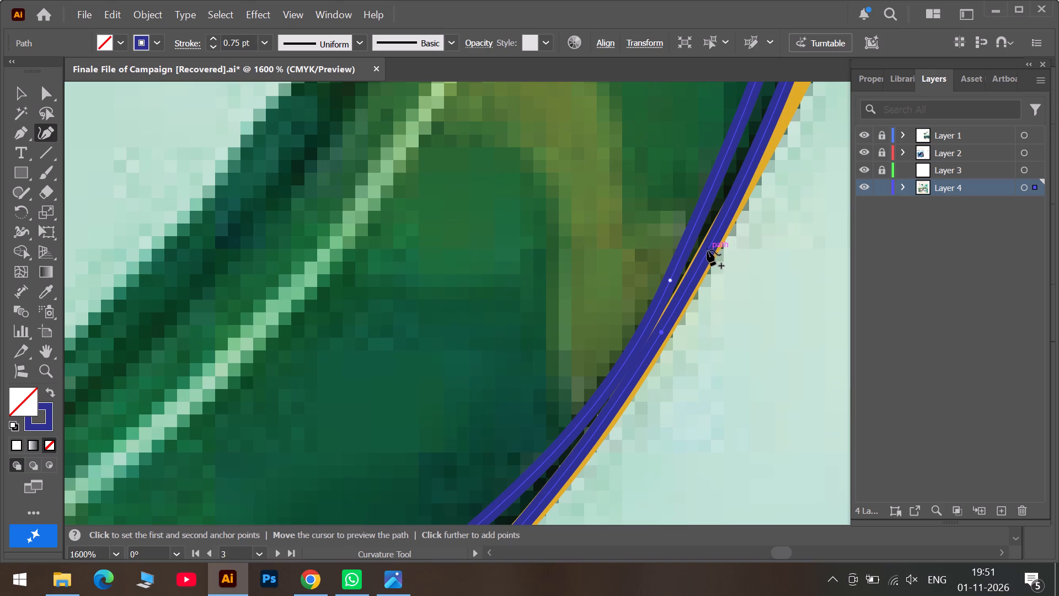
{"action": "left_click_drag", "start_coordinate": [707, 251], "coordinate": [702, 265]}
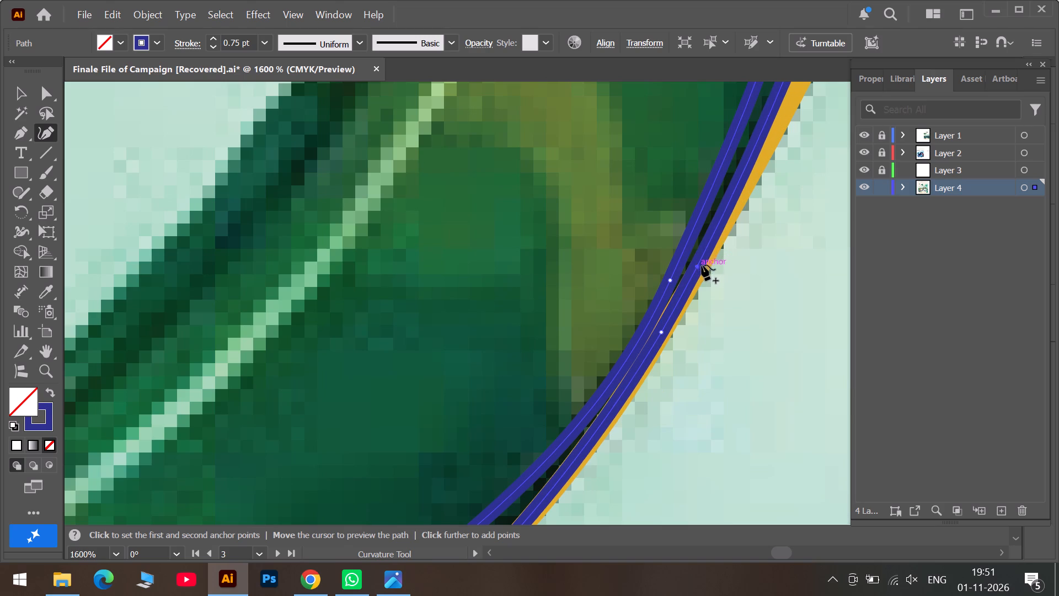
{"action": "left_click_drag", "start_coordinate": [702, 265], "coordinate": [716, 230]}
{"action": "left_click_drag", "start_coordinate": [662, 331], "coordinate": [663, 326]}
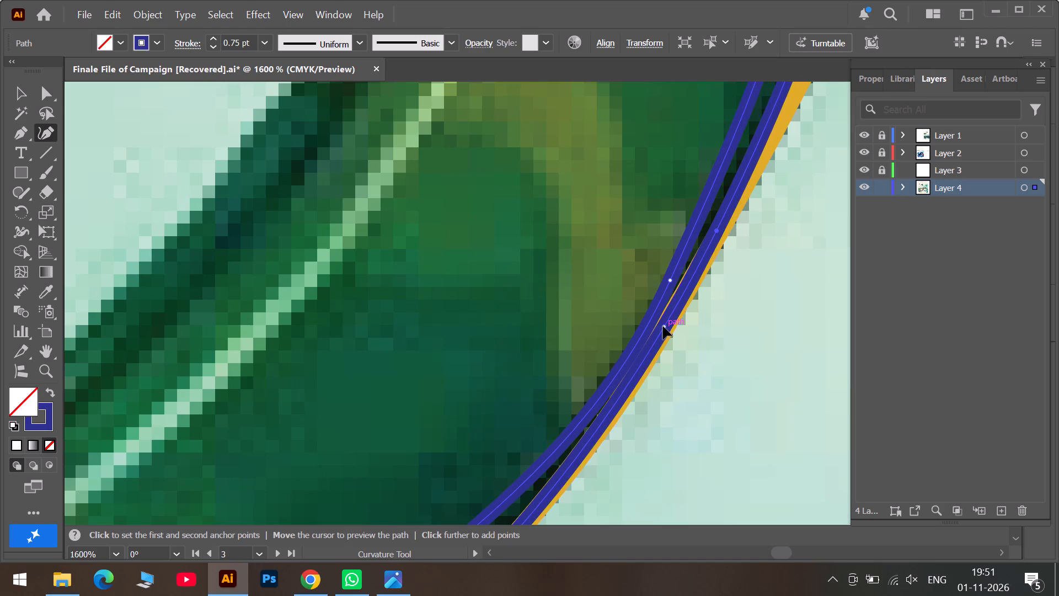
{"action": "left_click_drag", "start_coordinate": [663, 326], "coordinate": [665, 323]}
{"action": "left_click_drag", "start_coordinate": [665, 323], "coordinate": [665, 325]}
{"action": "left_click_drag", "start_coordinate": [665, 325], "coordinate": [672, 308]}
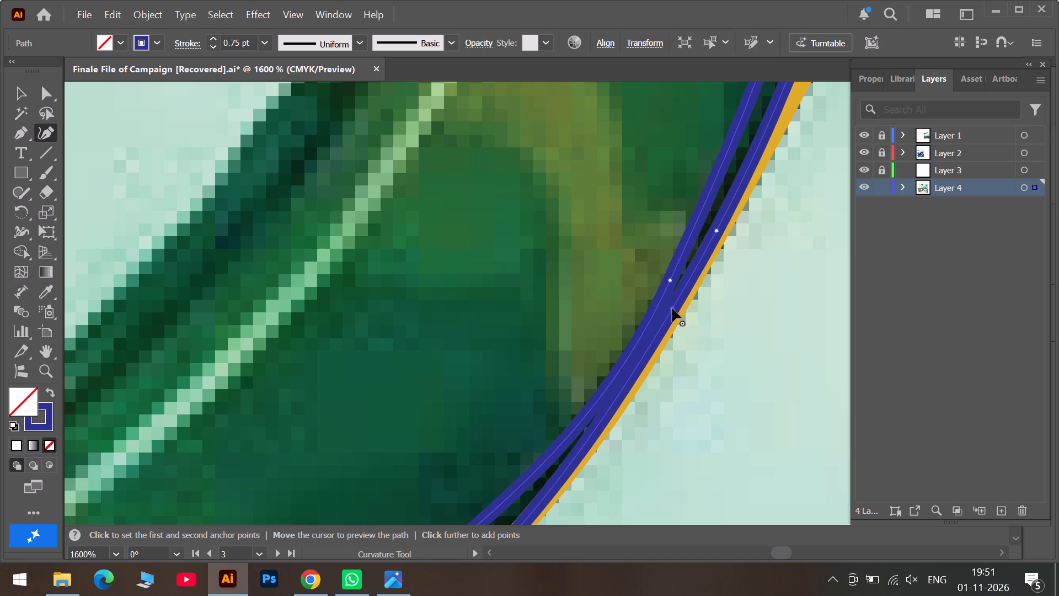
Pull the inner line's next anchor, above the curved olive vein's base, back and down along the steep yellow outline.
{"action": "scroll", "coordinate": [753, 212], "scroll_direction": "up", "scroll_amount": 6}
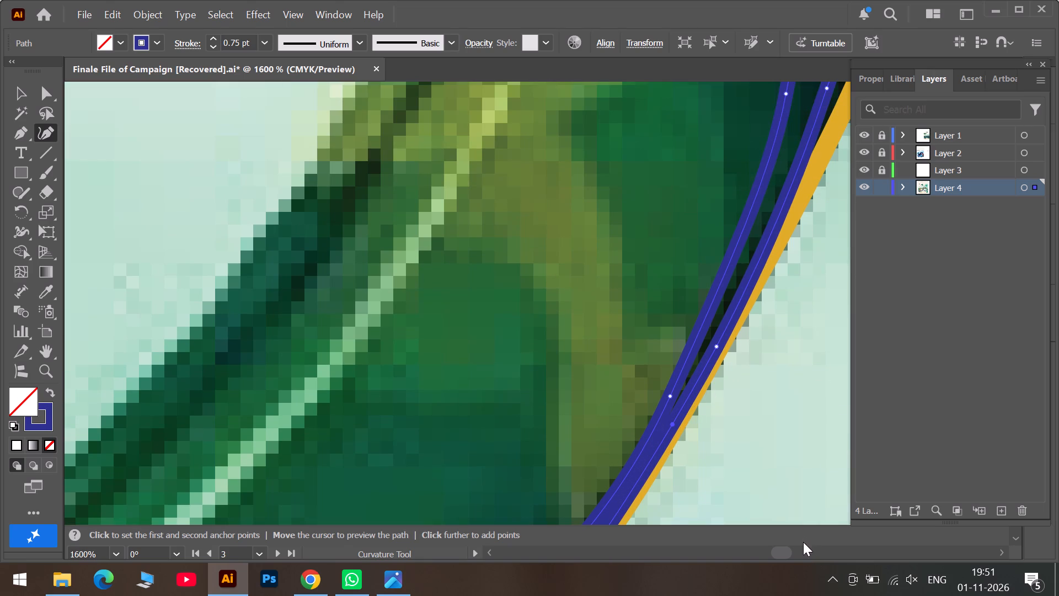
{"action": "left_click", "coordinate": [803, 544]}
{"action": "left_click", "coordinate": [799, 554]}
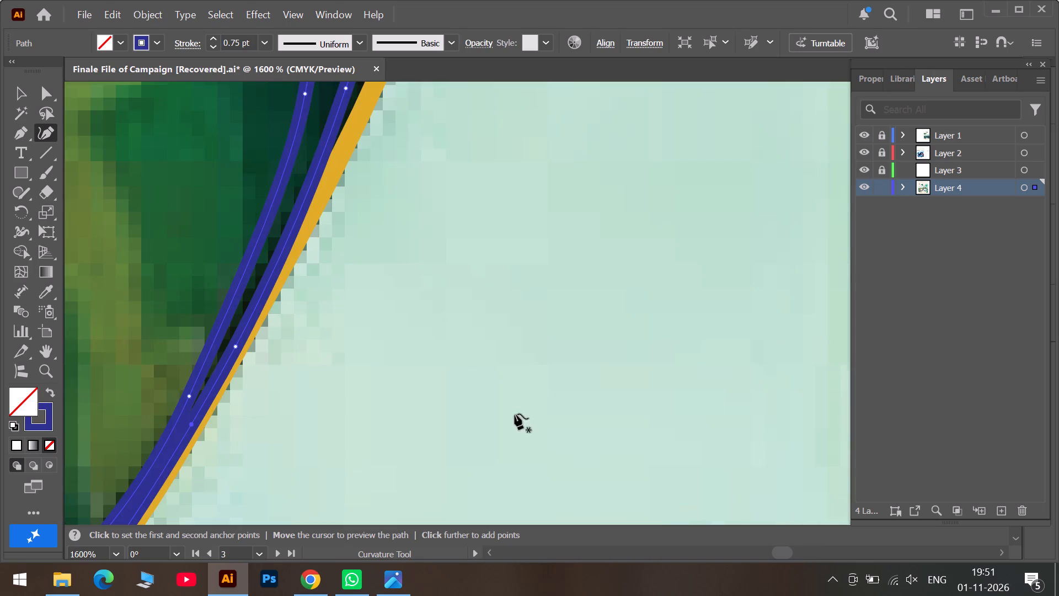
{"action": "scroll", "coordinate": [409, 258], "scroll_direction": "up", "scroll_amount": 4}
{"action": "left_click_drag", "start_coordinate": [346, 166], "coordinate": [352, 195]}
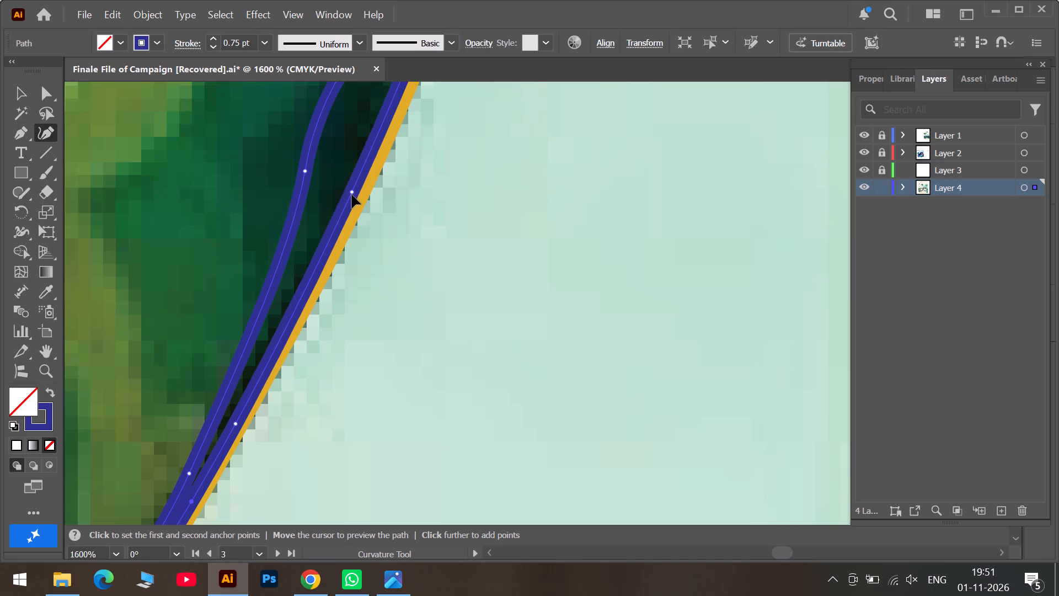
{"action": "left_click_drag", "start_coordinate": [352, 195], "coordinate": [332, 238]}
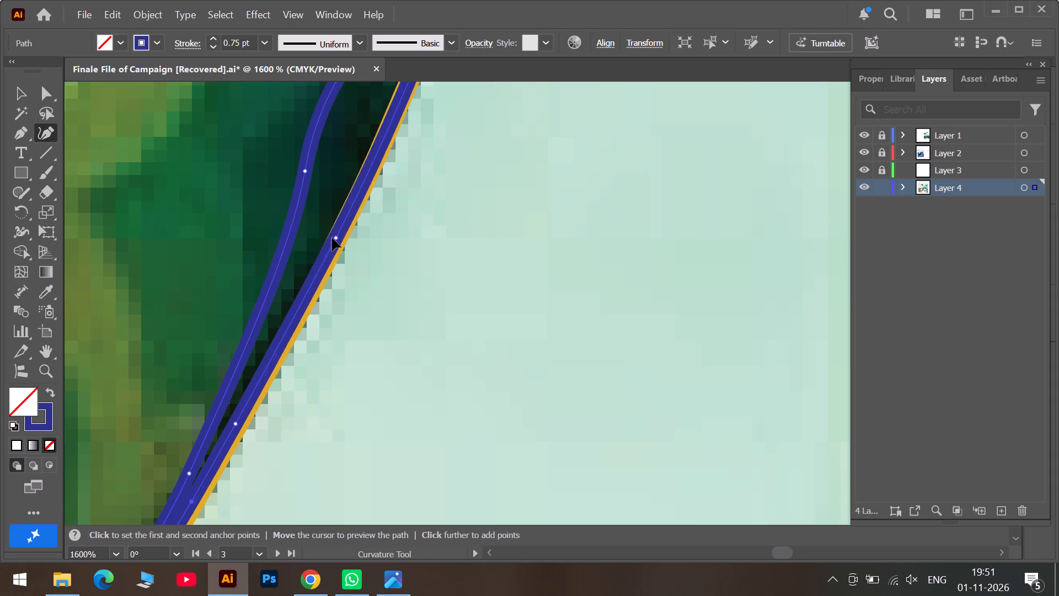
{"action": "left_click_drag", "start_coordinate": [332, 238], "coordinate": [328, 252]}
Add two anchors to the inner line, beside the black pocket and above where the two blue lines meet, and fit them to the yellow outline.
{"action": "scroll", "coordinate": [382, 180], "scroll_direction": "up", "scroll_amount": 2}
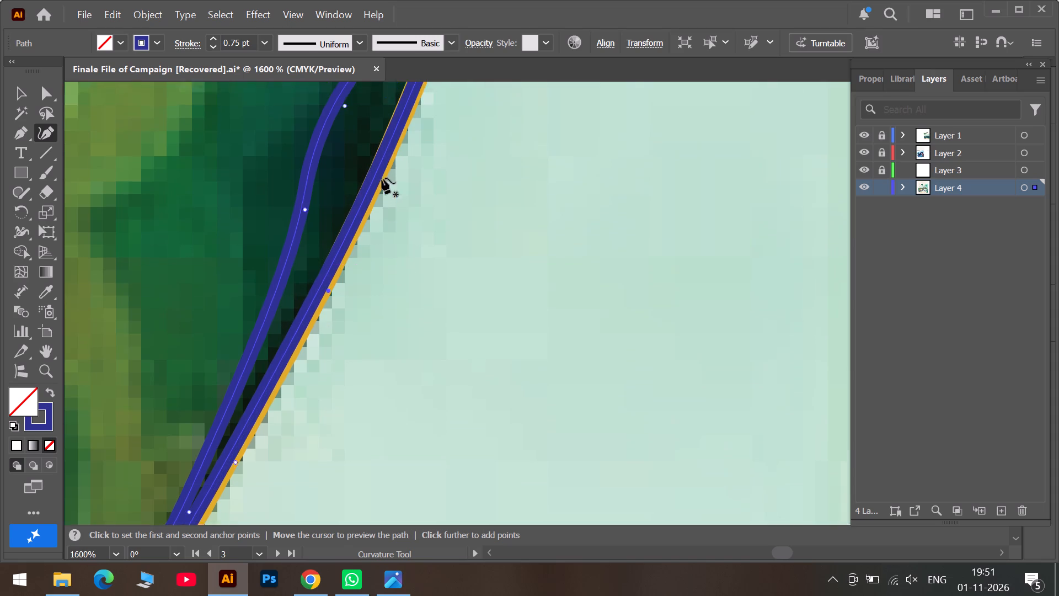
{"action": "scroll", "coordinate": [382, 178], "scroll_direction": "up", "scroll_amount": 5}
{"action": "left_click_drag", "start_coordinate": [415, 200], "coordinate": [407, 215]}
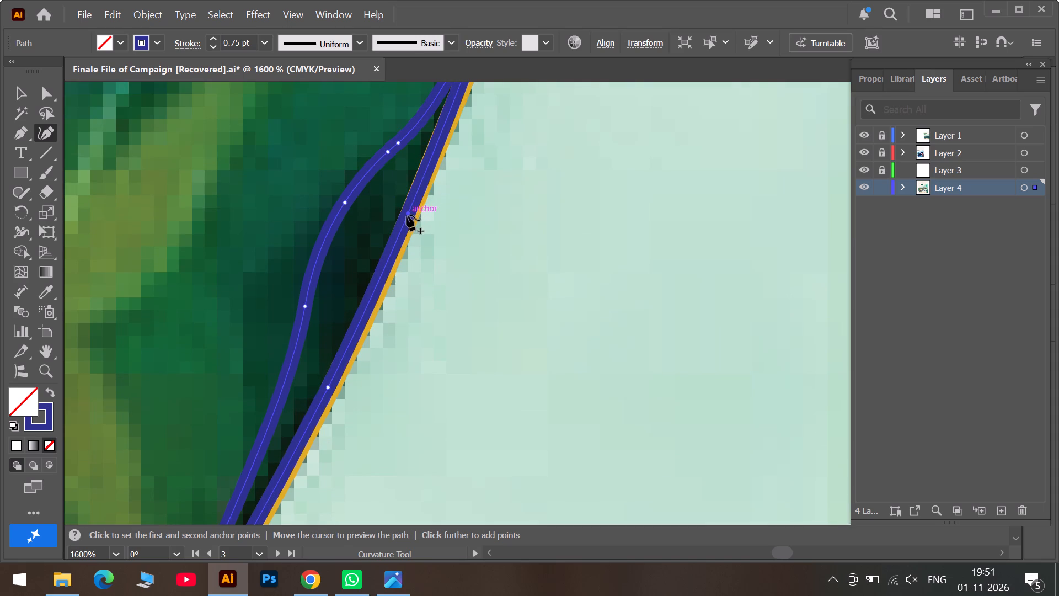
{"action": "left_click_drag", "start_coordinate": [407, 215], "coordinate": [406, 217]}
{"action": "scroll", "coordinate": [457, 168], "scroll_direction": "up", "scroll_amount": 9}
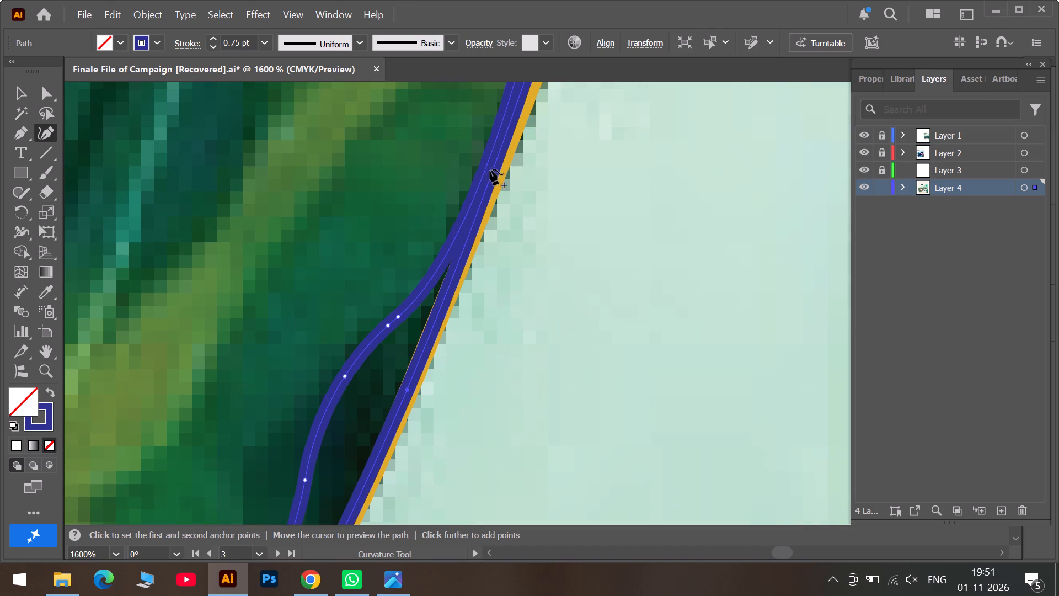
{"action": "left_click_drag", "start_coordinate": [499, 157], "coordinate": [499, 166]}
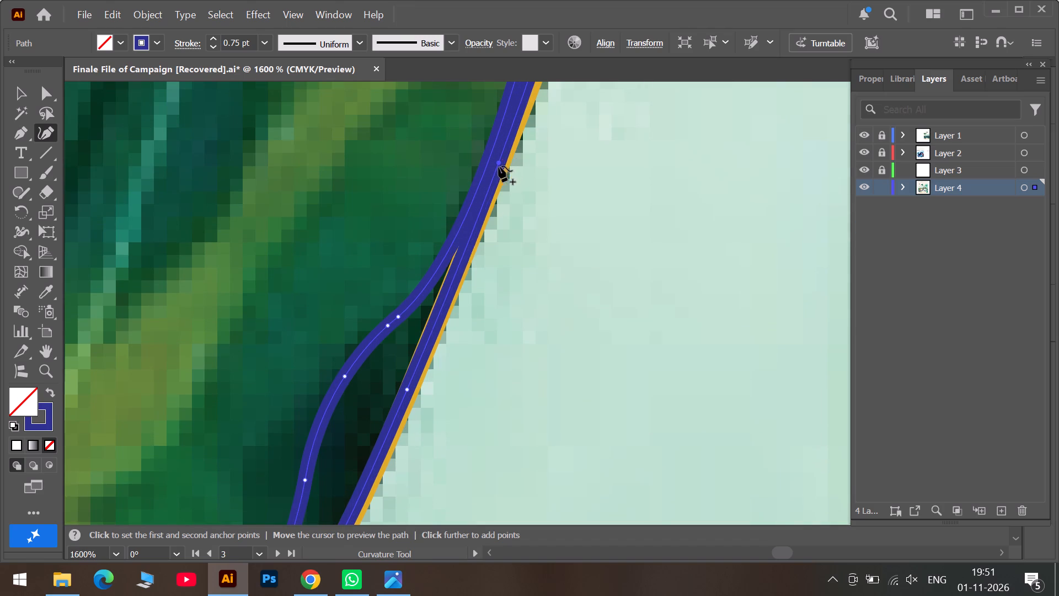
{"action": "left_click_drag", "start_coordinate": [499, 166], "coordinate": [483, 215]}
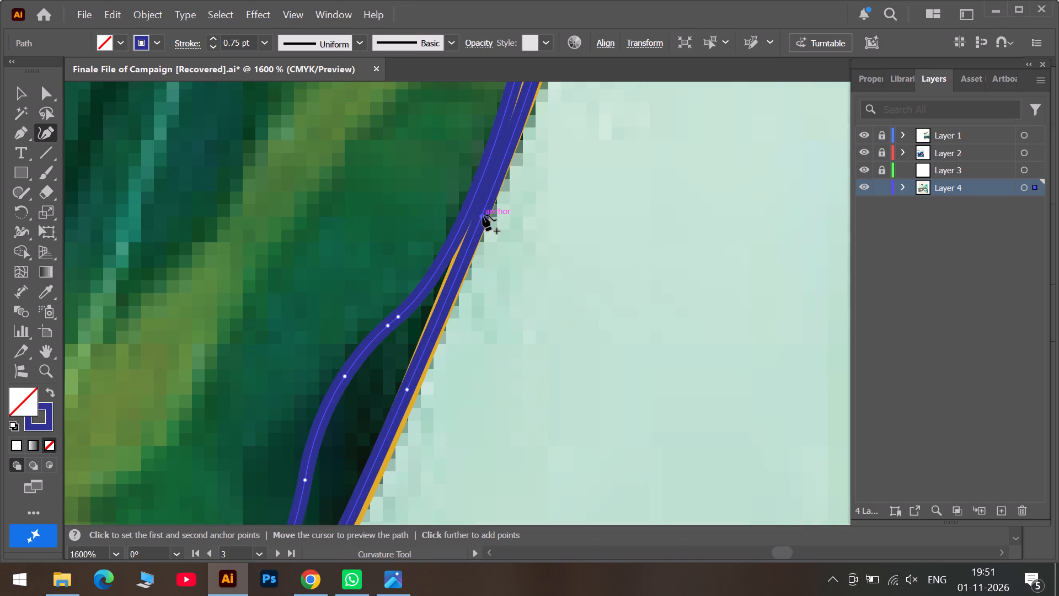
{"action": "left_click_drag", "start_coordinate": [483, 215], "coordinate": [486, 201]}
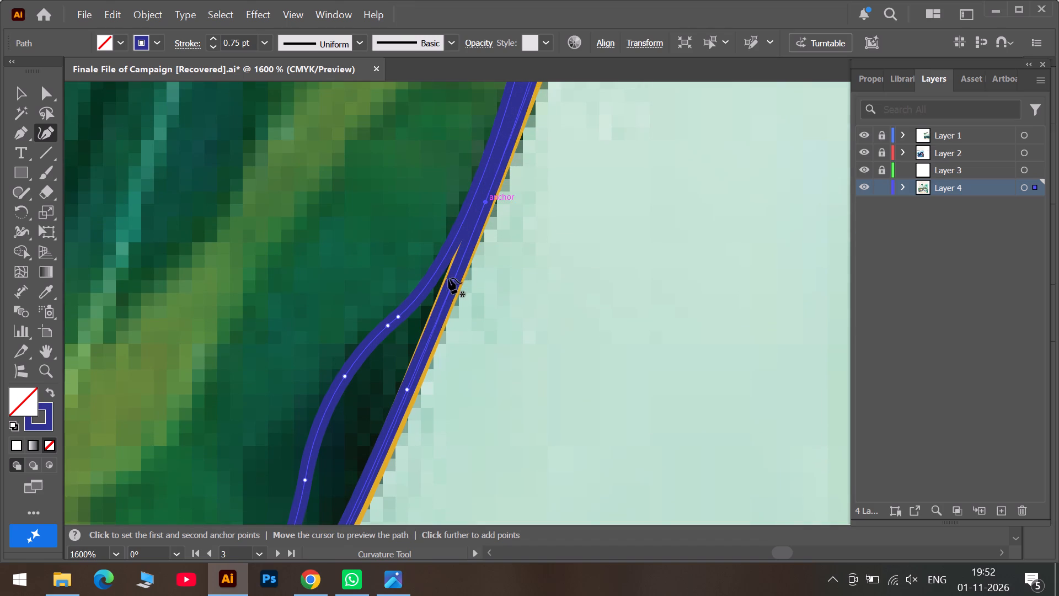
Add an anchor to the inner line between the last two and lower the one beside the black pocket along the yellow outline.
{"action": "left_click_drag", "start_coordinate": [459, 270], "coordinate": [450, 283]}
{"action": "scroll", "coordinate": [408, 348], "scroll_direction": "down", "scroll_amount": 3}
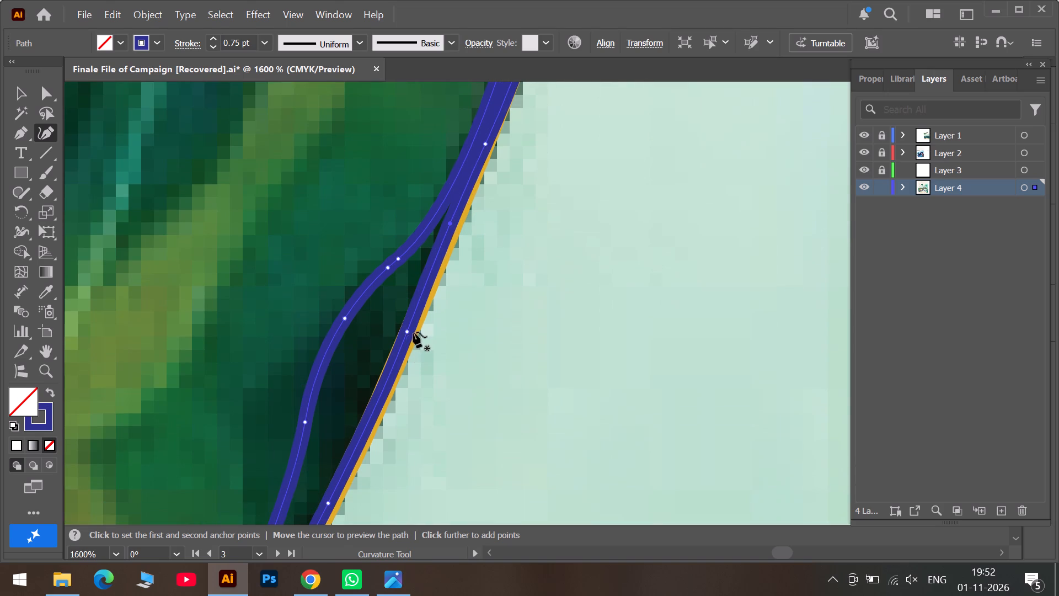
{"action": "left_click_drag", "start_coordinate": [407, 333], "coordinate": [393, 360]}
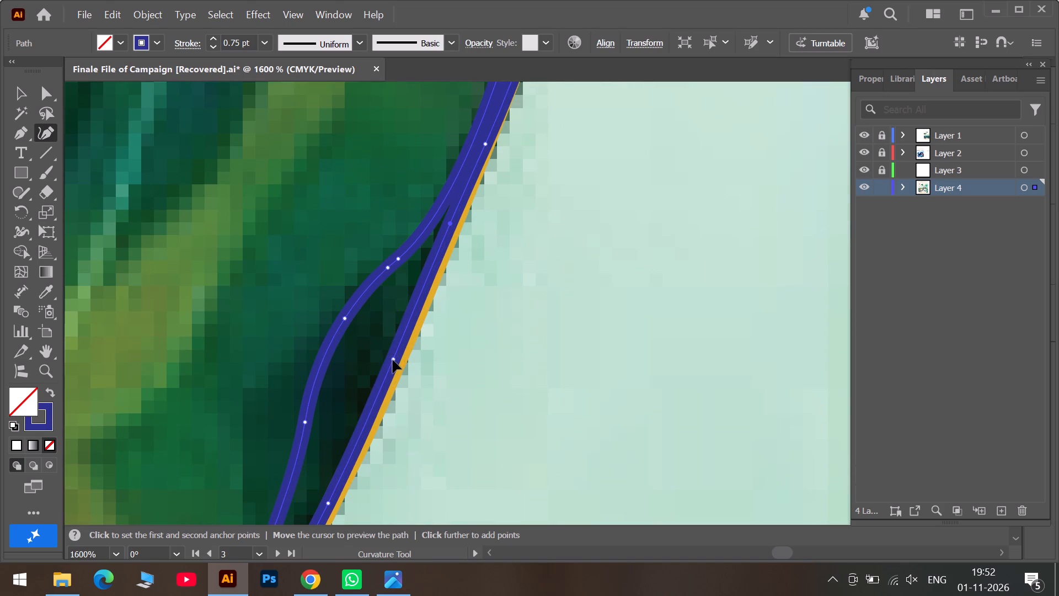
{"action": "left_click_drag", "start_coordinate": [393, 360], "coordinate": [382, 385]}
Add an anchor to the inner line at the end of the forked olive vein's side branch and fit it to the yellow outline.
{"action": "scroll", "coordinate": [434, 308], "scroll_direction": "up", "scroll_amount": 4}
{"action": "scroll", "coordinate": [496, 242], "scroll_direction": "up", "scroll_amount": 7}
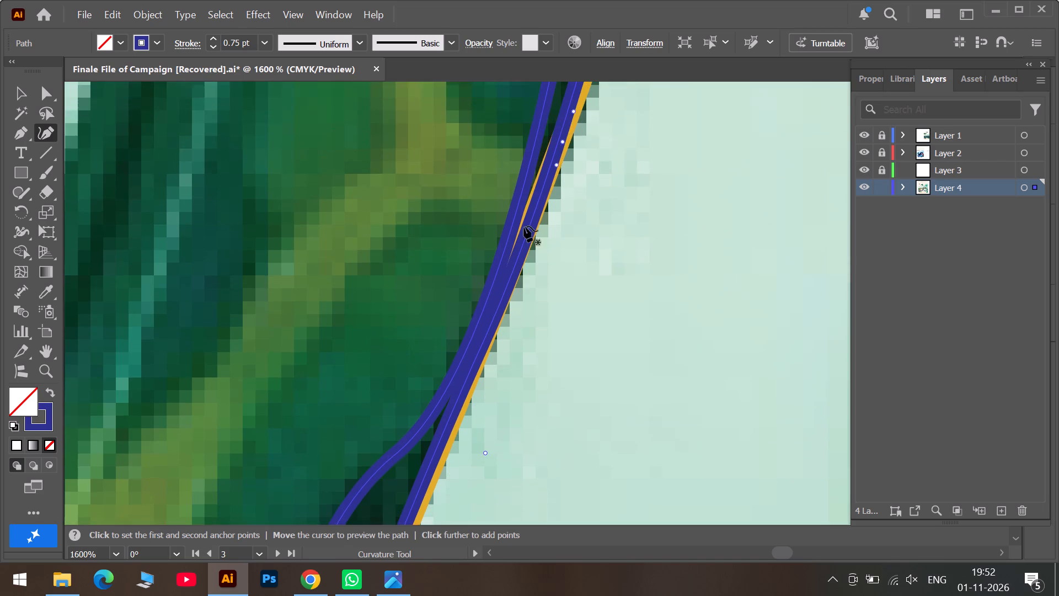
{"action": "scroll", "coordinate": [577, 201], "scroll_direction": "up", "scroll_amount": 6}
{"action": "left_click_drag", "start_coordinate": [548, 307], "coordinate": [538, 327]}
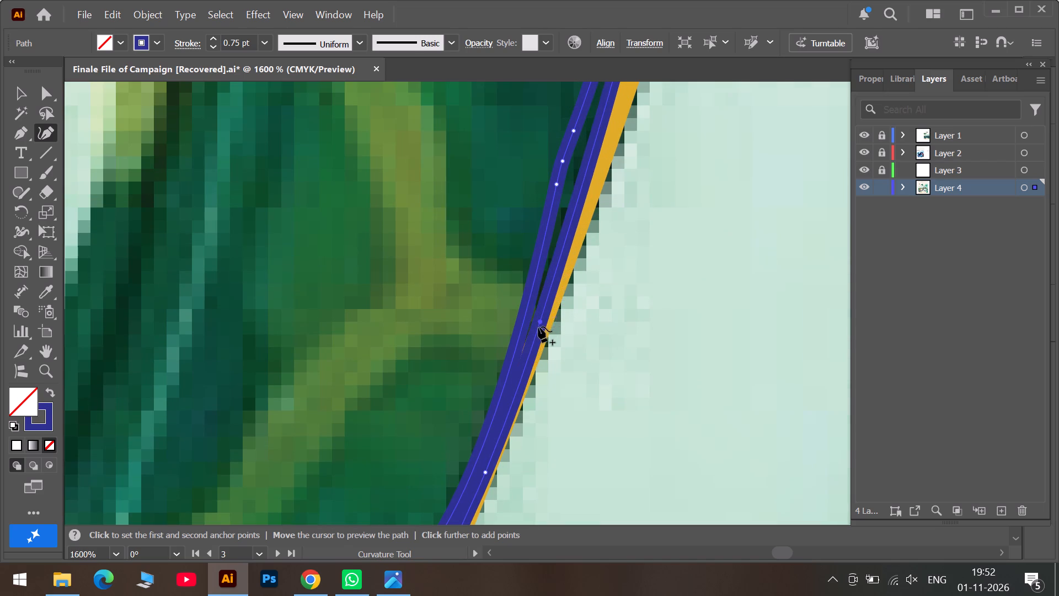
{"action": "left_click_drag", "start_coordinate": [538, 327], "coordinate": [537, 331]}
{"action": "scroll", "coordinate": [576, 272], "scroll_direction": "up", "scroll_amount": 6}
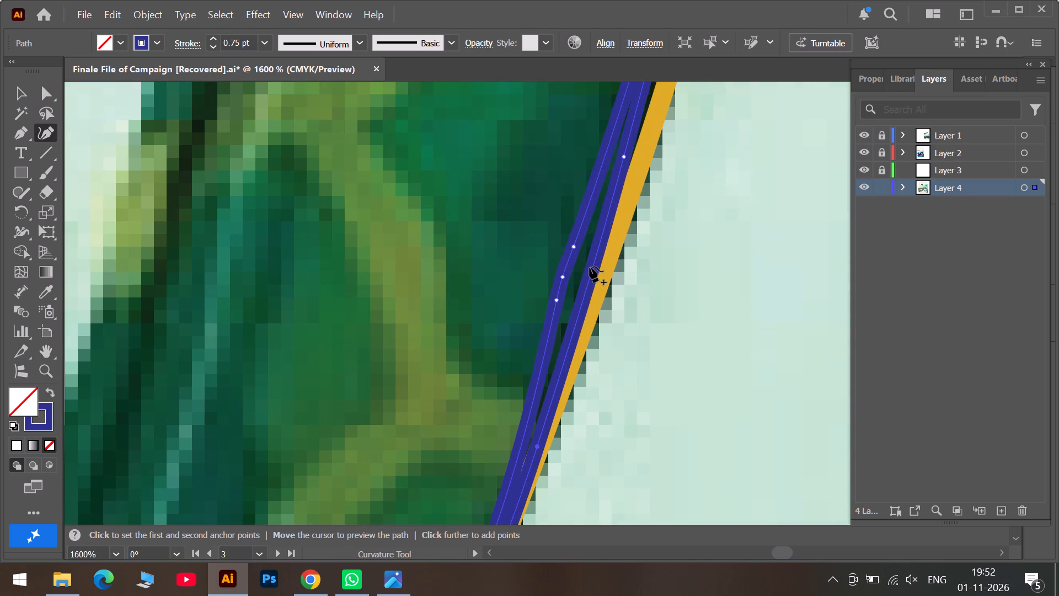
Add an anchor to the inner line beside the dark green pocket and lower the existing anchor above it along the yellow outline.
{"action": "left_click_drag", "start_coordinate": [594, 265], "coordinate": [588, 302]}
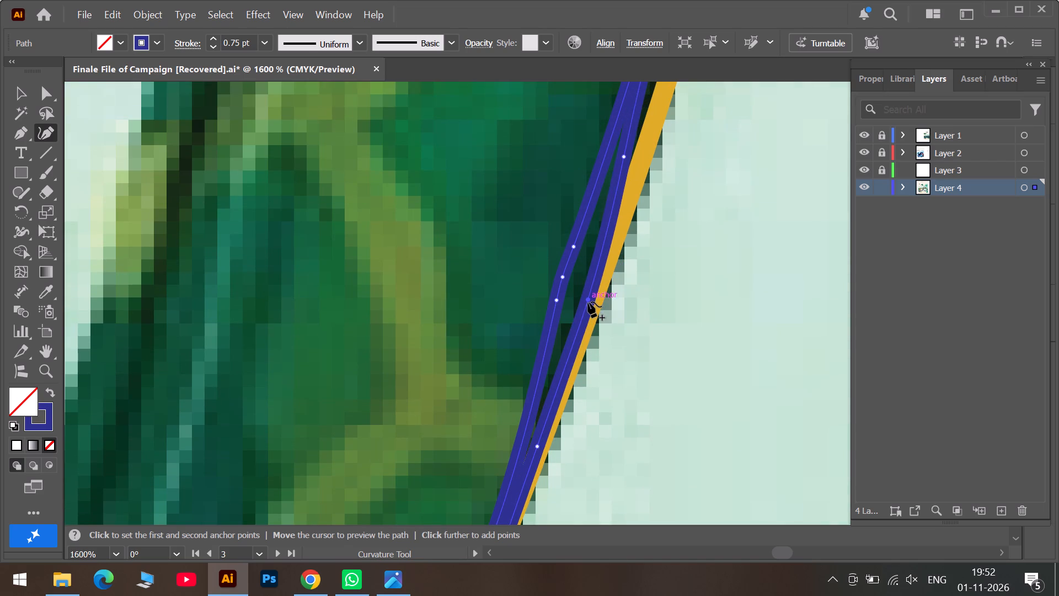
{"action": "left_click_drag", "start_coordinate": [588, 302], "coordinate": [578, 332]}
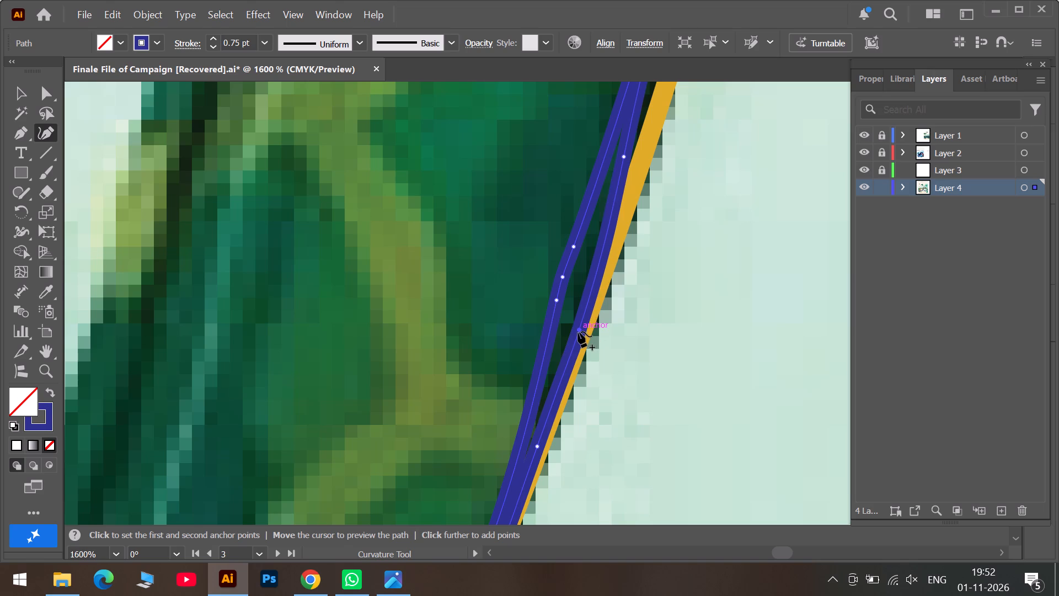
{"action": "left_click_drag", "start_coordinate": [578, 332], "coordinate": [577, 333]}
{"action": "scroll", "coordinate": [606, 246], "scroll_direction": "up", "scroll_amount": 6}
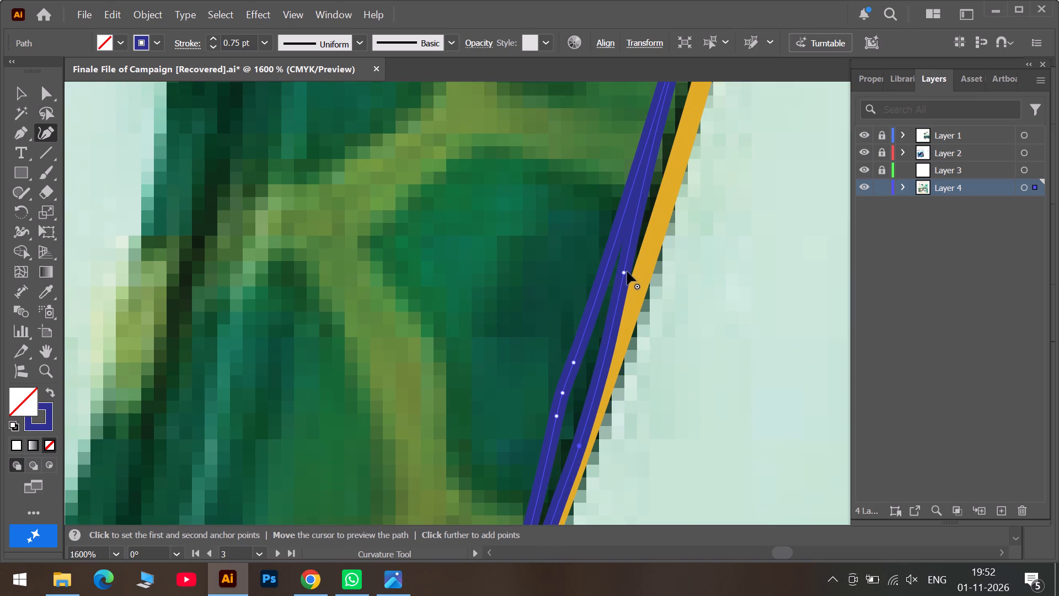
{"action": "left_click_drag", "start_coordinate": [627, 272], "coordinate": [619, 331]}
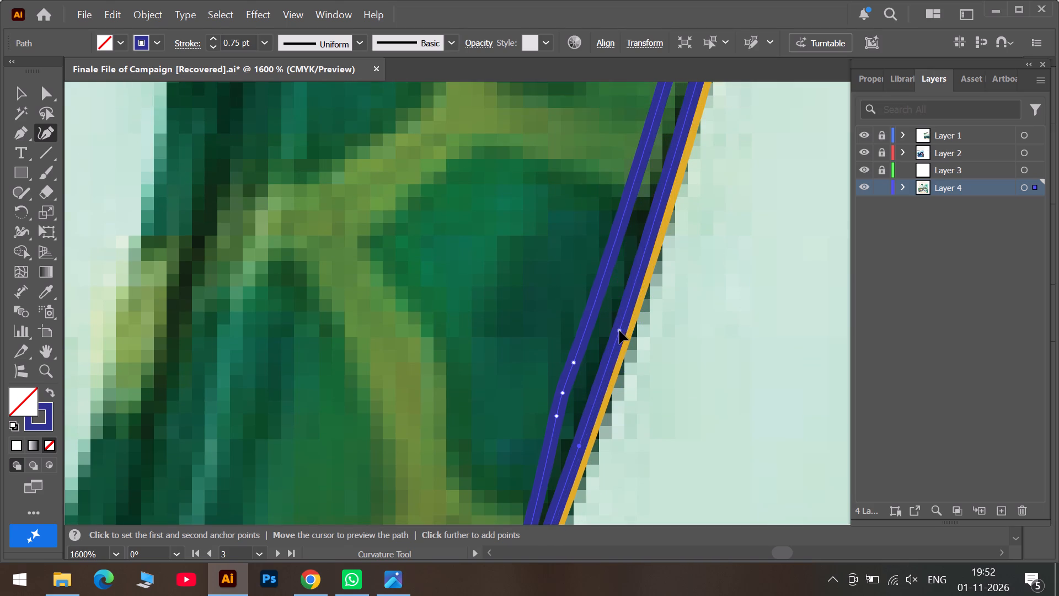
{"action": "left_click_drag", "start_coordinate": [619, 331], "coordinate": [622, 327]}
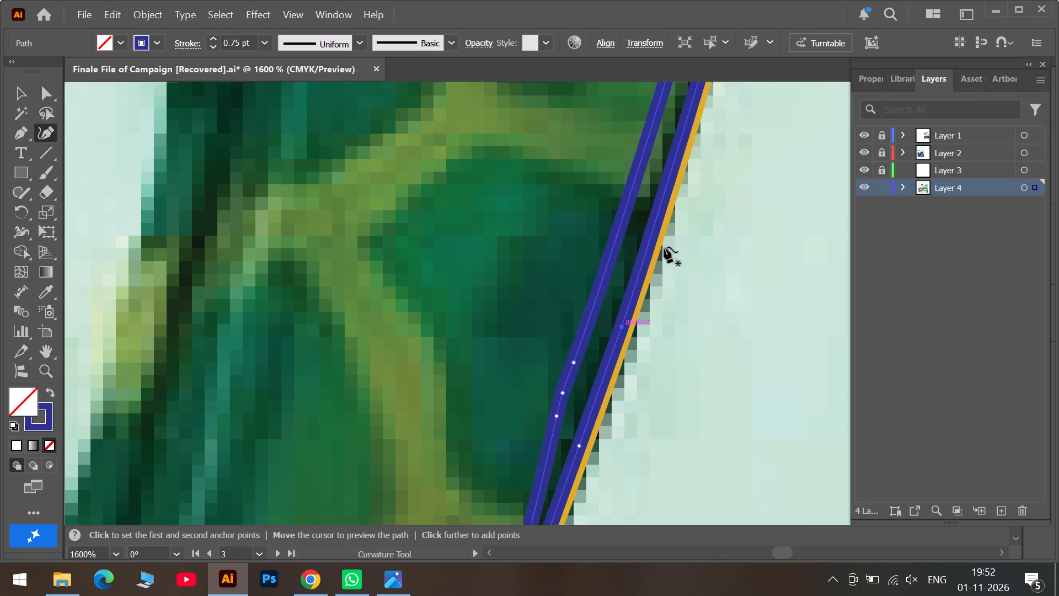
Add two anchors to the inner line, beside and above the end of the next olive side branch, and fit them to the yellow outline.
{"action": "scroll", "coordinate": [664, 247], "scroll_direction": "up", "scroll_amount": 6}
{"action": "left_click_drag", "start_coordinate": [686, 247], "coordinate": [684, 252]}
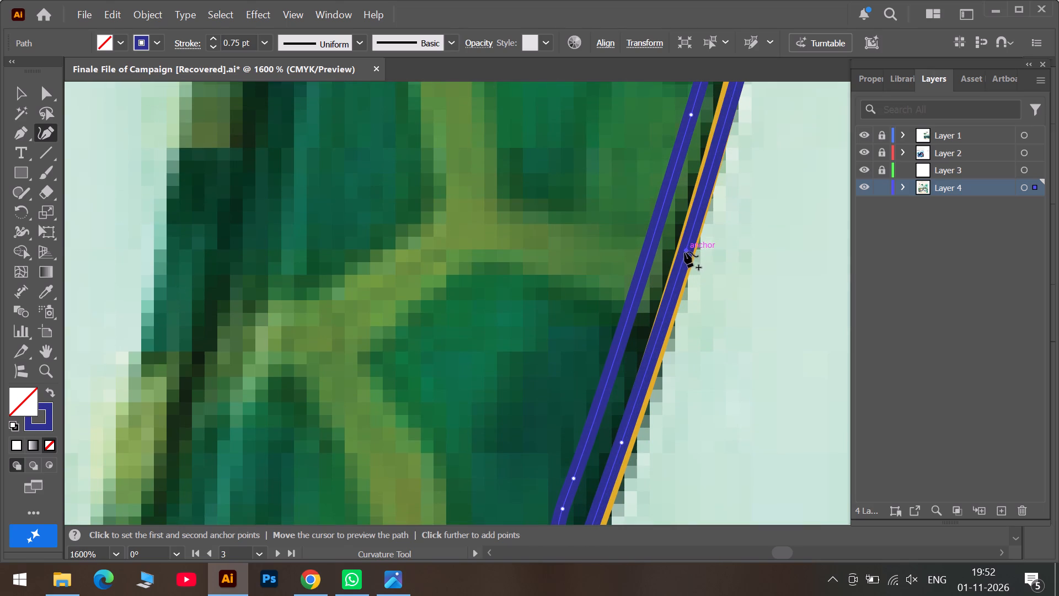
{"action": "left_click_drag", "start_coordinate": [684, 252], "coordinate": [679, 270]}
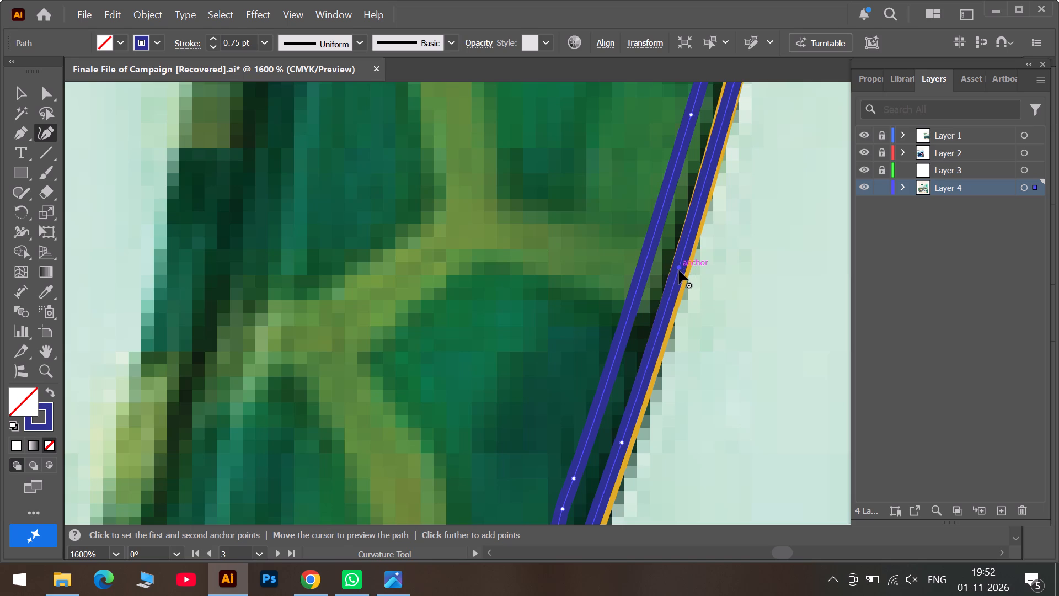
{"action": "scroll", "coordinate": [679, 270], "scroll_direction": "up", "scroll_amount": 4}
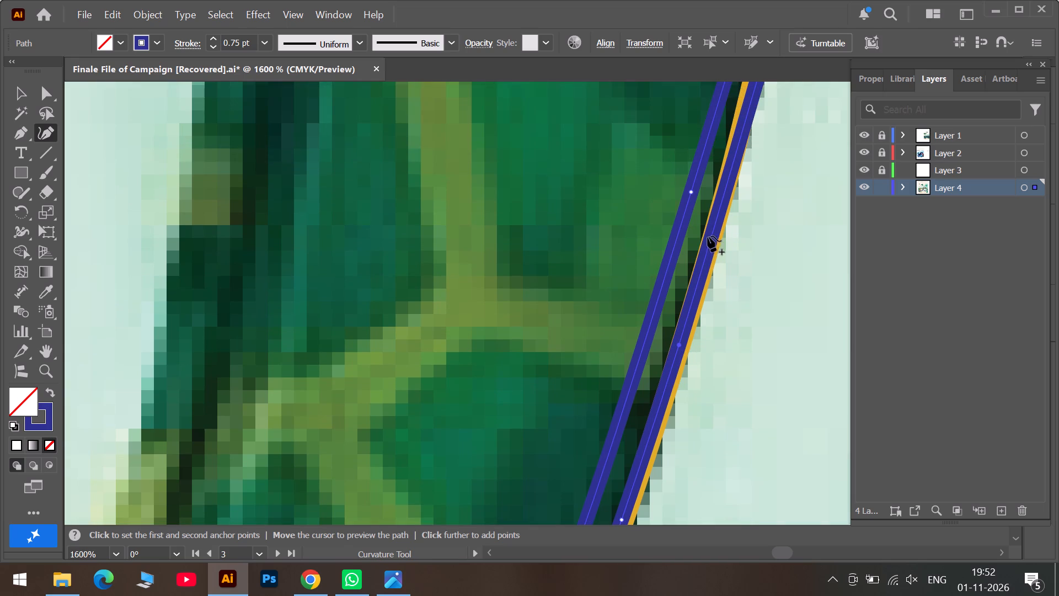
{"action": "left_click_drag", "start_coordinate": [717, 217], "coordinate": [714, 227]}
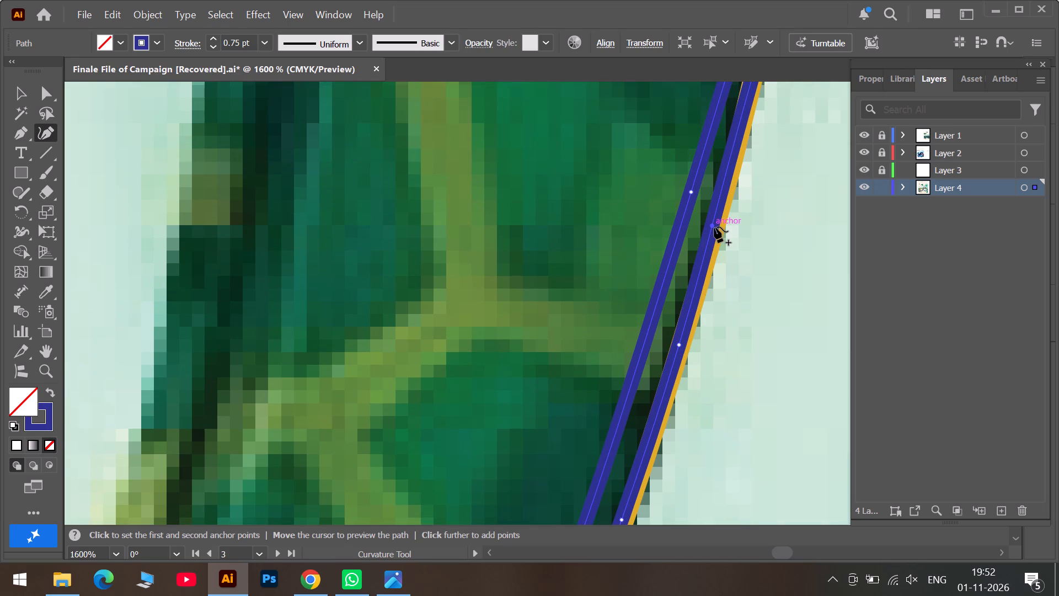
{"action": "left_click_drag", "start_coordinate": [714, 227], "coordinate": [711, 231]}
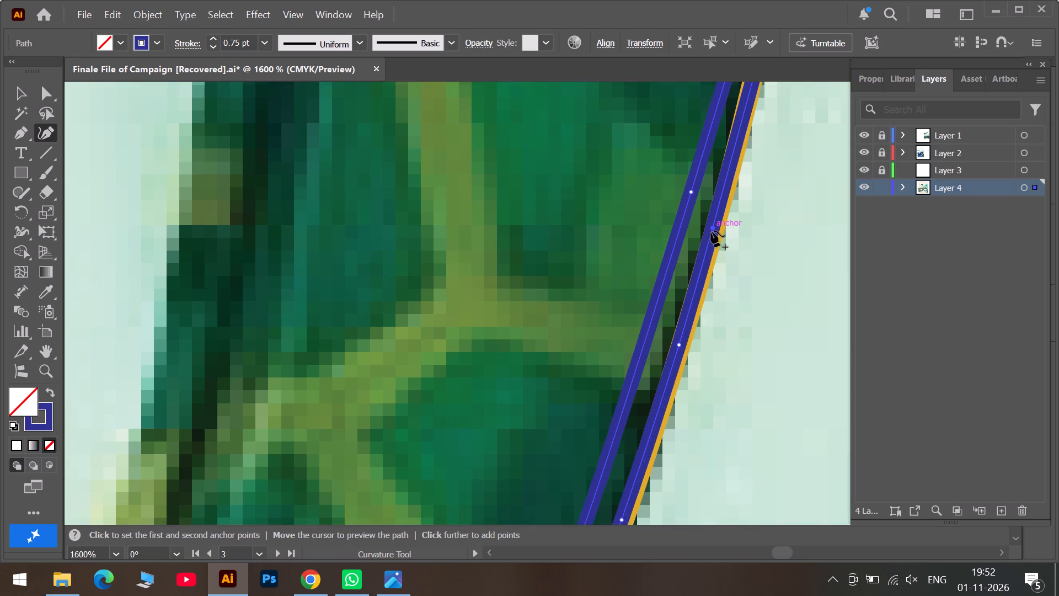
Add an anchor to the inner line just above the light green patch and lower it until the line follows the yellow outline.
{"action": "scroll", "coordinate": [711, 226], "scroll_direction": "up", "scroll_amount": 6}
{"action": "left_click_drag", "start_coordinate": [767, 142], "coordinate": [757, 171]}
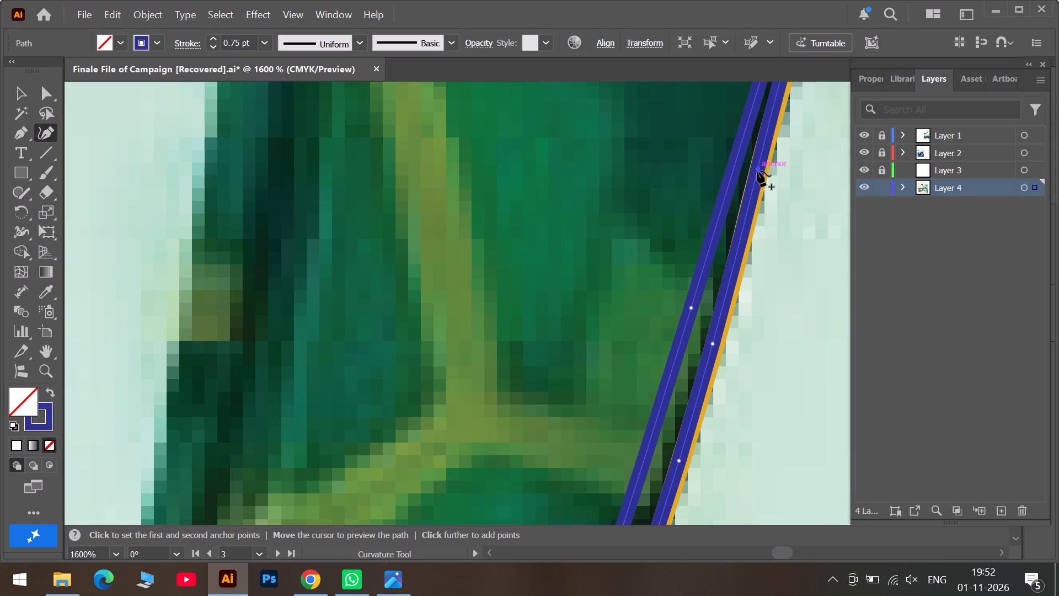
{"action": "left_click_drag", "start_coordinate": [757, 171], "coordinate": [754, 185]}
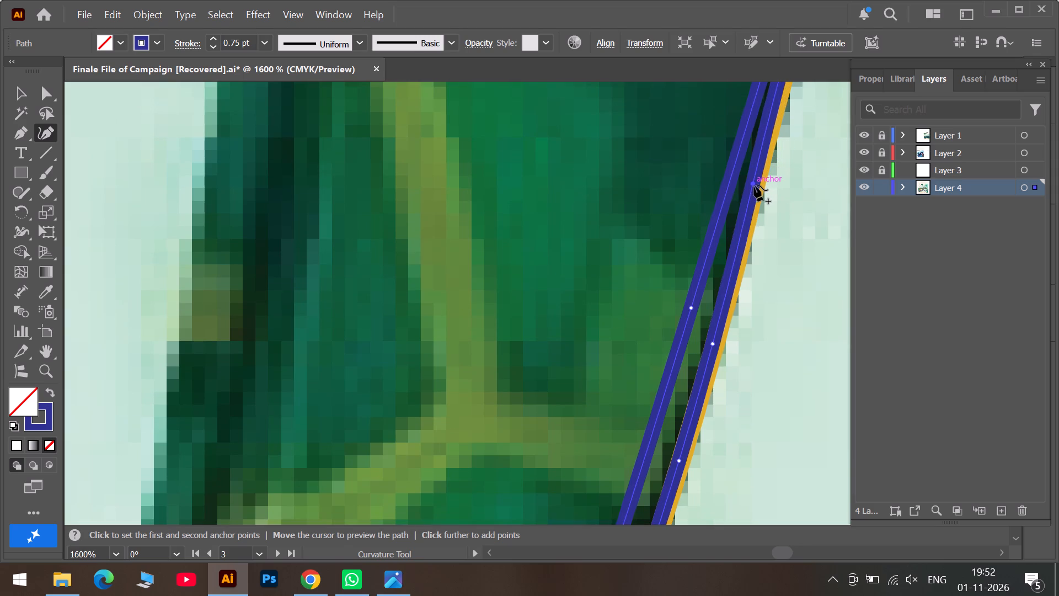
{"action": "left_click_drag", "start_coordinate": [754, 185], "coordinate": [751, 191]}
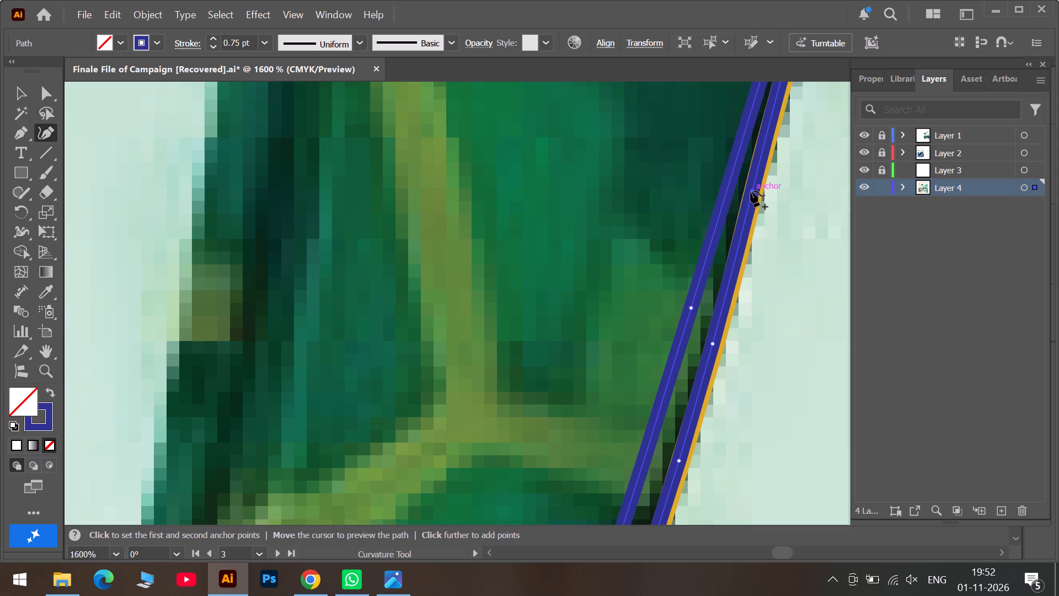
{"action": "left_click_drag", "start_coordinate": [751, 191], "coordinate": [751, 195]}
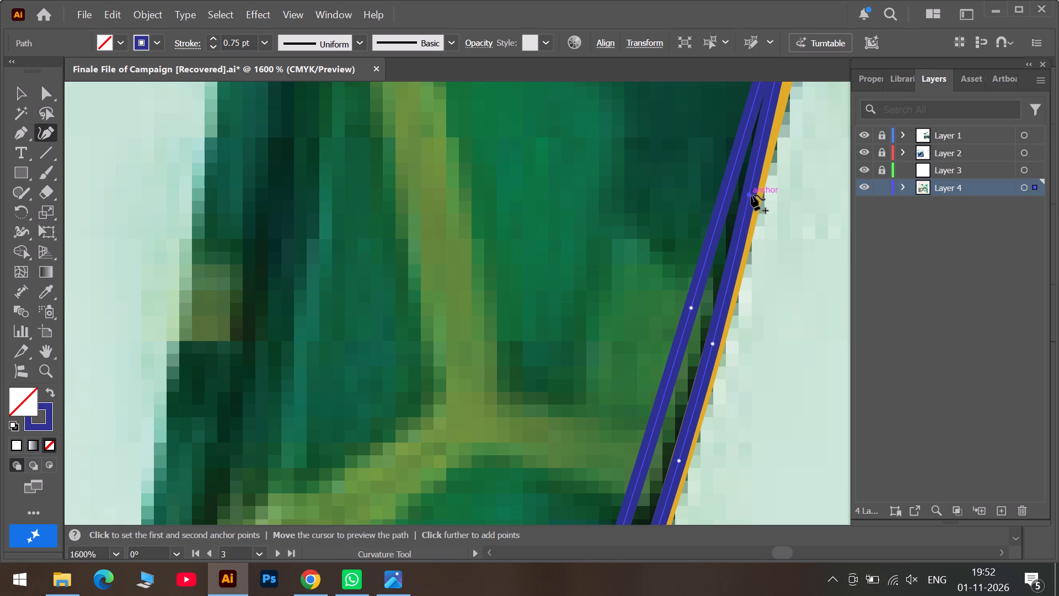
{"action": "left_click_drag", "start_coordinate": [751, 195], "coordinate": [750, 195]}
Add another anchor higher on the inner line, beside the large dark green area, and pull it down along the yellow outline.
{"action": "scroll", "coordinate": [750, 195], "scroll_direction": "up", "scroll_amount": 10}
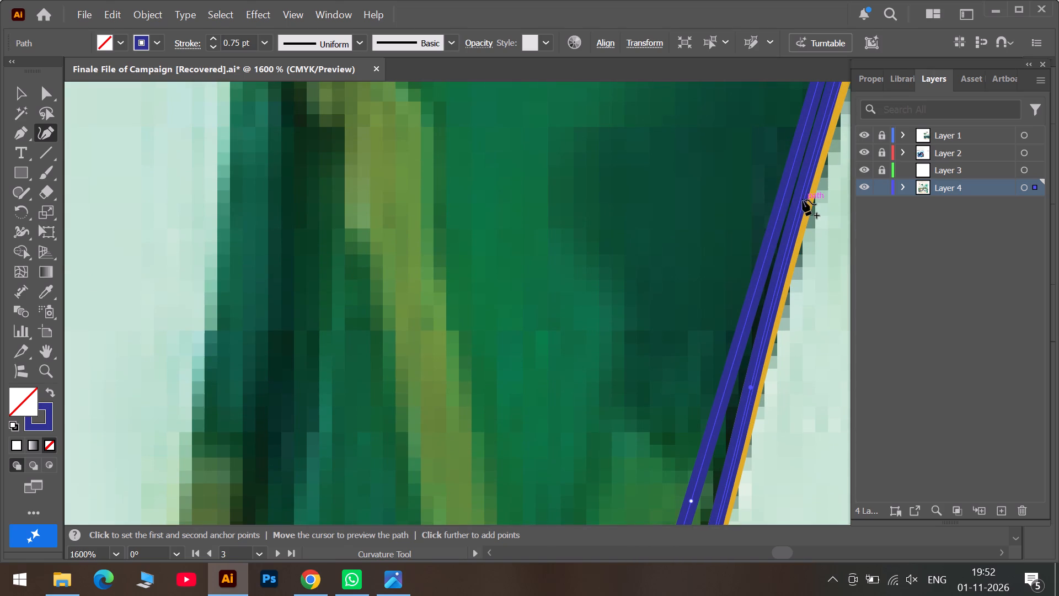
{"action": "left_click_drag", "start_coordinate": [800, 200], "coordinate": [798, 214]}
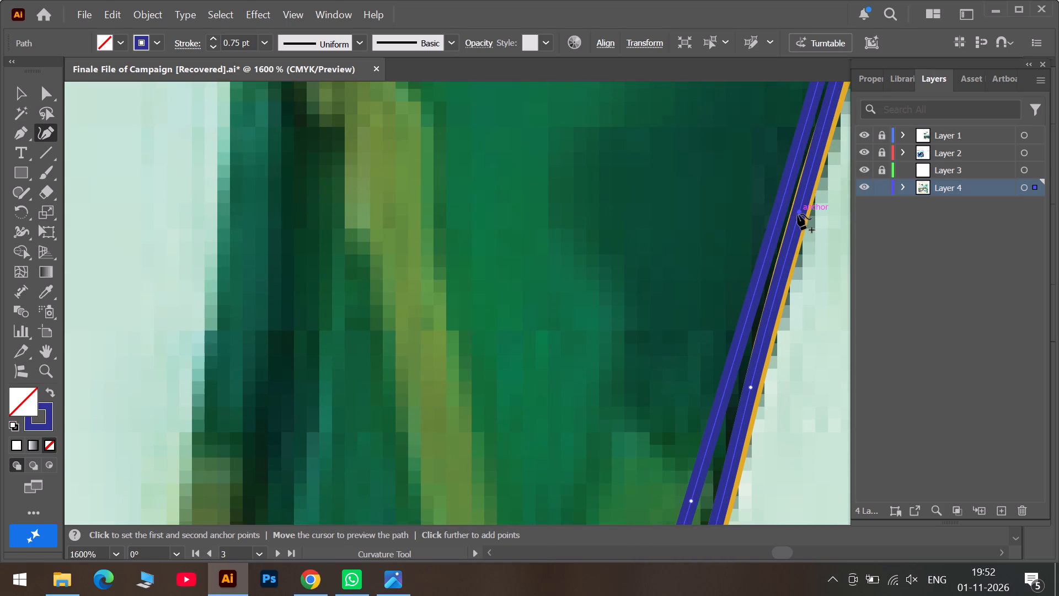
{"action": "left_click_drag", "start_coordinate": [798, 214], "coordinate": [795, 227]}
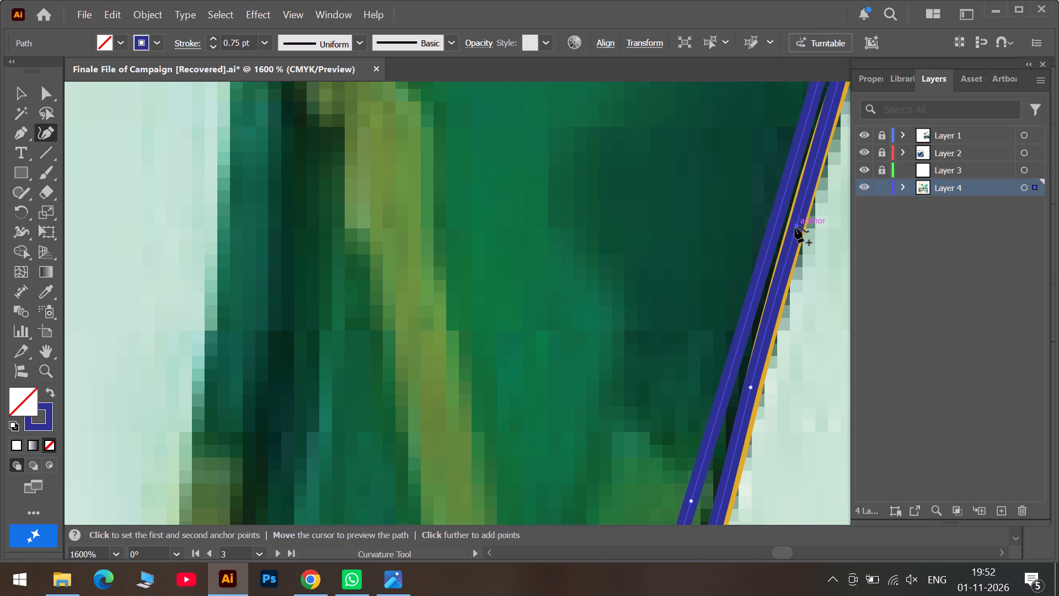
{"action": "left_click_drag", "start_coordinate": [795, 227], "coordinate": [789, 242]}
Add an anchor to the inner line beside the upper part of the large dark green area and fit it to the yellow outline.
{"action": "left_click", "coordinate": [813, 550]}
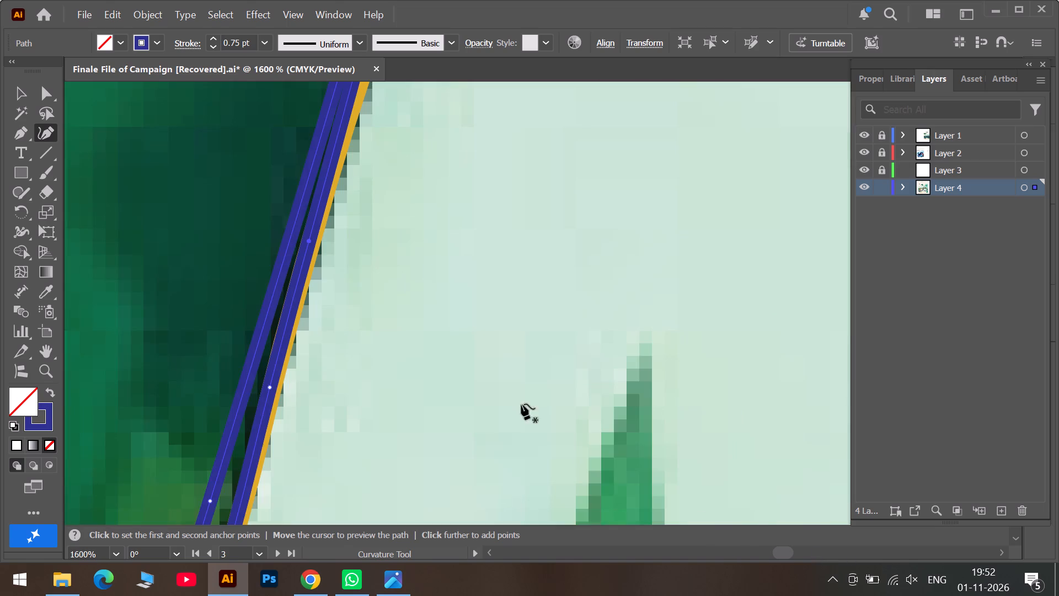
{"action": "scroll", "coordinate": [437, 330], "scroll_direction": "up", "scroll_amount": 6}
{"action": "scroll", "coordinate": [371, 169], "scroll_direction": "up", "scroll_amount": 4}
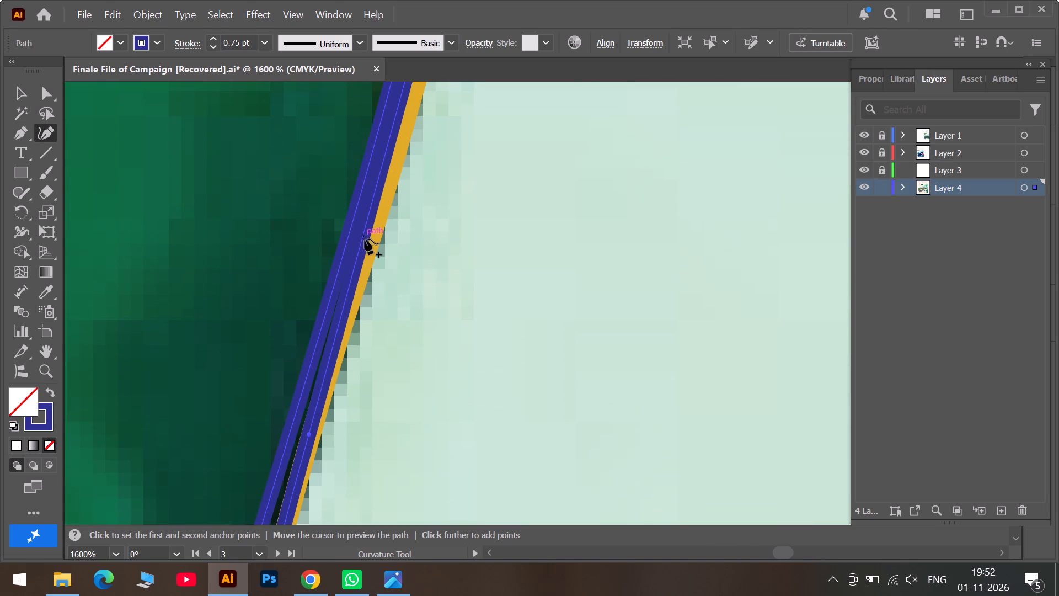
{"action": "left_click_drag", "start_coordinate": [362, 240], "coordinate": [362, 253]}
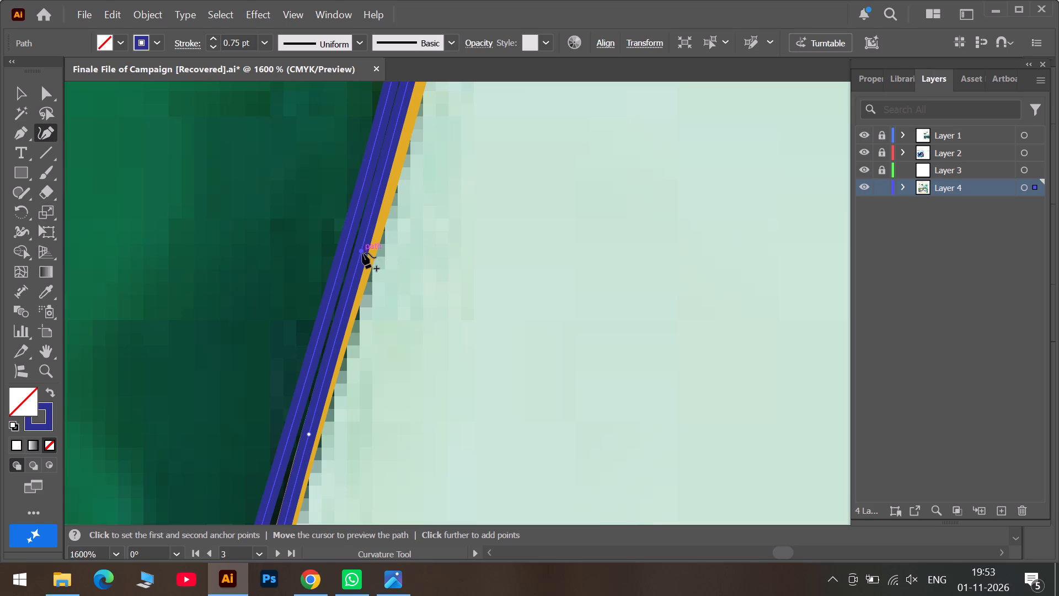
{"action": "left_click_drag", "start_coordinate": [362, 253], "coordinate": [363, 257]}
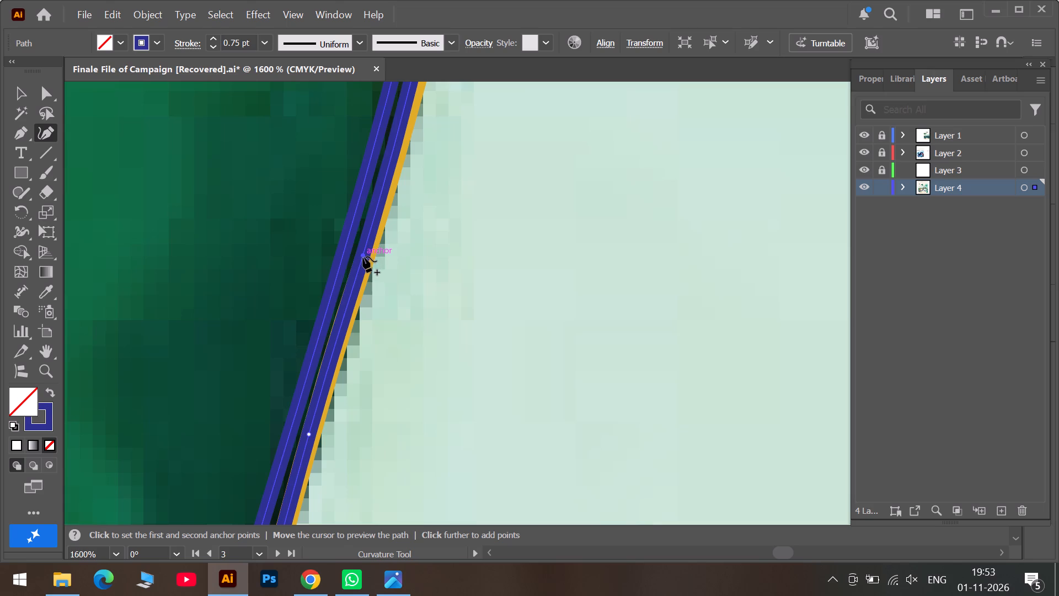
{"action": "left_click_drag", "start_coordinate": [363, 257], "coordinate": [340, 324]}
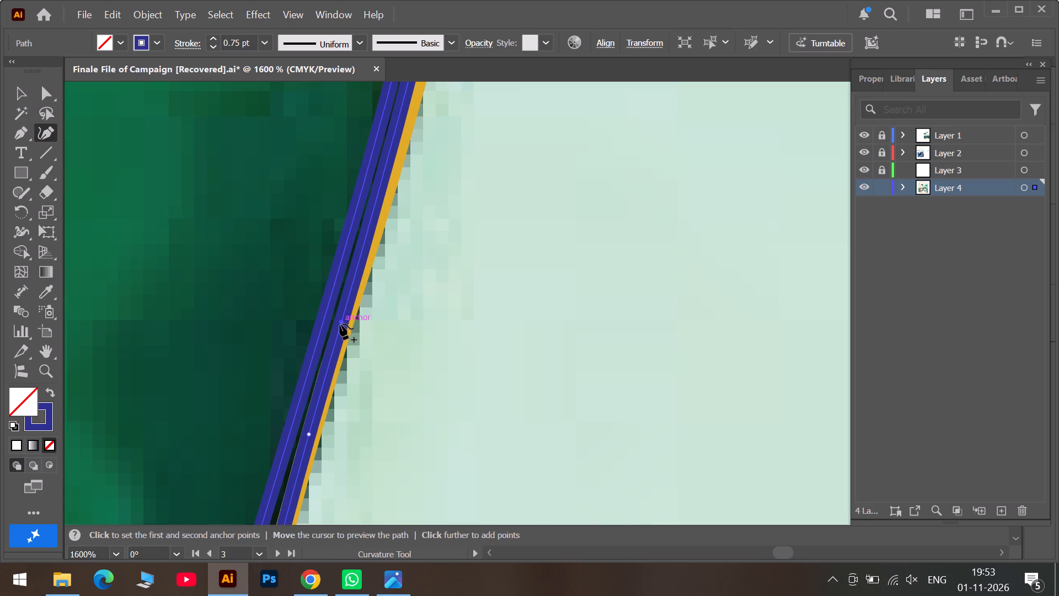
{"action": "left_click_drag", "start_coordinate": [340, 324], "coordinate": [340, 329]}
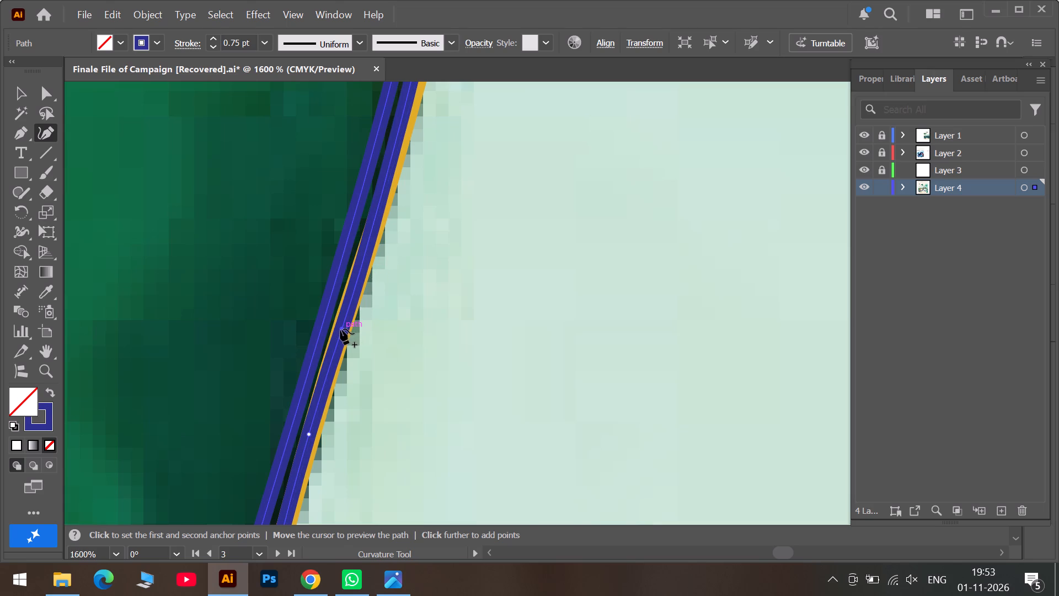
{"action": "left_click_drag", "start_coordinate": [340, 329], "coordinate": [340, 324]}
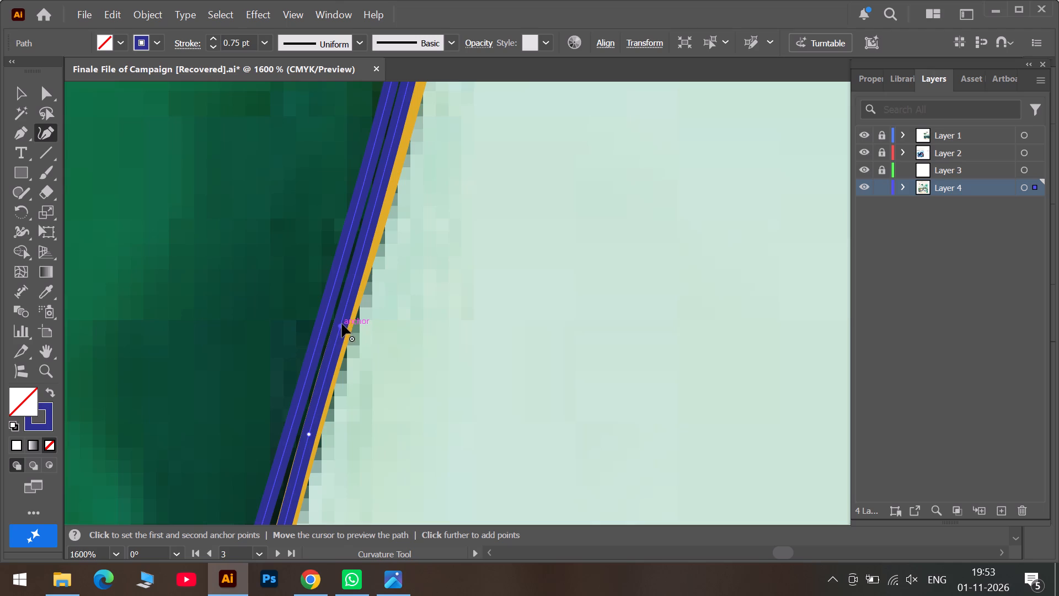
Add an anchor to the inner line between the two below the newest one and fit it to the yellow outline.
{"action": "scroll", "coordinate": [342, 324], "scroll_direction": "down", "scroll_amount": 5}
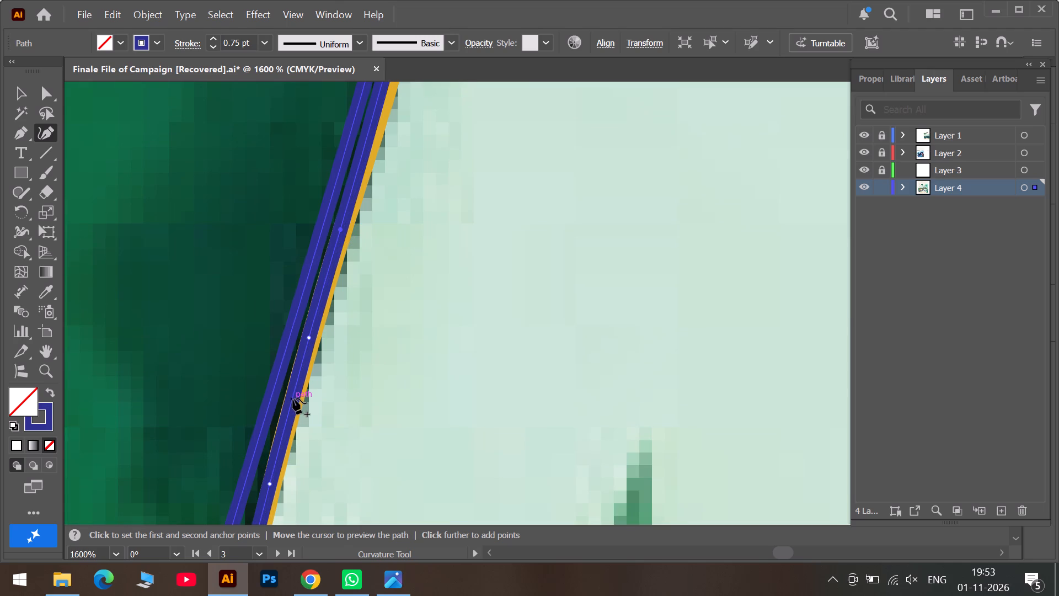
{"action": "left_click_drag", "start_coordinate": [293, 398], "coordinate": [289, 412]}
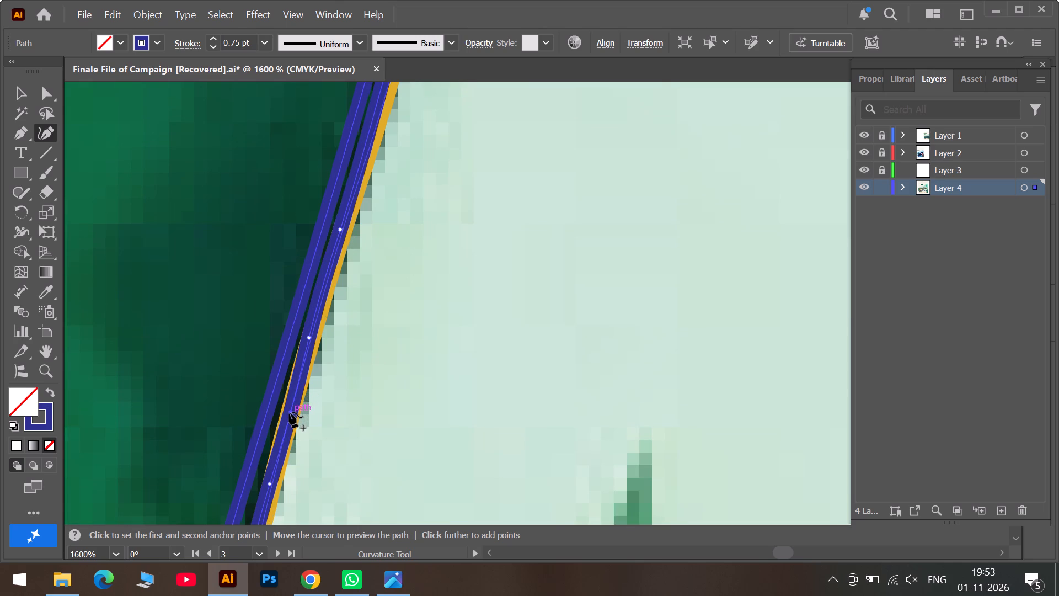
{"action": "left_click_drag", "start_coordinate": [289, 412], "coordinate": [287, 413]}
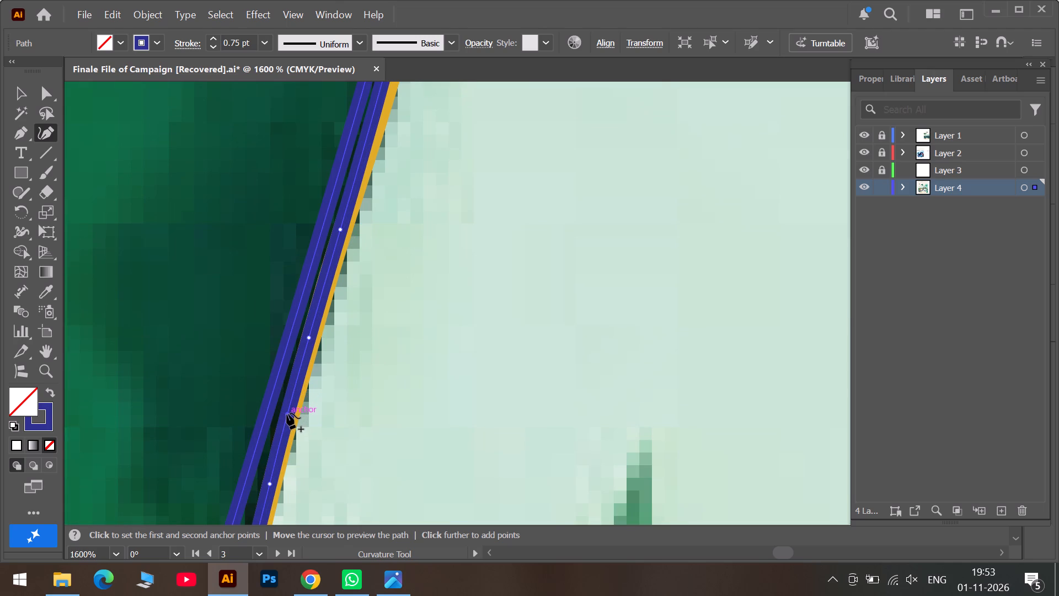
{"action": "left_click_drag", "start_coordinate": [287, 413], "coordinate": [287, 413]}
Add two anchors to the inner line below the end of the horizontal olive vein and fit them to the yellow outline.
{"action": "scroll", "coordinate": [316, 343], "scroll_direction": "up", "scroll_amount": 6}
{"action": "scroll", "coordinate": [422, 216], "scroll_direction": "up", "scroll_amount": 5}
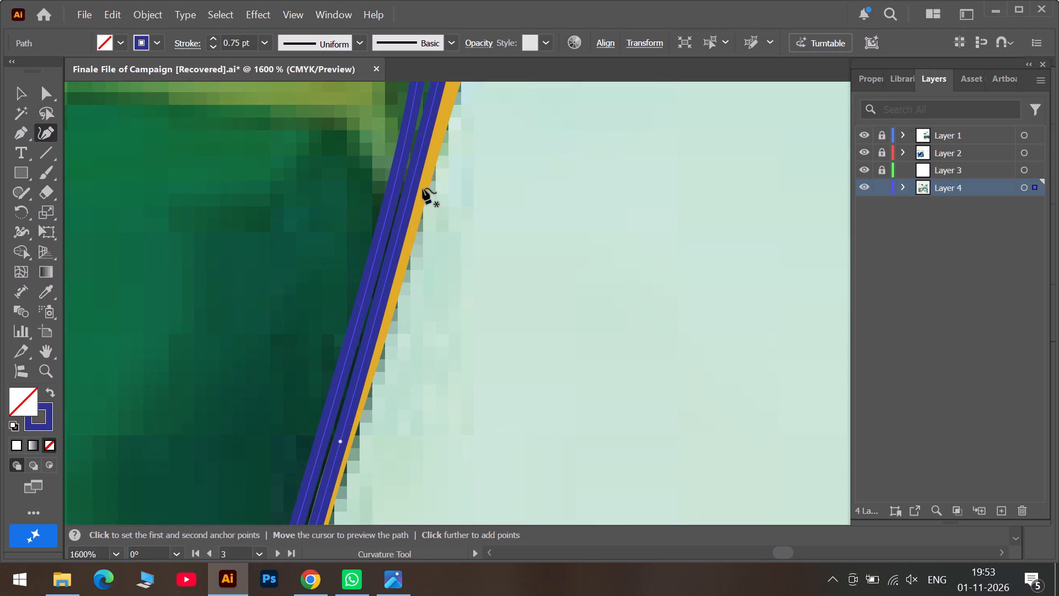
{"action": "left_click_drag", "start_coordinate": [420, 156], "coordinate": [408, 219]}
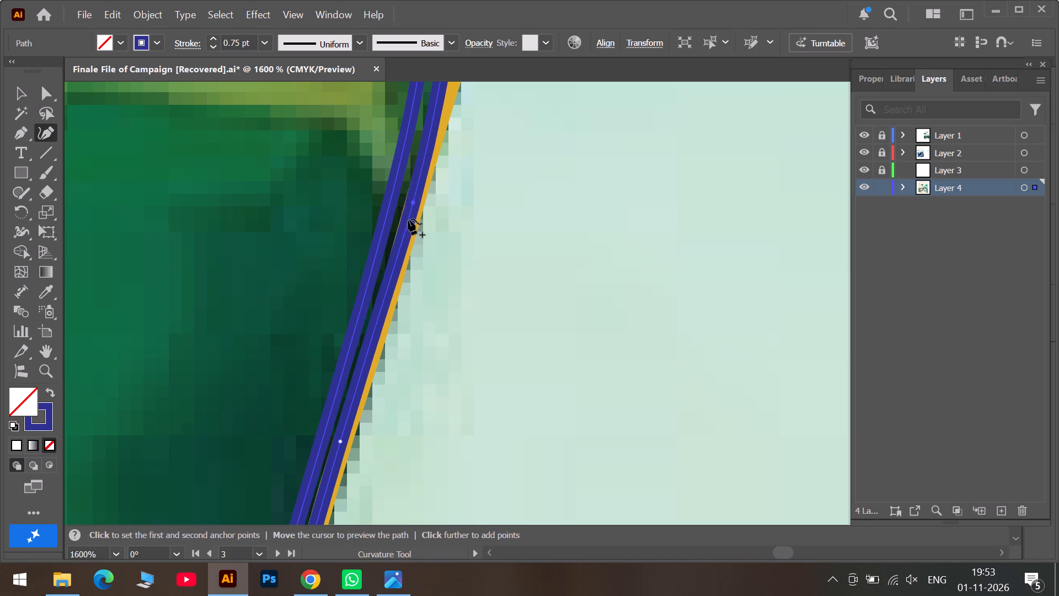
{"action": "left_click_drag", "start_coordinate": [408, 219], "coordinate": [398, 251]}
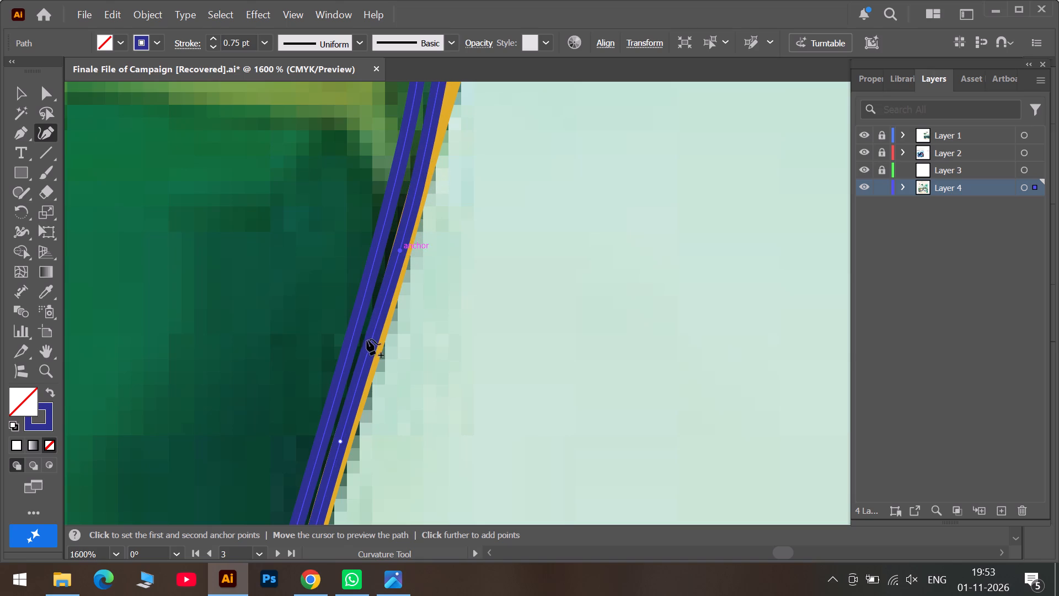
{"action": "left_click_drag", "start_coordinate": [375, 337], "coordinate": [375, 341]}
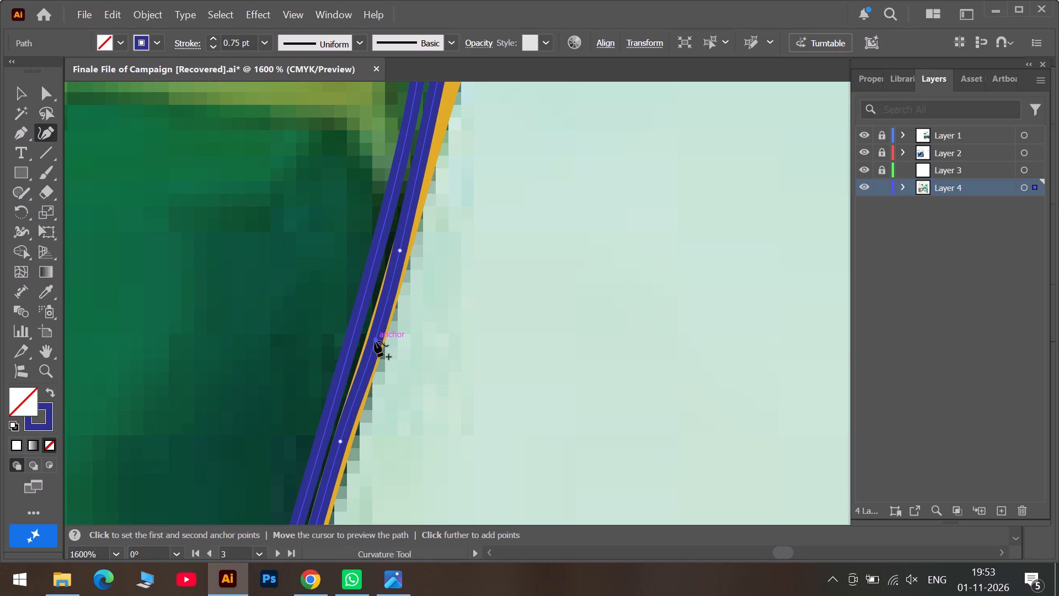
{"action": "left_click_drag", "start_coordinate": [375, 341], "coordinate": [371, 344]}
{"action": "scroll", "coordinate": [406, 232], "scroll_direction": "up", "scroll_amount": 7}
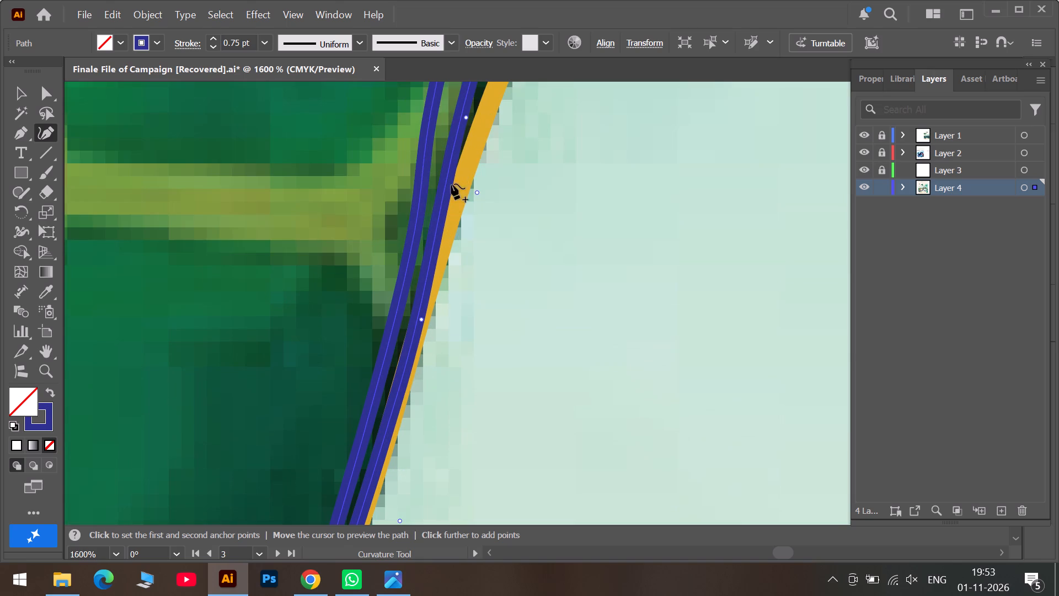
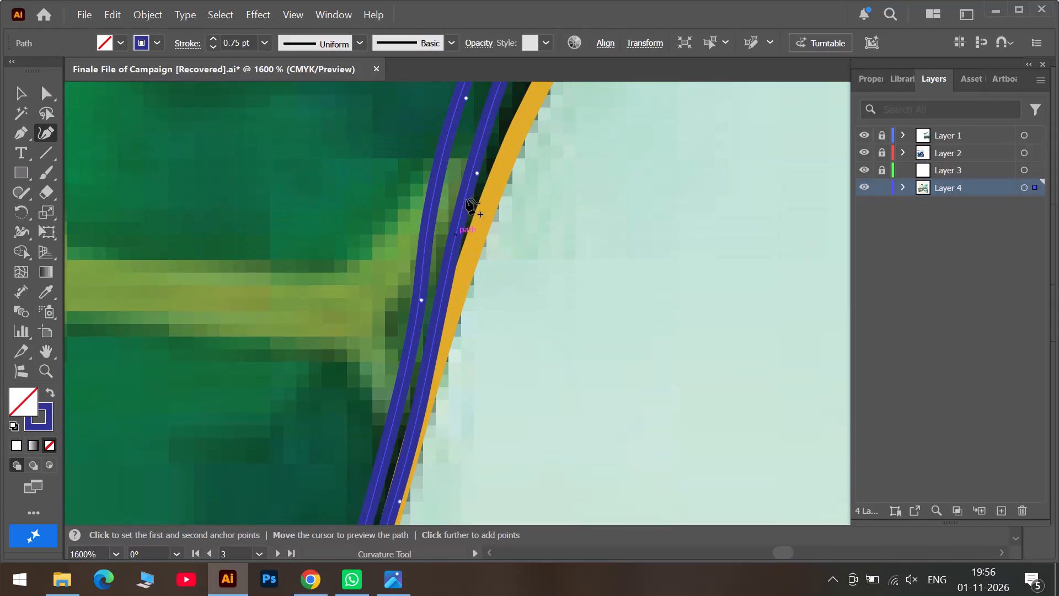
Move the inner line's anchor above the horizontal olive vein's forked end down along the yellow outline, beside the fork.
{"action": "left_click_drag", "start_coordinate": [477, 155], "coordinate": [477, 207]}
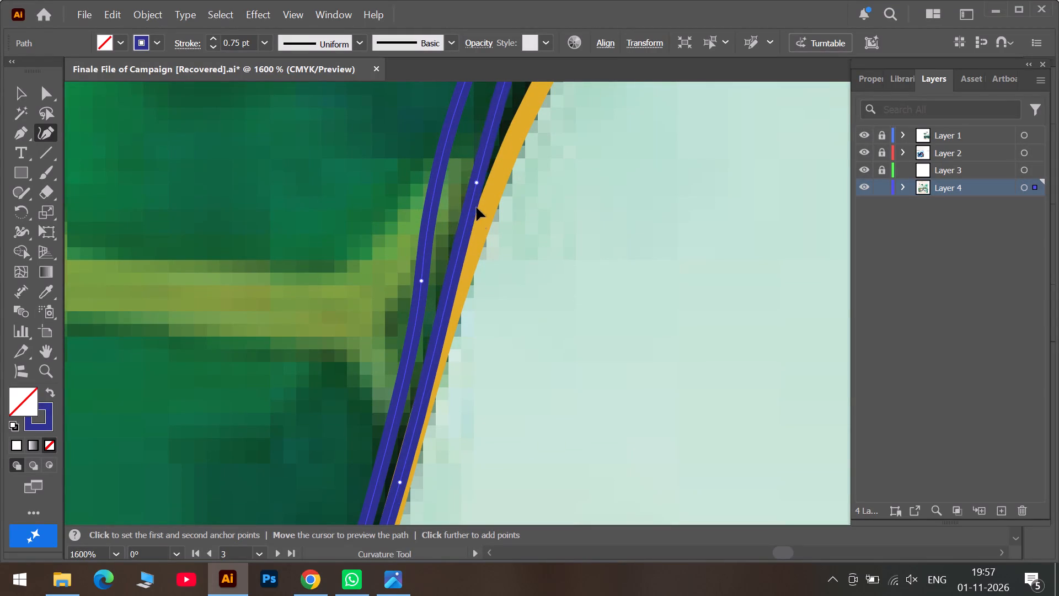
{"action": "left_click_drag", "start_coordinate": [477, 207], "coordinate": [441, 343]}
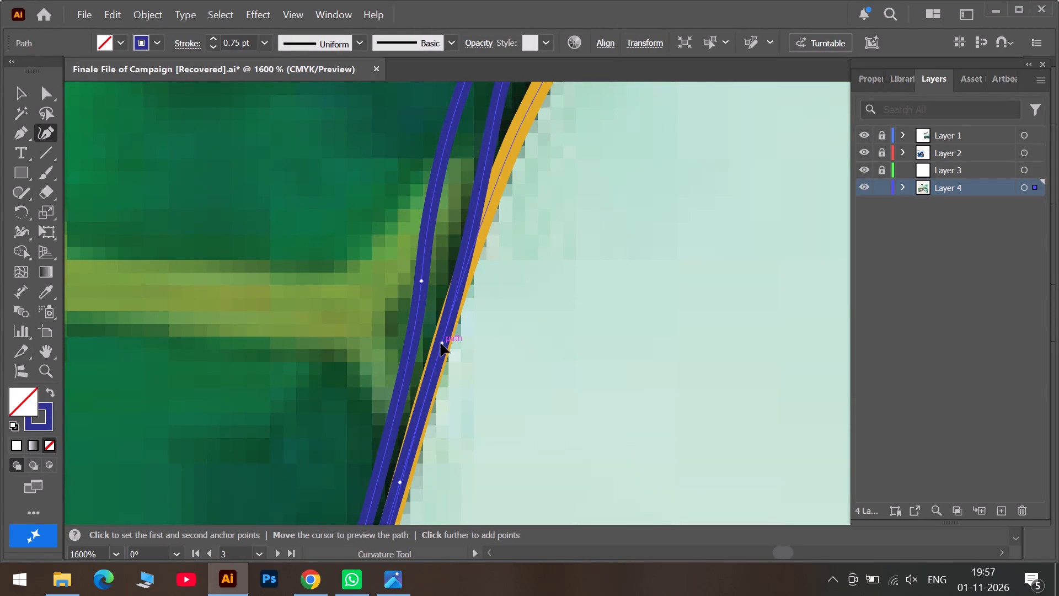
{"action": "left_click_drag", "start_coordinate": [441, 343], "coordinate": [439, 345]}
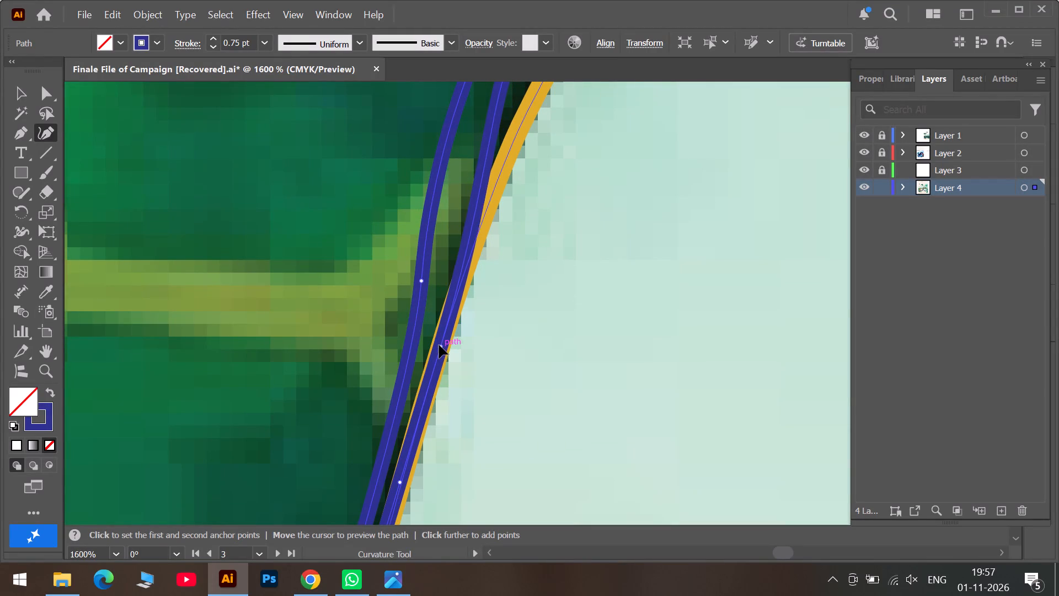
{"action": "left_click_drag", "start_coordinate": [439, 345], "coordinate": [438, 343]}
Add an anchor to the inner line just below the olive vein's forked end and fit it to the yellow outline.
{"action": "scroll", "coordinate": [433, 366], "scroll_direction": "down", "scroll_amount": 3}
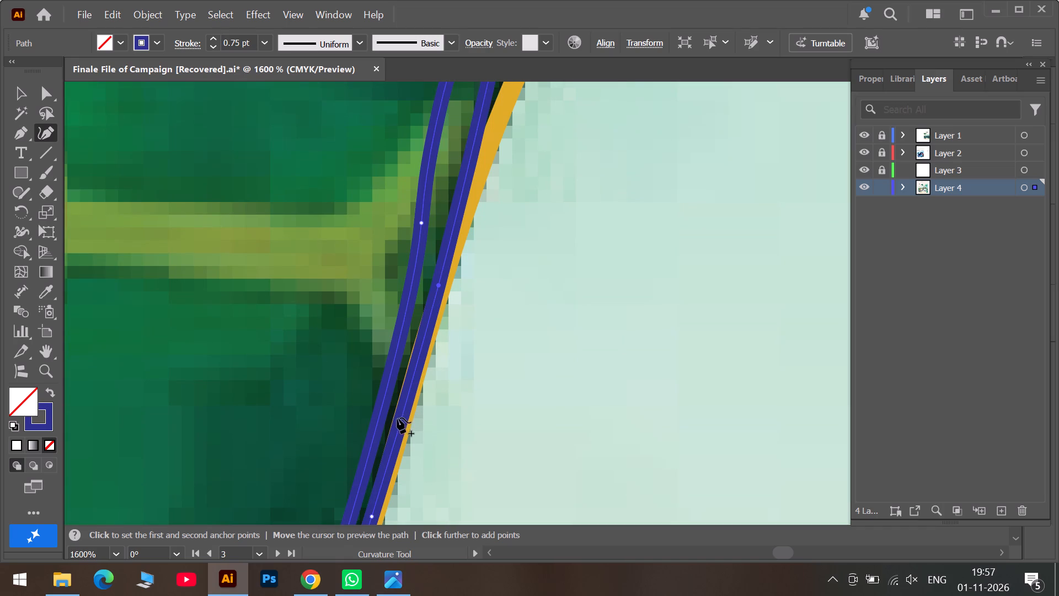
{"action": "left_click_drag", "start_coordinate": [402, 424], "coordinate": [403, 407]}
{"action": "left_click_drag", "start_coordinate": [403, 407], "coordinate": [408, 385]}
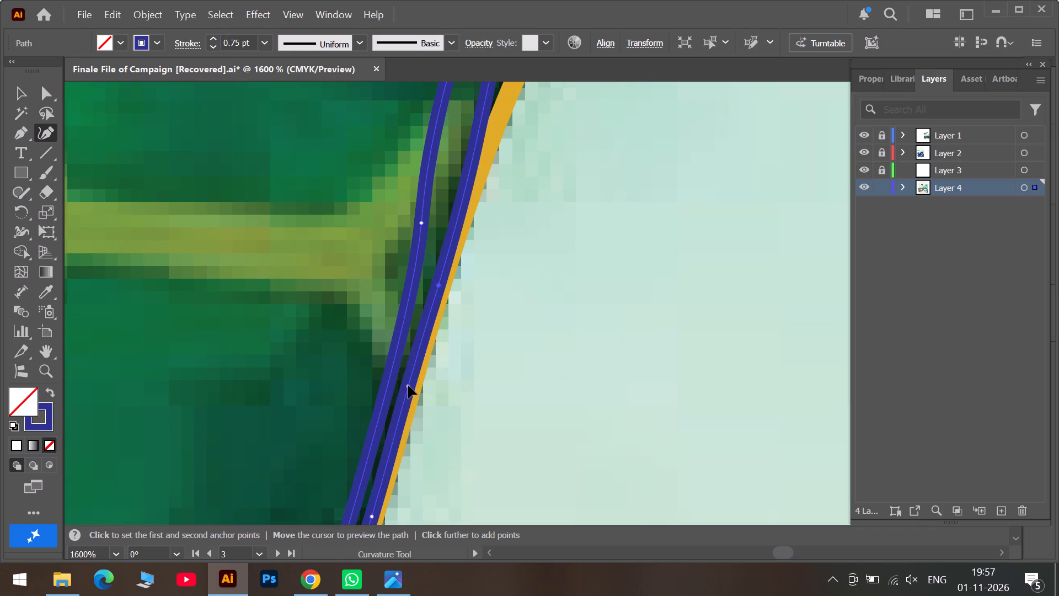
{"action": "left_click_drag", "start_coordinate": [408, 384], "coordinate": [410, 379]}
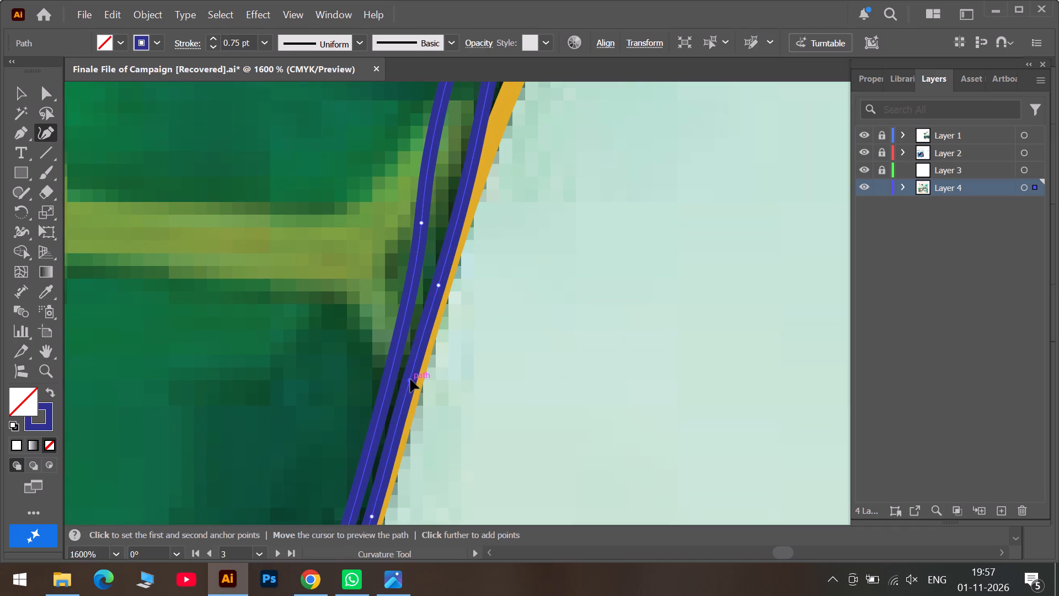
{"action": "left_click_drag", "start_coordinate": [410, 379], "coordinate": [405, 391]}
{"action": "left_click_drag", "start_coordinate": [405, 391], "coordinate": [403, 400]}
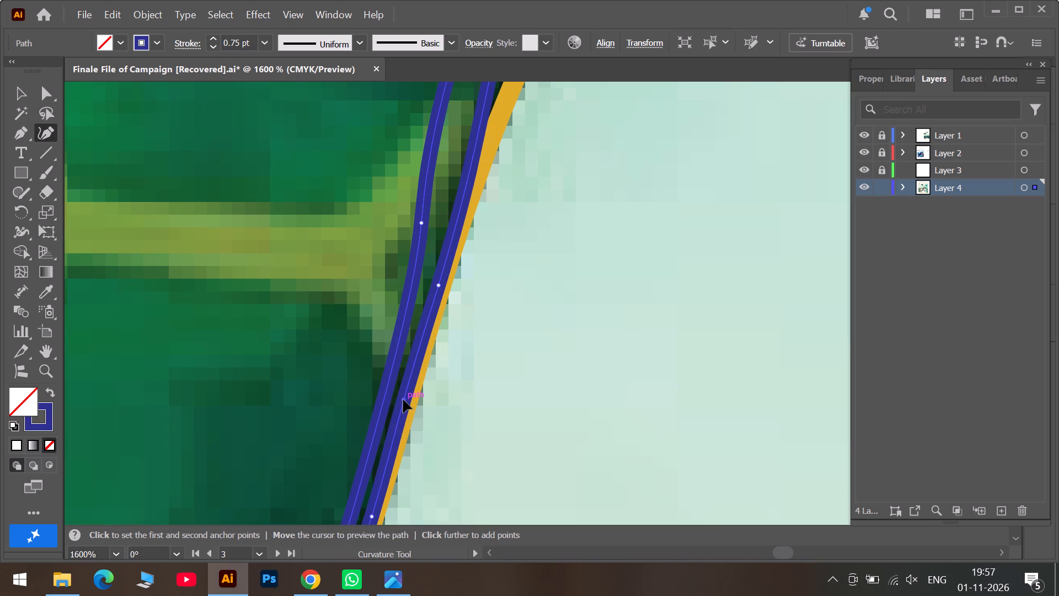
{"action": "left_click_drag", "start_coordinate": [403, 400], "coordinate": [409, 390]}
Move the next two anchors up the inner line, above the vein's fork, down and outward onto the yellow outline.
{"action": "scroll", "coordinate": [429, 336], "scroll_direction": "up", "scroll_amount": 5}
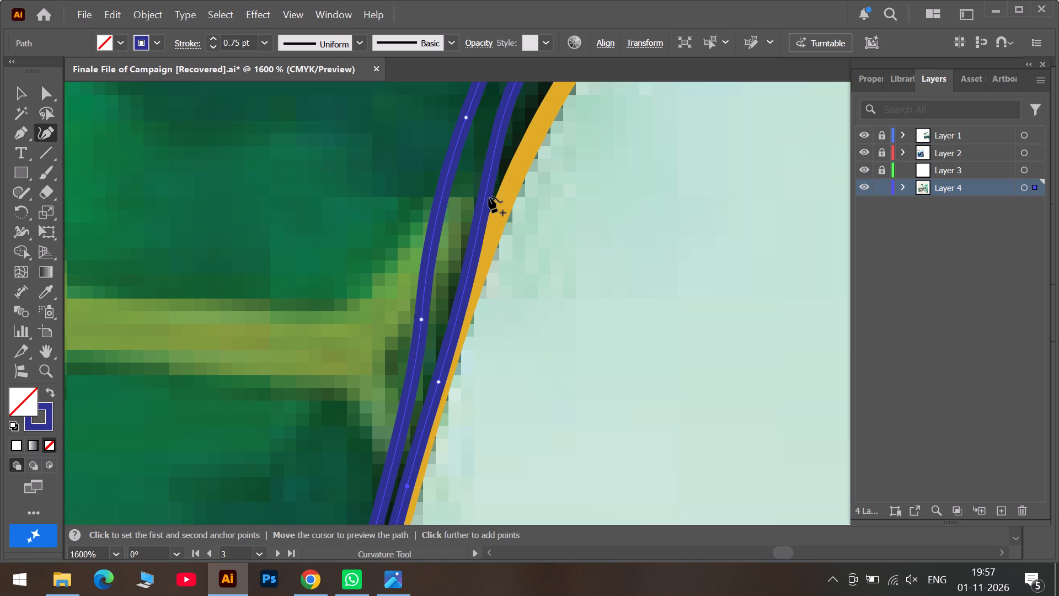
{"action": "scroll", "coordinate": [488, 197], "scroll_direction": "up", "scroll_amount": 5}
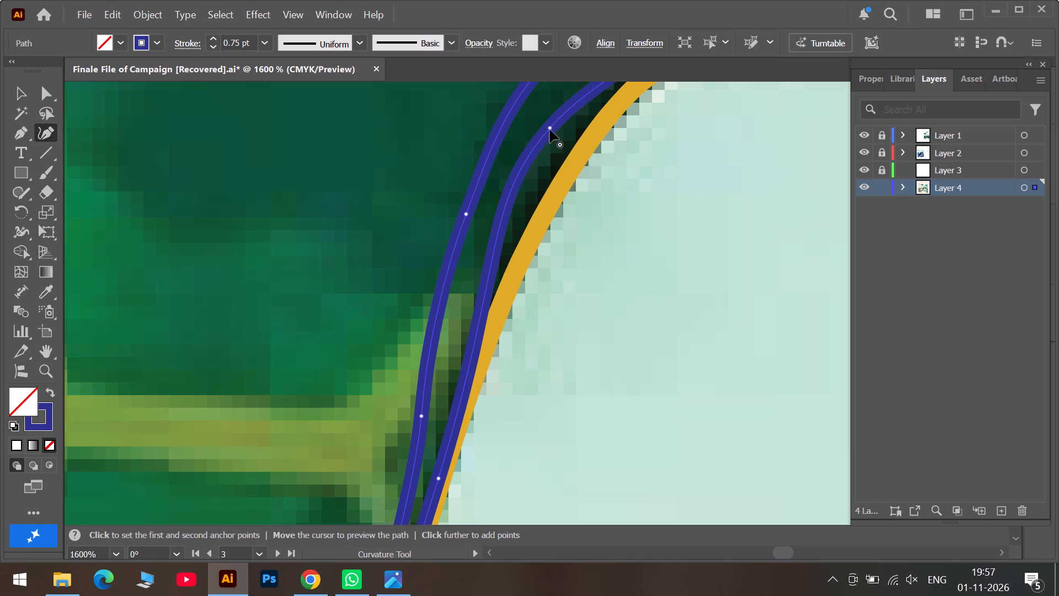
{"action": "left_click_drag", "start_coordinate": [550, 127], "coordinate": [498, 311]}
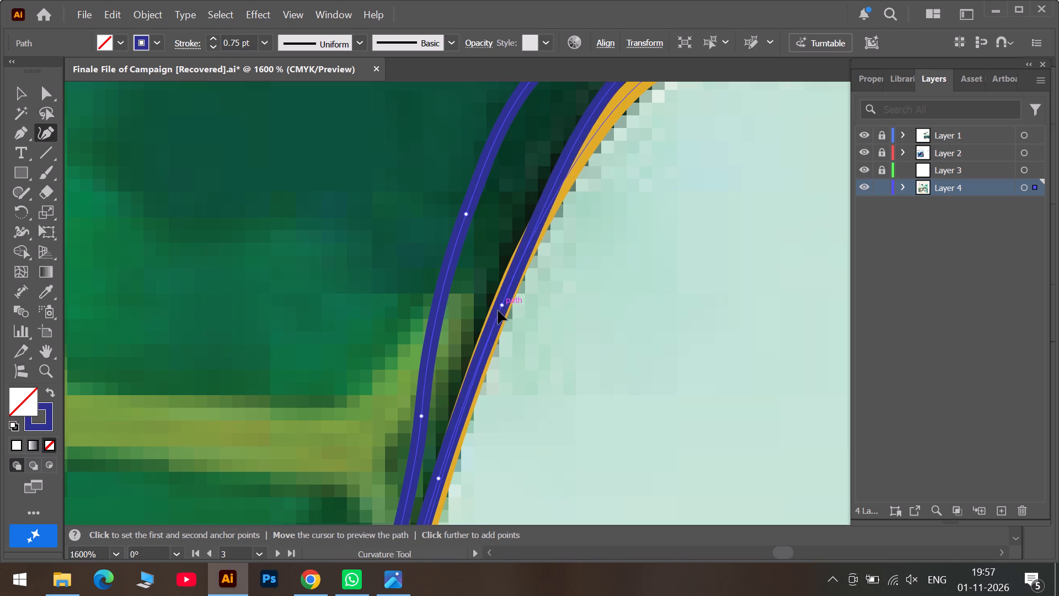
{"action": "left_click_drag", "start_coordinate": [498, 311], "coordinate": [495, 312]}
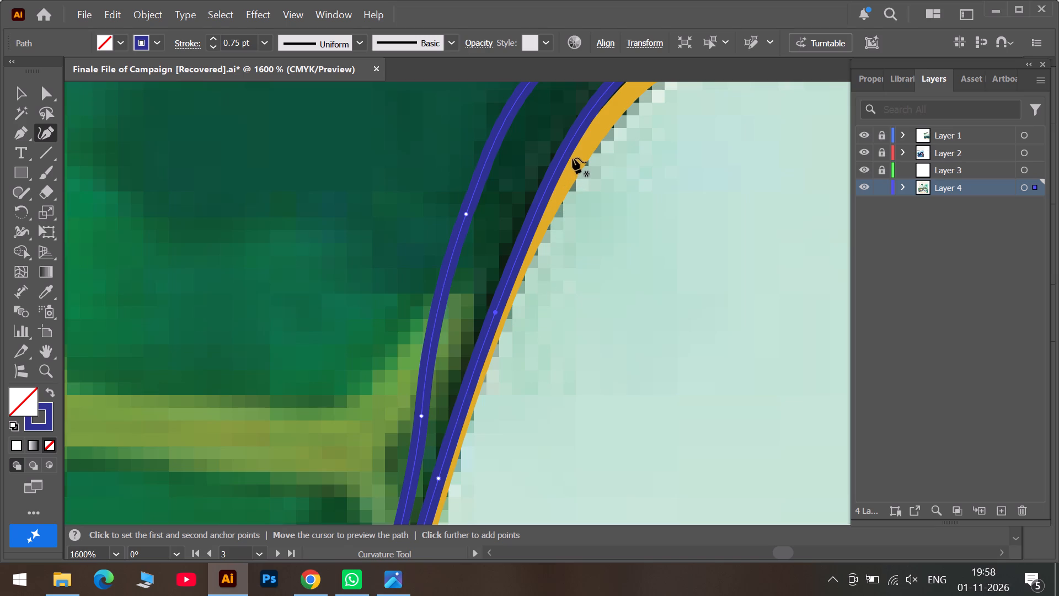
{"action": "scroll", "coordinate": [573, 157], "scroll_direction": "up", "scroll_amount": 4}
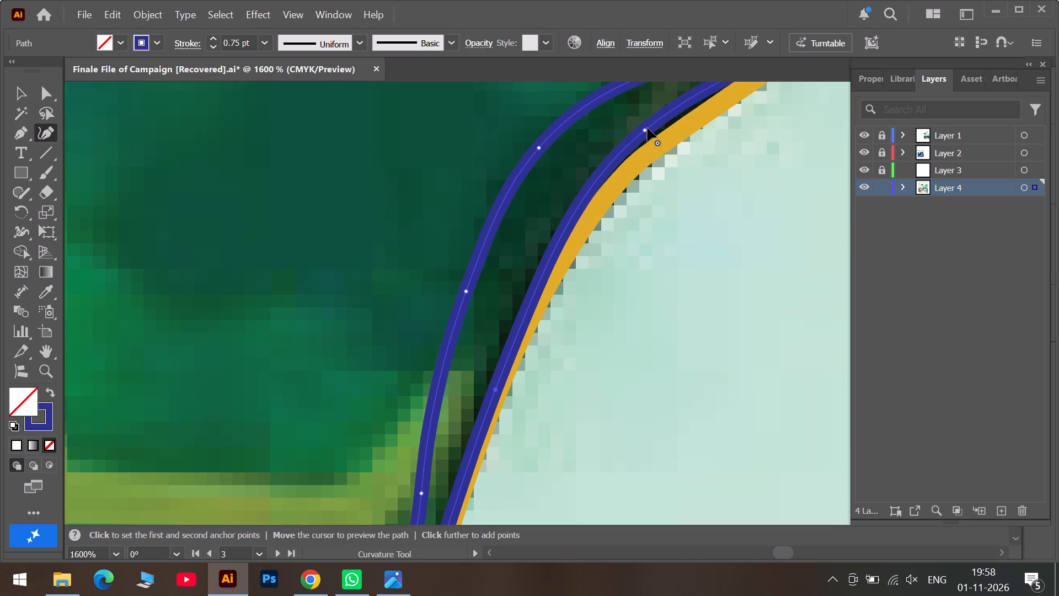
{"action": "left_click_drag", "start_coordinate": [648, 128], "coordinate": [597, 207]}
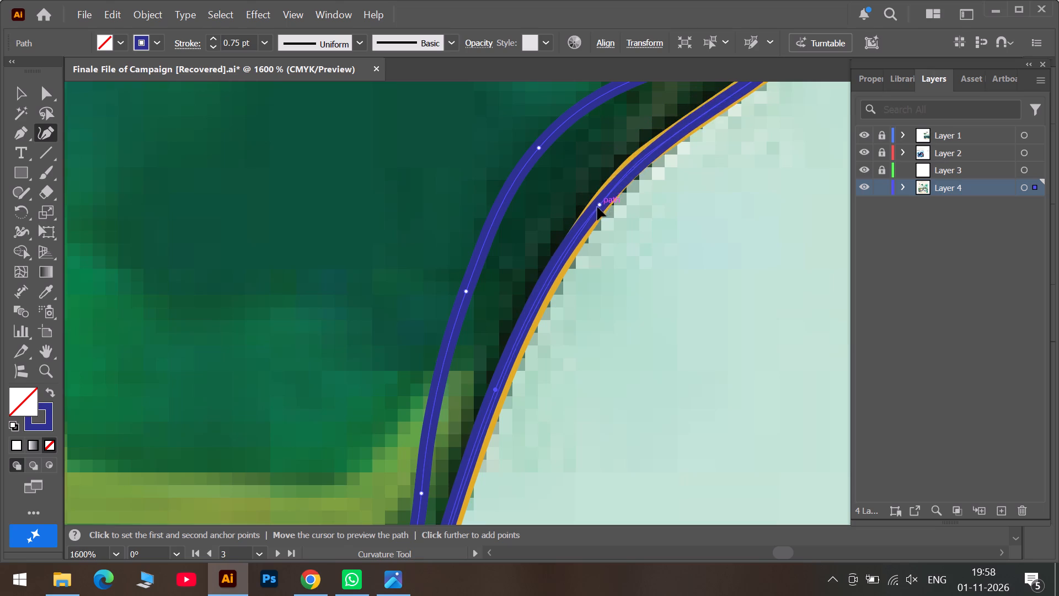
{"action": "left_click_drag", "start_coordinate": [597, 207], "coordinate": [627, 164]}
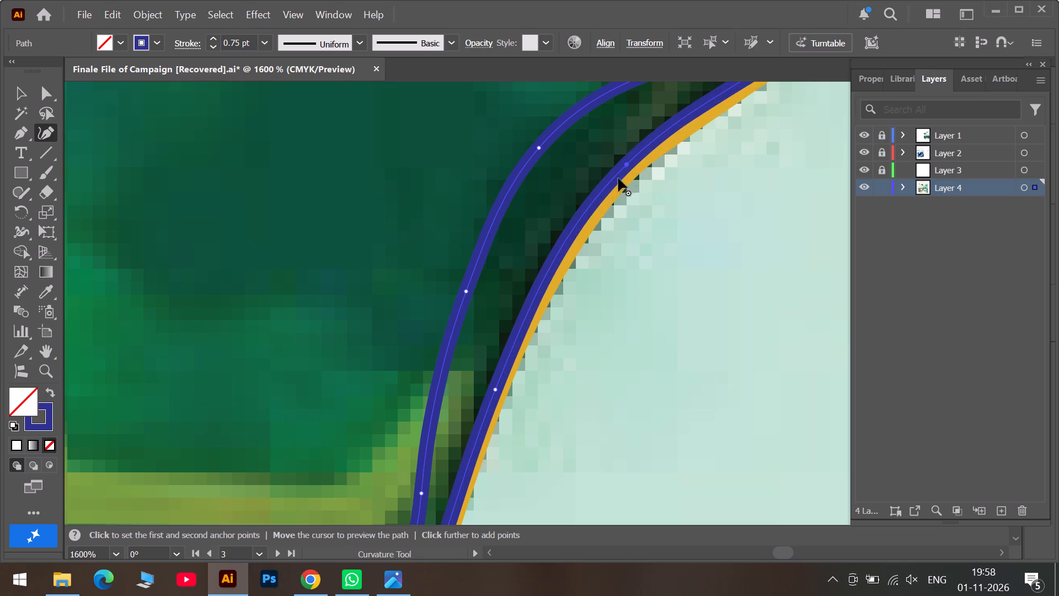
Add an anchor to the inner line between the two just moved and fit it to the yellow outline.
{"action": "left_click_drag", "start_coordinate": [546, 273], "coordinate": [549, 278]}
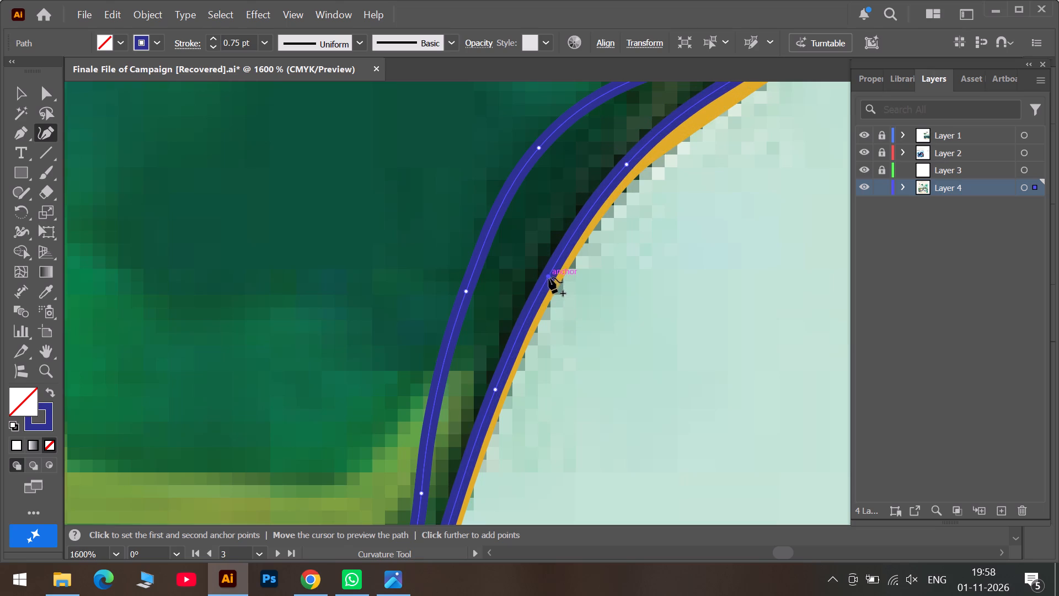
{"action": "left_click_drag", "start_coordinate": [549, 278], "coordinate": [536, 296]}
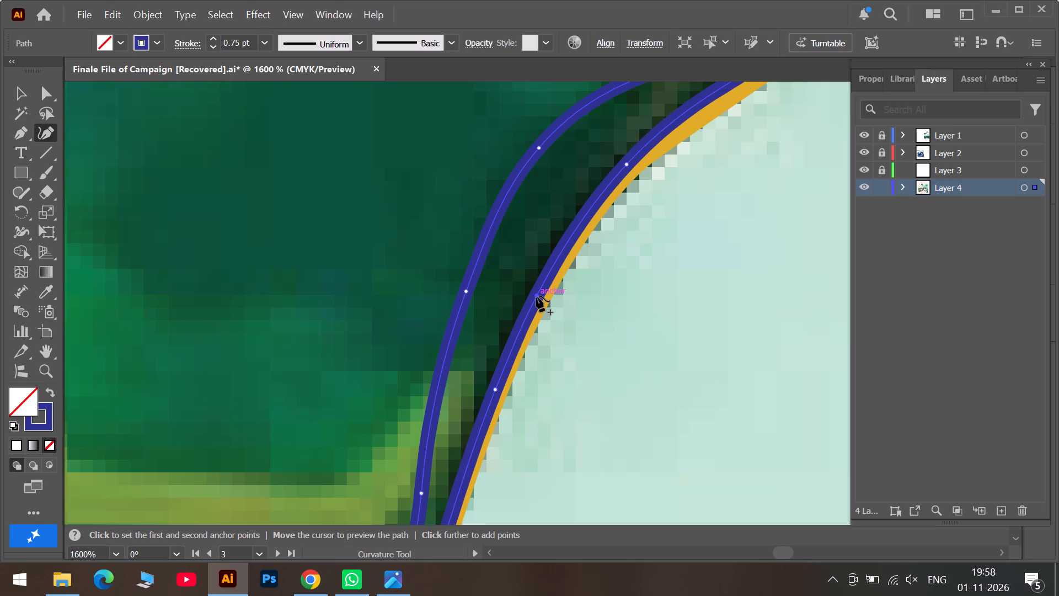
{"action": "left_click_drag", "start_coordinate": [536, 296], "coordinate": [537, 297]}
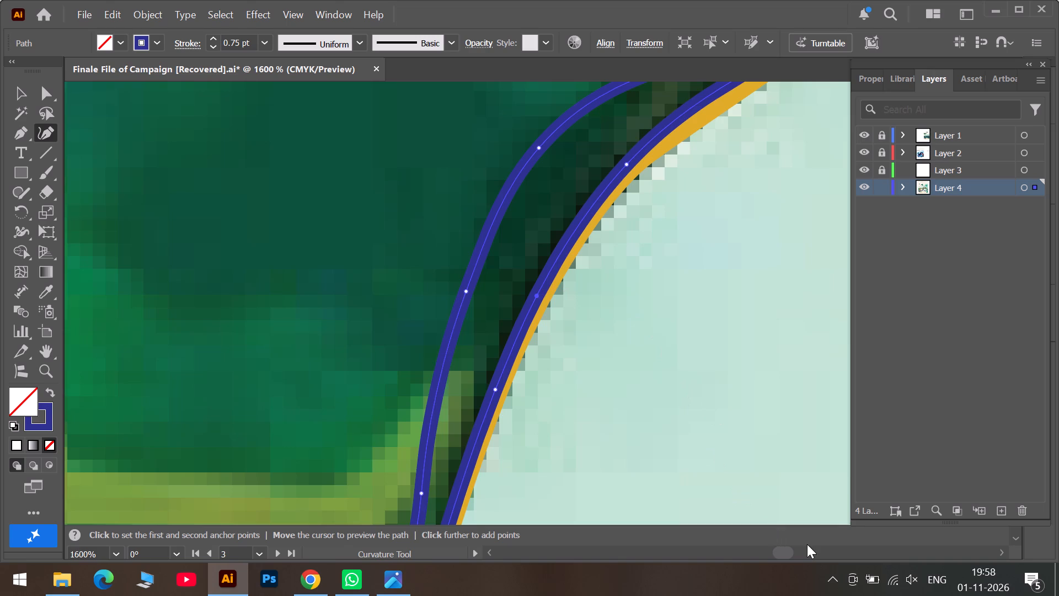
Move the inner line's anchor at the bend below the straight vertical edge outward to the yellow outline.
{"action": "left_click", "coordinate": [811, 552]}
{"action": "scroll", "coordinate": [405, 255], "scroll_direction": "up", "scroll_amount": 6}
{"action": "scroll", "coordinate": [328, 226], "scroll_direction": "up", "scroll_amount": 3}
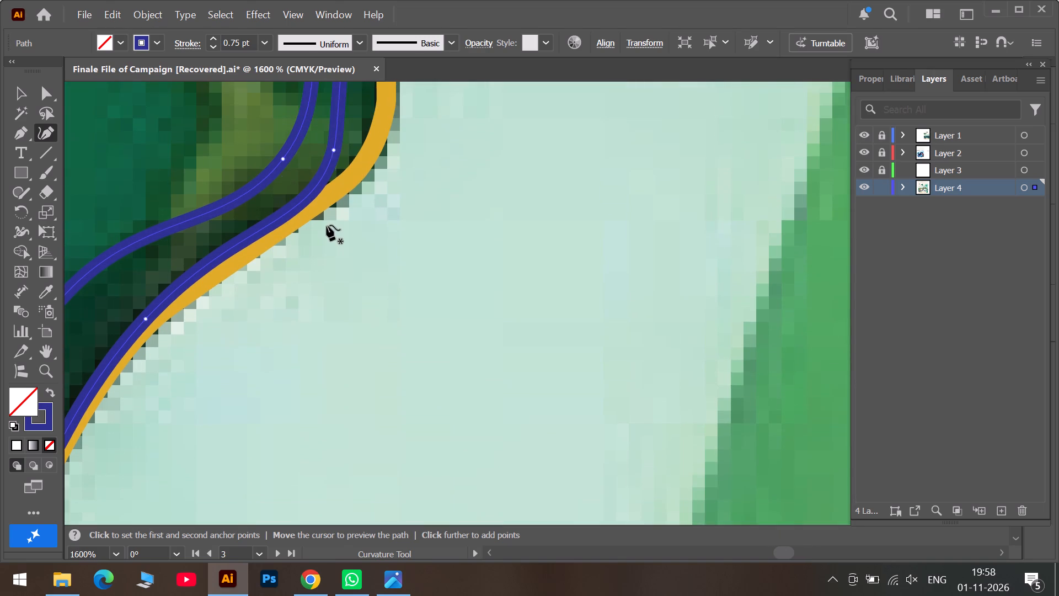
{"action": "left_click_drag", "start_coordinate": [334, 169], "coordinate": [351, 165]}
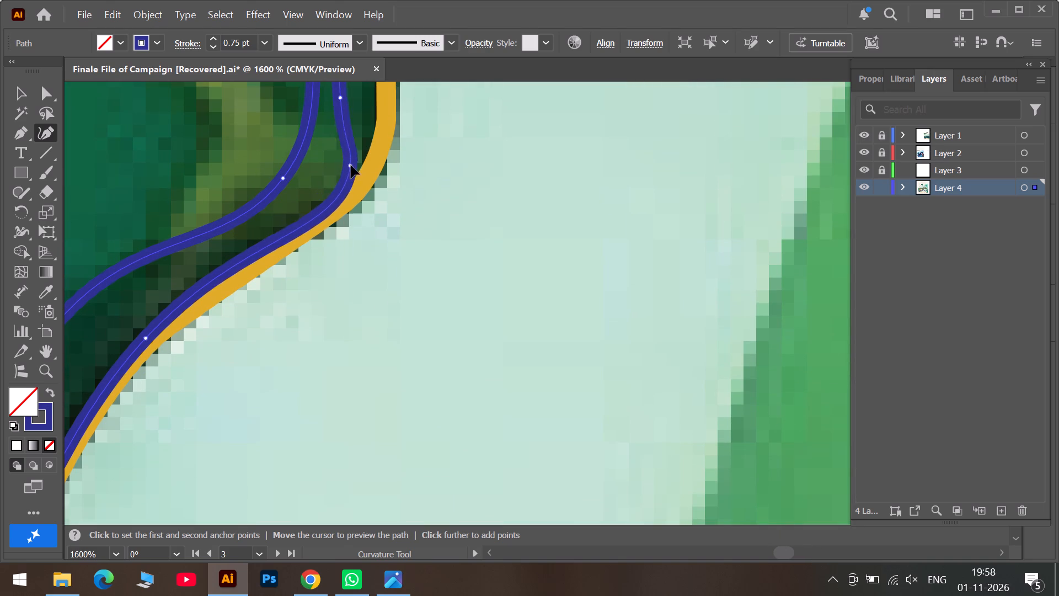
{"action": "left_click_drag", "start_coordinate": [351, 165], "coordinate": [348, 179]}
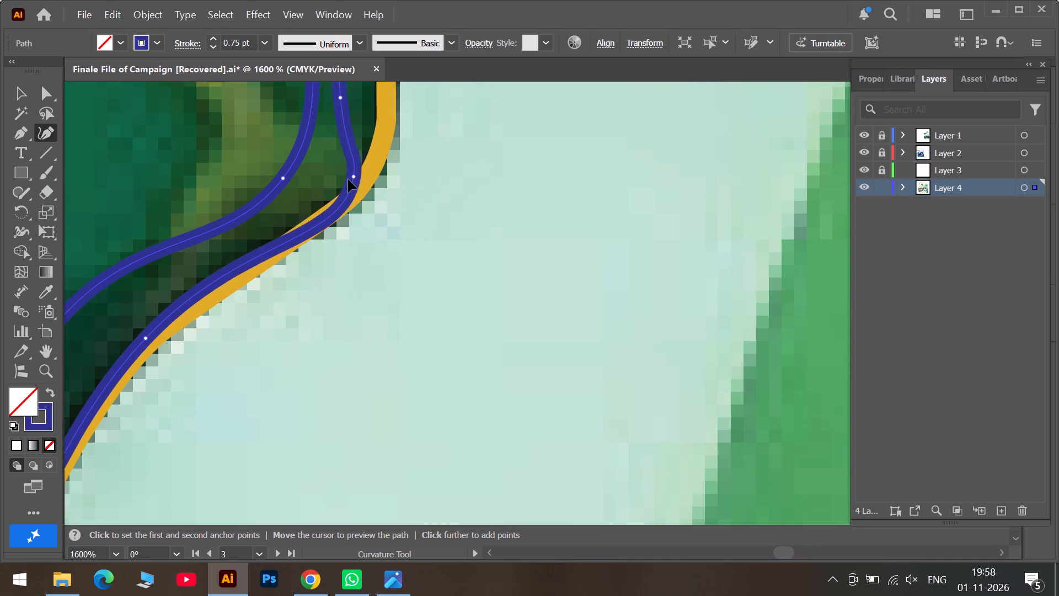
{"action": "left_click_drag", "start_coordinate": [348, 179], "coordinate": [382, 136]}
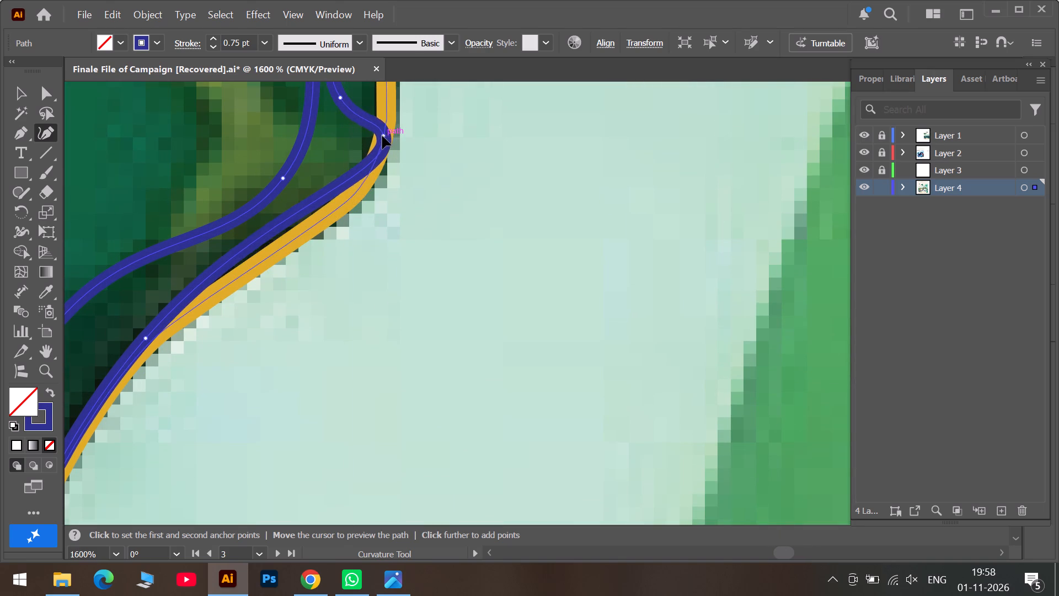
{"action": "left_click_drag", "start_coordinate": [382, 136], "coordinate": [377, 137]}
Add two anchors to the inner line's diagonal stretch below the bend and fit that stretch to the yellow outline.
{"action": "left_click_drag", "start_coordinate": [269, 233], "coordinate": [271, 238]}
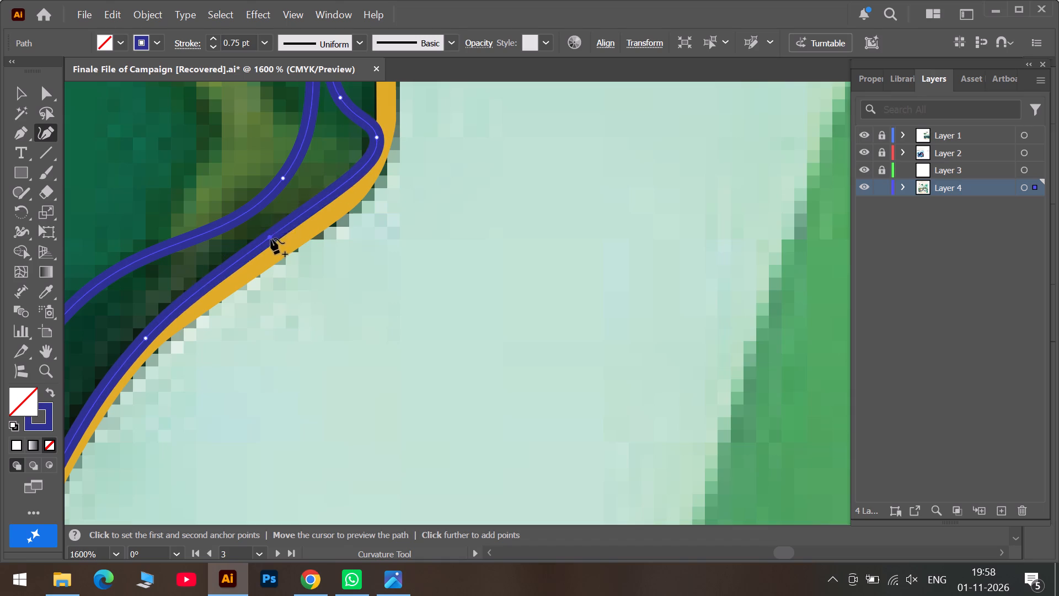
{"action": "left_click_drag", "start_coordinate": [271, 238], "coordinate": [310, 225]}
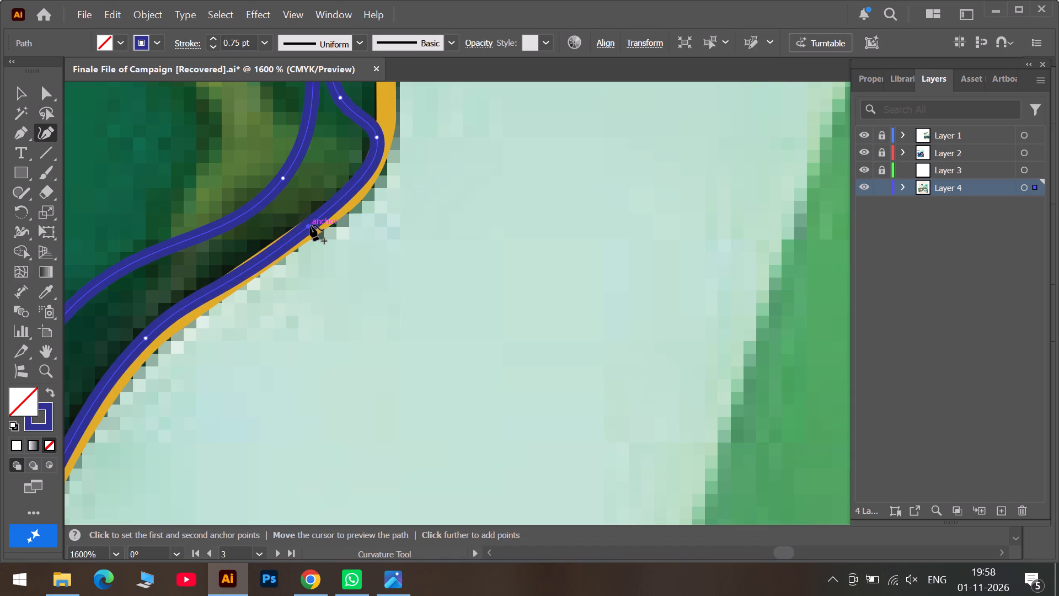
{"action": "left_click_drag", "start_coordinate": [310, 225], "coordinate": [249, 264]}
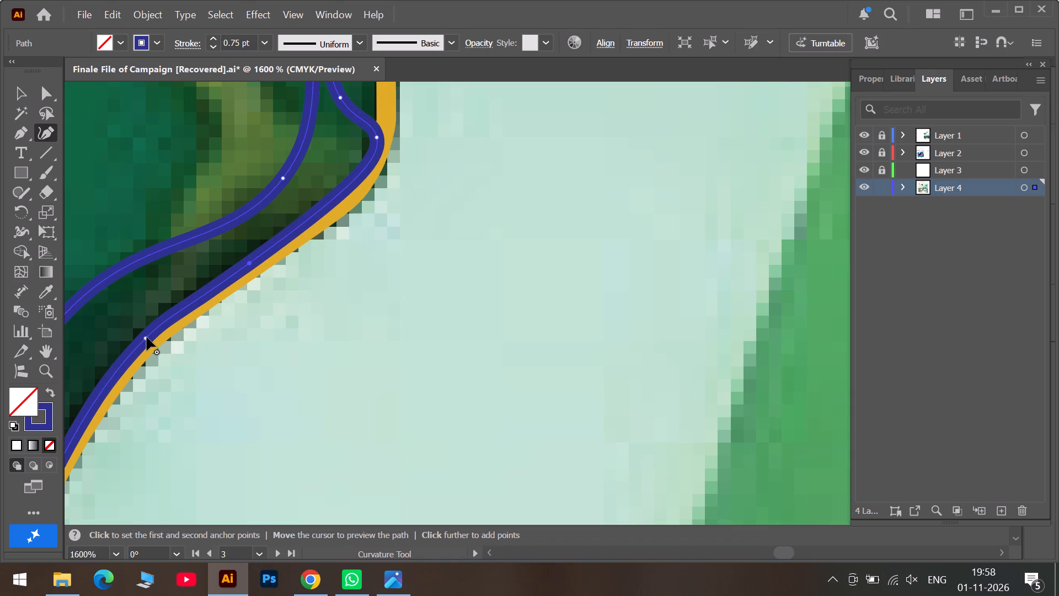
{"action": "left_click", "coordinate": [147, 337]}
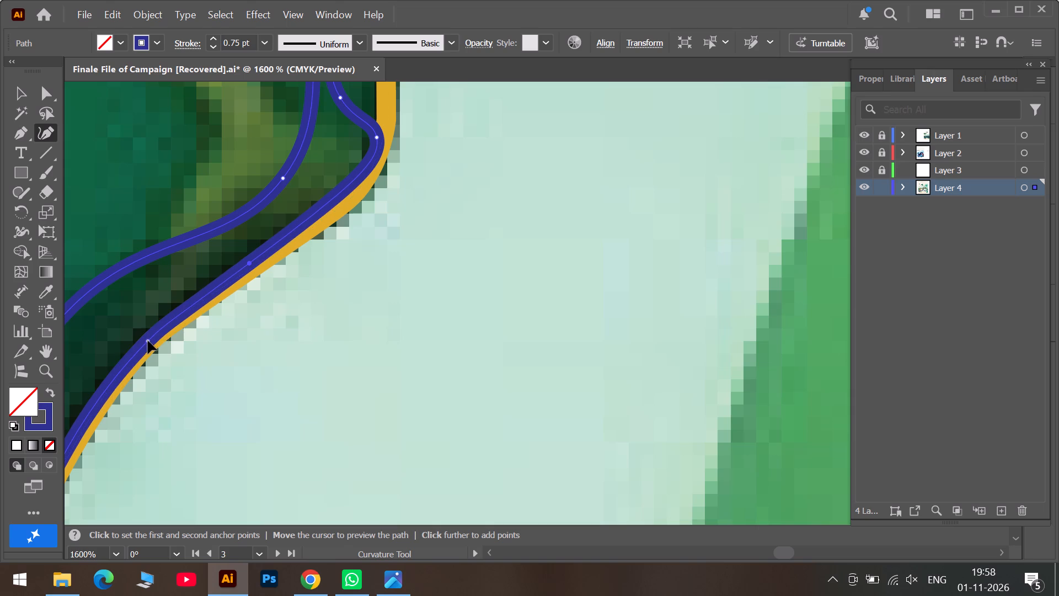
{"action": "left_click_drag", "start_coordinate": [359, 175], "coordinate": [359, 183]}
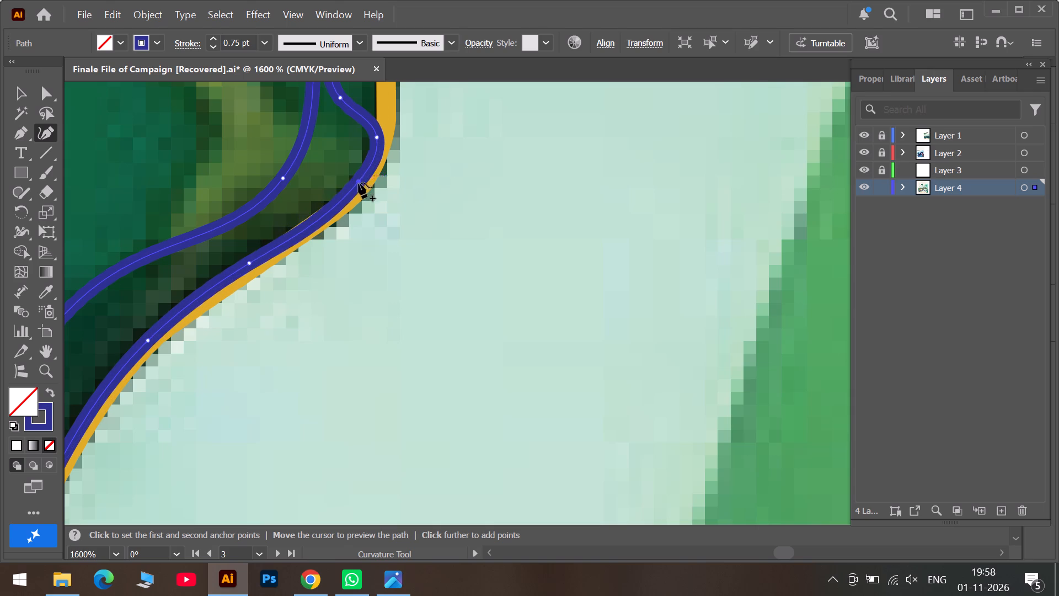
{"action": "left_click_drag", "start_coordinate": [359, 183], "coordinate": [332, 207]}
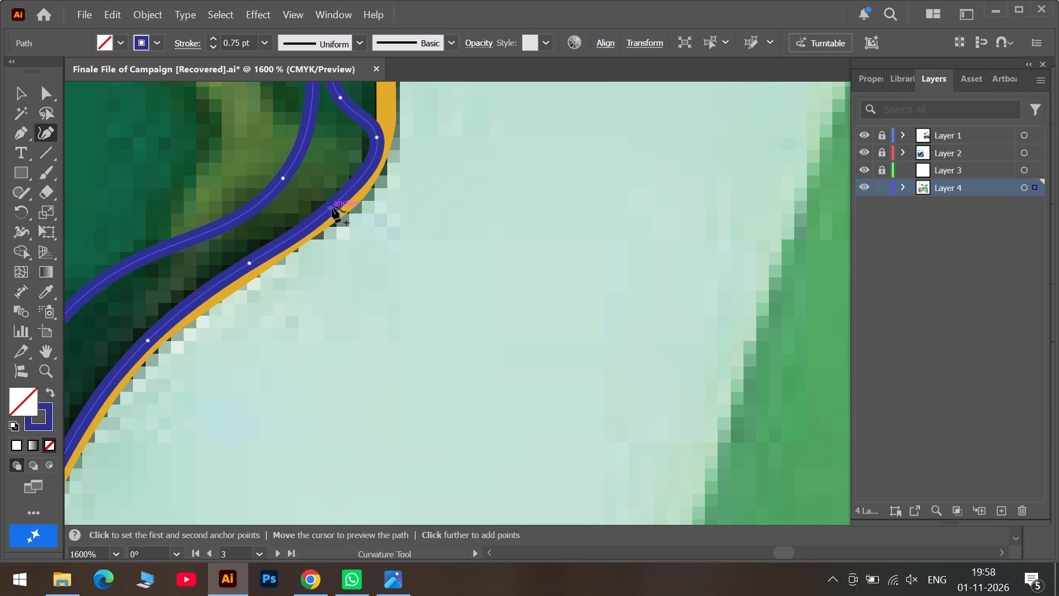
Delete the anchor that kinks the inner line above the bend and move the next one up out to the yellow outline.
{"action": "scroll", "coordinate": [360, 155], "scroll_direction": "up", "scroll_amount": 7}
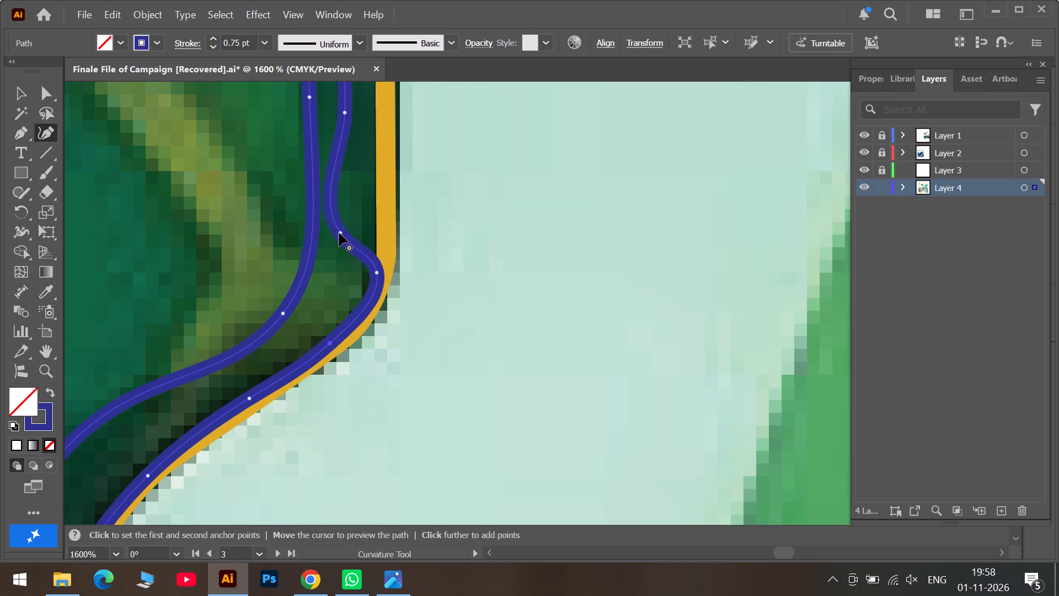
{"action": "left_click", "coordinate": [339, 233]}
{"action": "key", "text": "Delete"}
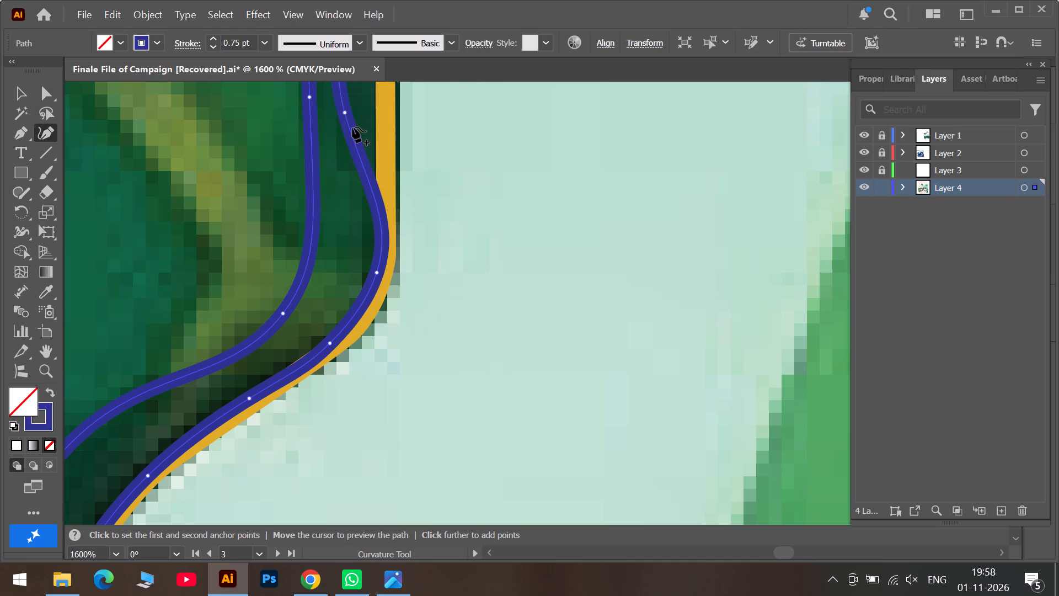
{"action": "left_click_drag", "start_coordinate": [346, 114], "coordinate": [382, 119]}
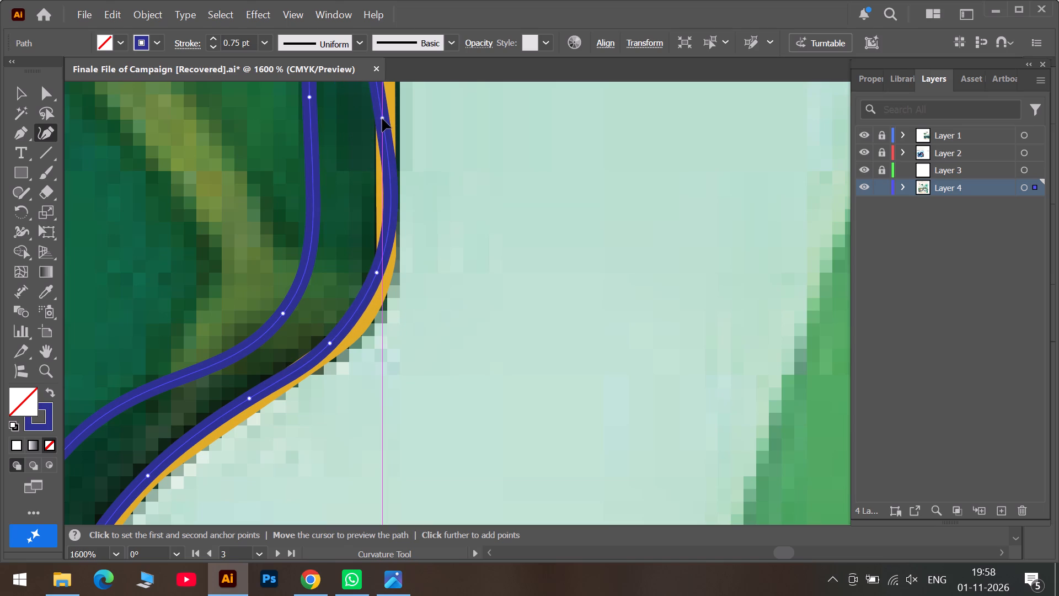
{"action": "left_click_drag", "start_coordinate": [382, 119], "coordinate": [382, 120]}
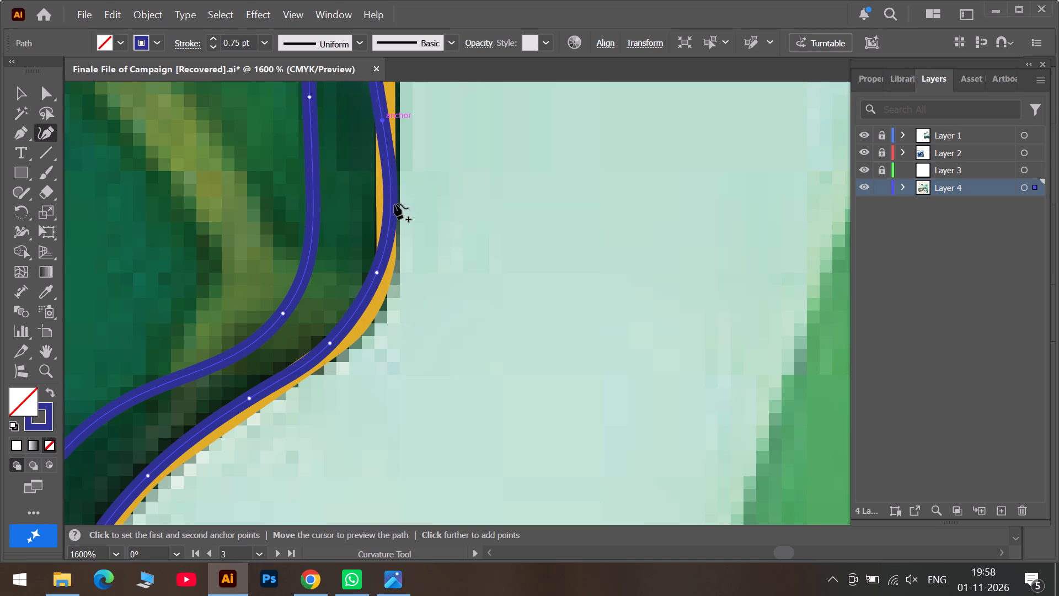
Add an anchor to the inner line's vertical stretch just above the bend and adjust the bend's anchor to follow the yellow outline.
{"action": "left_click_drag", "start_coordinate": [391, 205], "coordinate": [382, 215]}
{"action": "left_click_drag", "start_coordinate": [377, 275], "coordinate": [379, 281]}
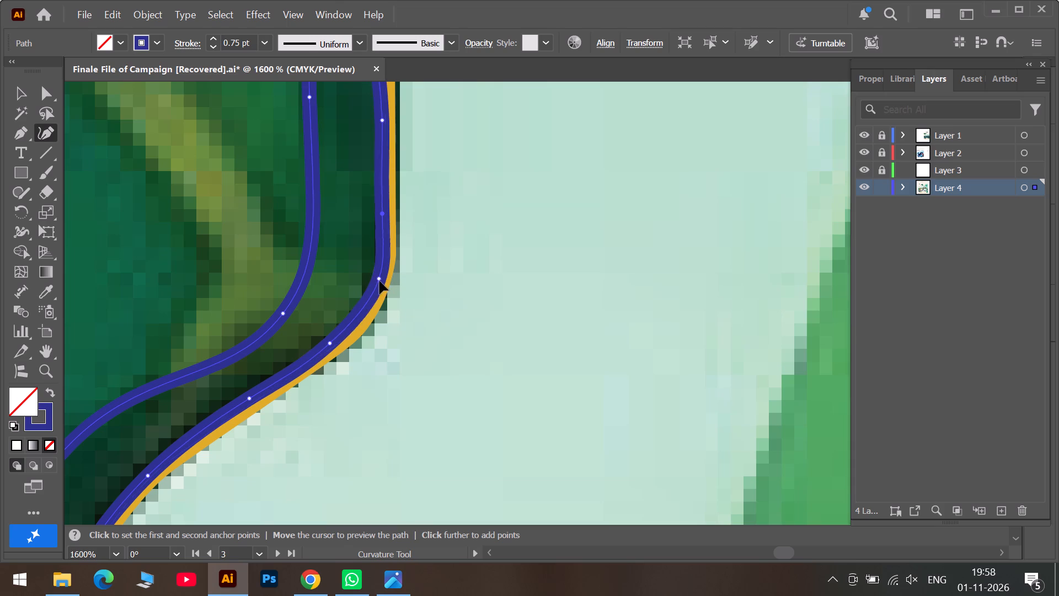
{"action": "left_click_drag", "start_coordinate": [379, 281], "coordinate": [374, 289]}
{"action": "scroll", "coordinate": [369, 221], "scroll_direction": "up", "scroll_amount": 12}
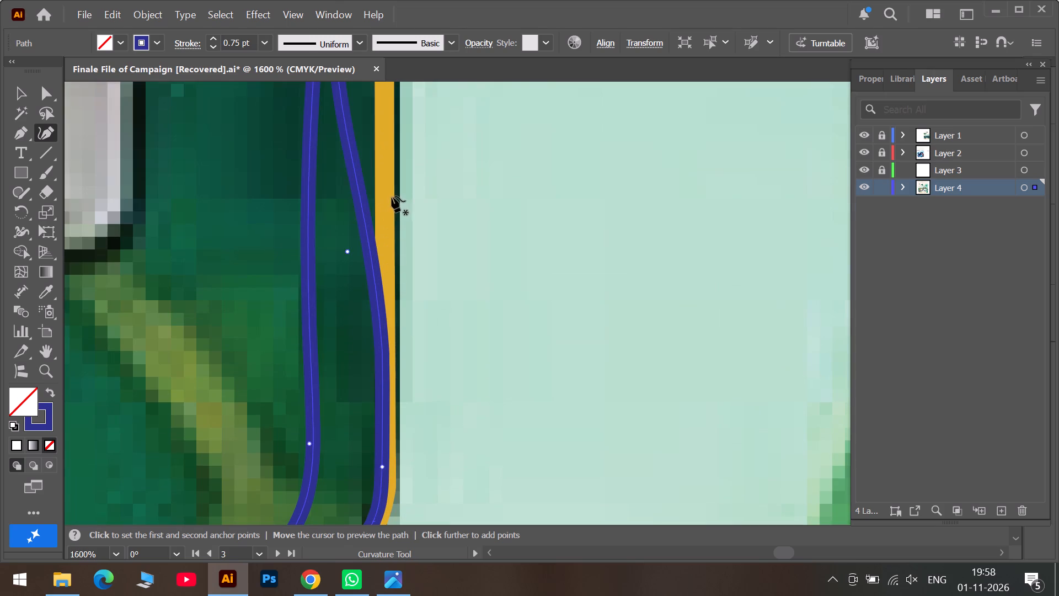
Move the inner line's anchor below the narrow tip at the frame's outer hinge edge outward to the yellow outline.
{"action": "left_click_drag", "start_coordinate": [349, 134], "coordinate": [363, 140]}
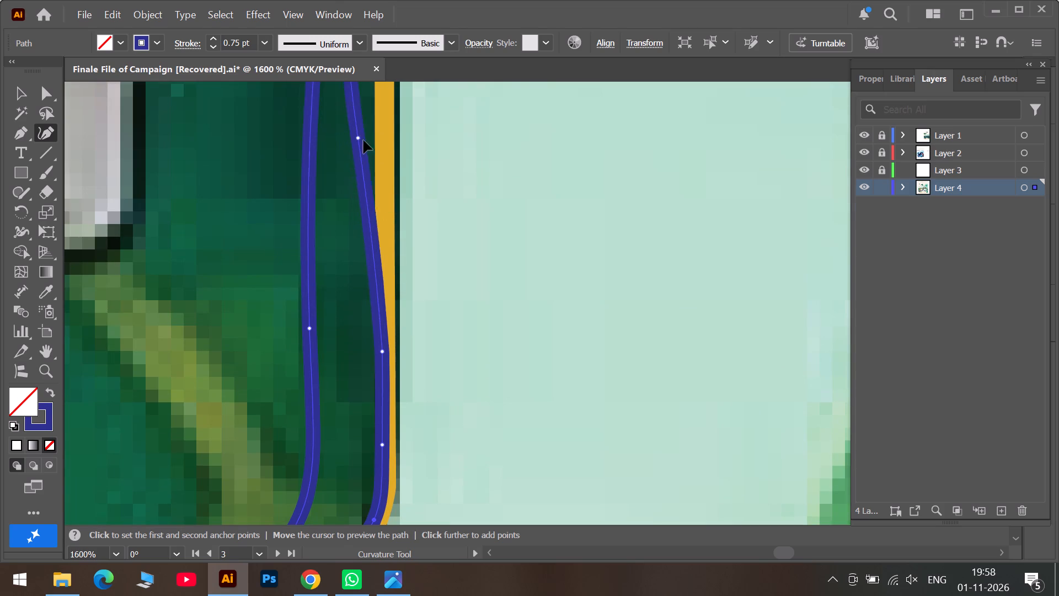
{"action": "left_click_drag", "start_coordinate": [363, 140], "coordinate": [382, 163]}
{"action": "scroll", "coordinate": [381, 163], "scroll_direction": "up", "scroll_amount": 13}
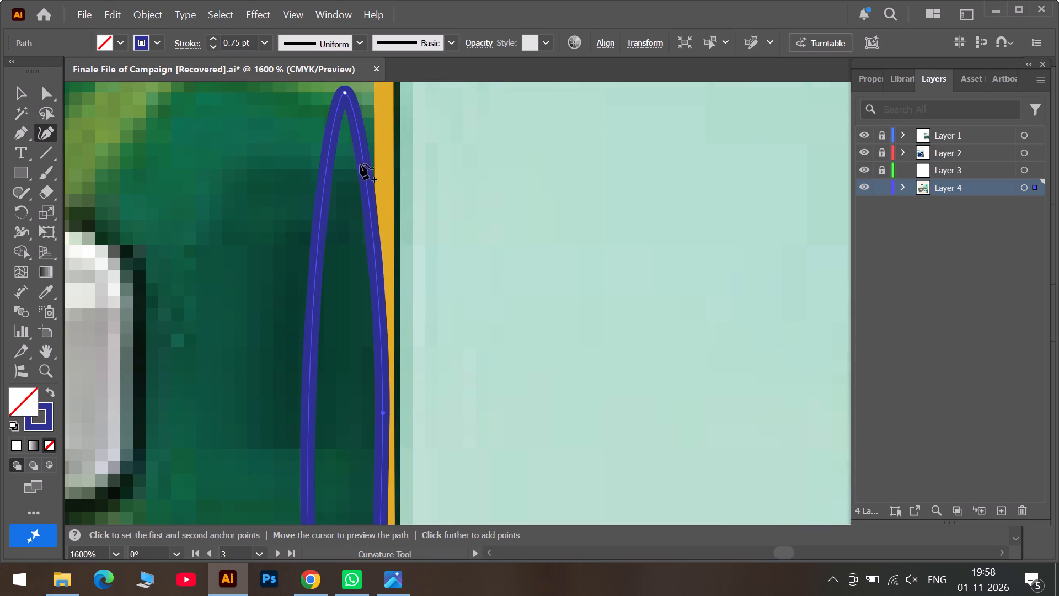
Move the inner line's two anchors along the top of the nose bridge arch to follow the yellow outline.
{"action": "scroll", "coordinate": [360, 176], "scroll_direction": "down", "scroll_amount": 6, "text": "alt"}
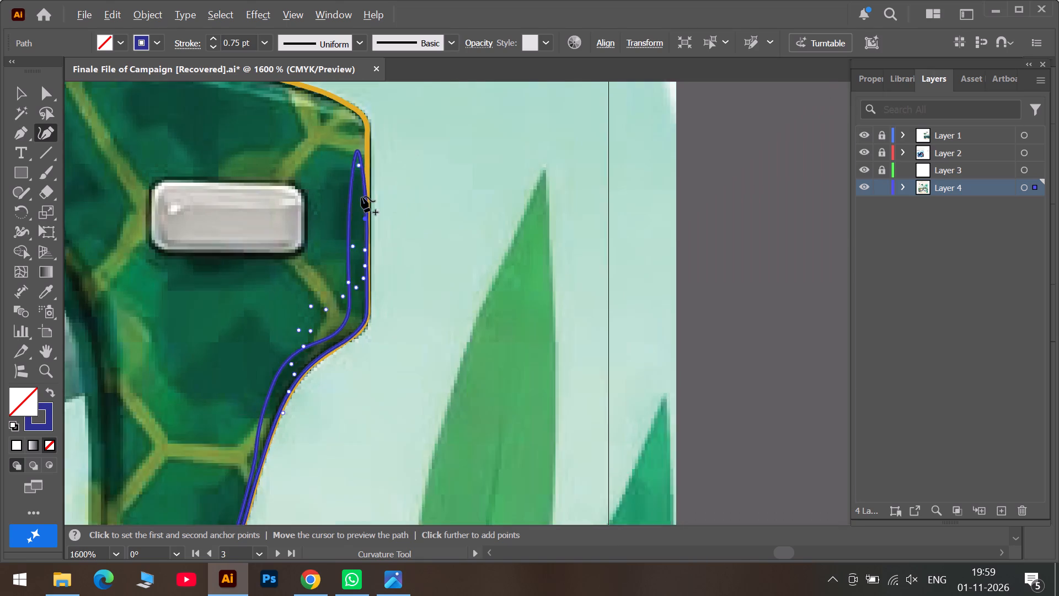
{"action": "scroll", "coordinate": [361, 198], "scroll_direction": "down", "scroll_amount": 3, "text": "alt"}
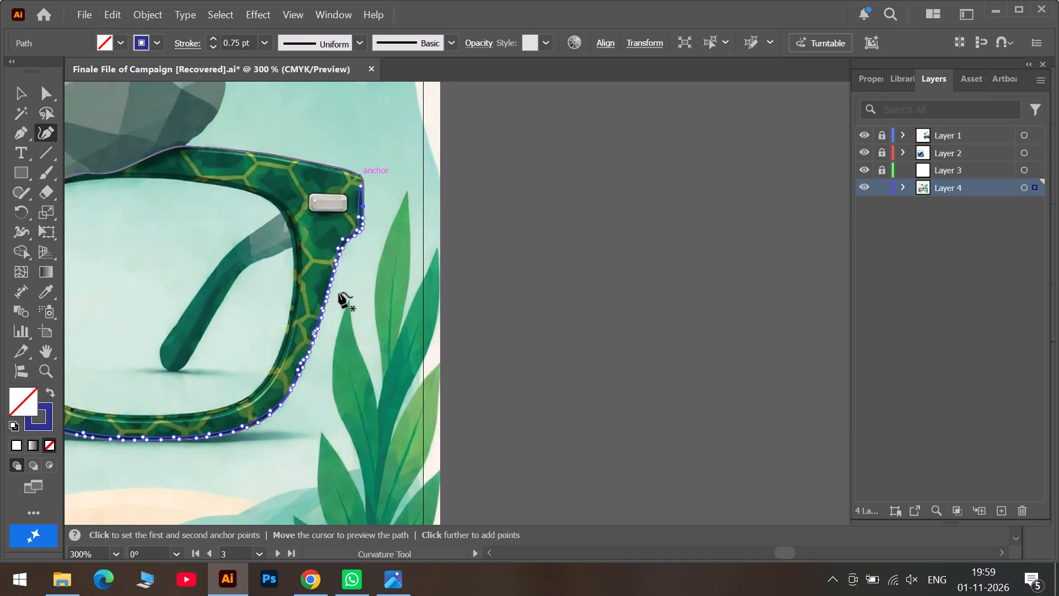
{"action": "left_click", "coordinate": [757, 554]}
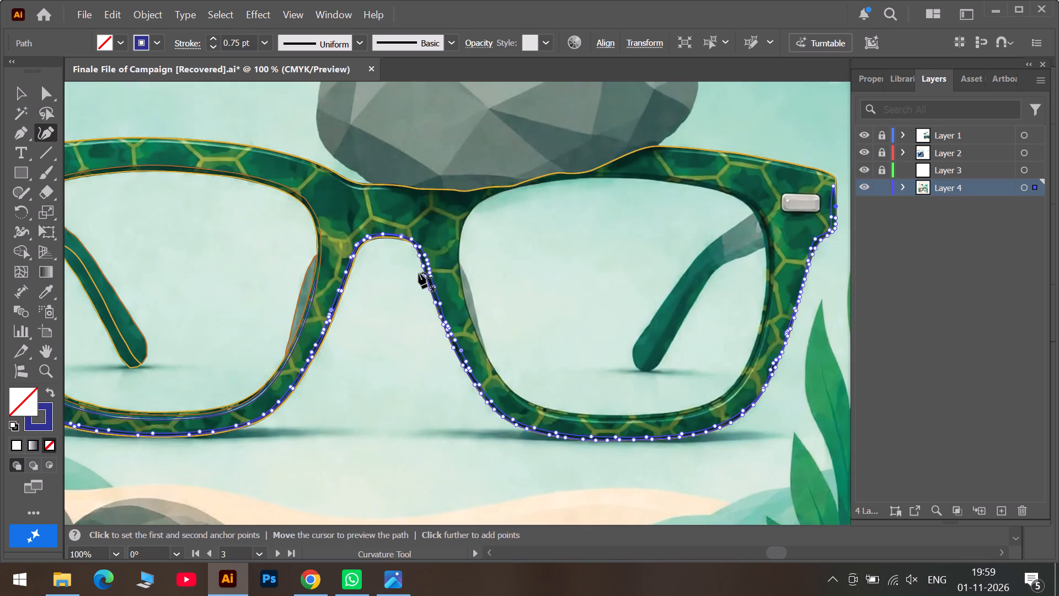
{"action": "scroll", "coordinate": [419, 273], "scroll_direction": "up", "scroll_amount": 5, "text": "alt"}
{"action": "scroll", "coordinate": [436, 289], "scroll_direction": "down", "scroll_amount": 2, "text": "alt"}
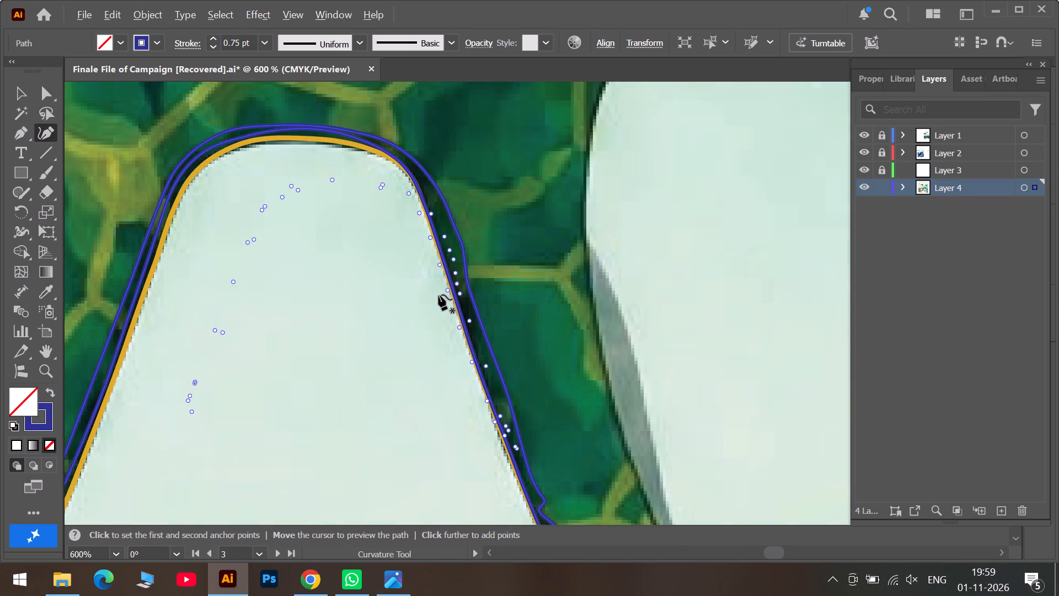
{"action": "scroll", "coordinate": [386, 232], "scroll_direction": "up", "scroll_amount": 8}
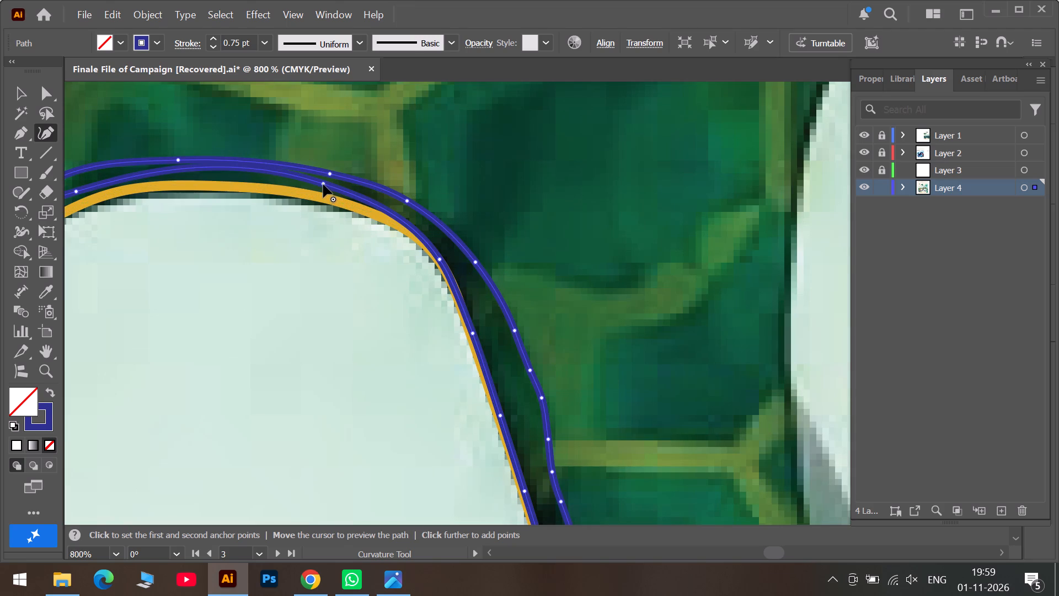
{"action": "left_click_drag", "start_coordinate": [324, 185], "coordinate": [333, 196]}
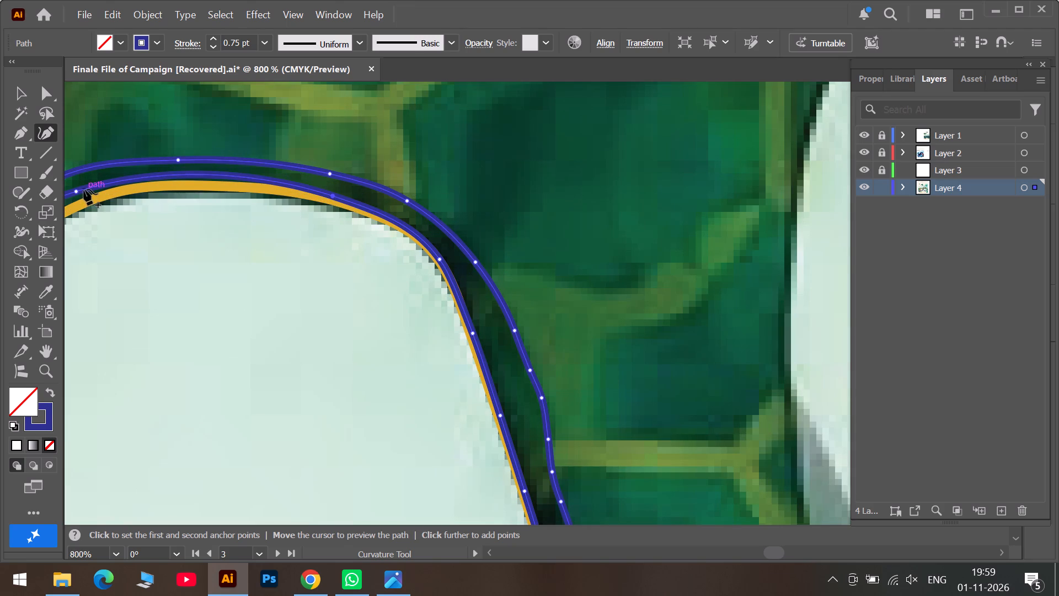
{"action": "left_click_drag", "start_coordinate": [74, 193], "coordinate": [193, 183]}
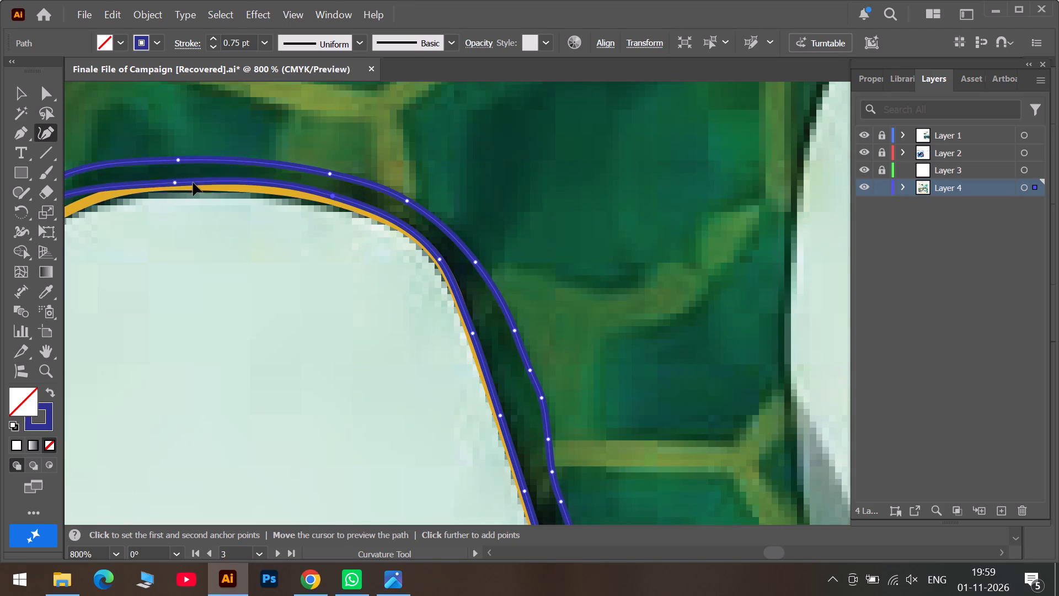
{"action": "left_click_drag", "start_coordinate": [193, 183], "coordinate": [243, 182]}
Fit the inner line around the nose arch's left shoulder to the yellow outline, moving two anchors and adding one between them.
{"action": "left_click", "coordinate": [760, 557]}
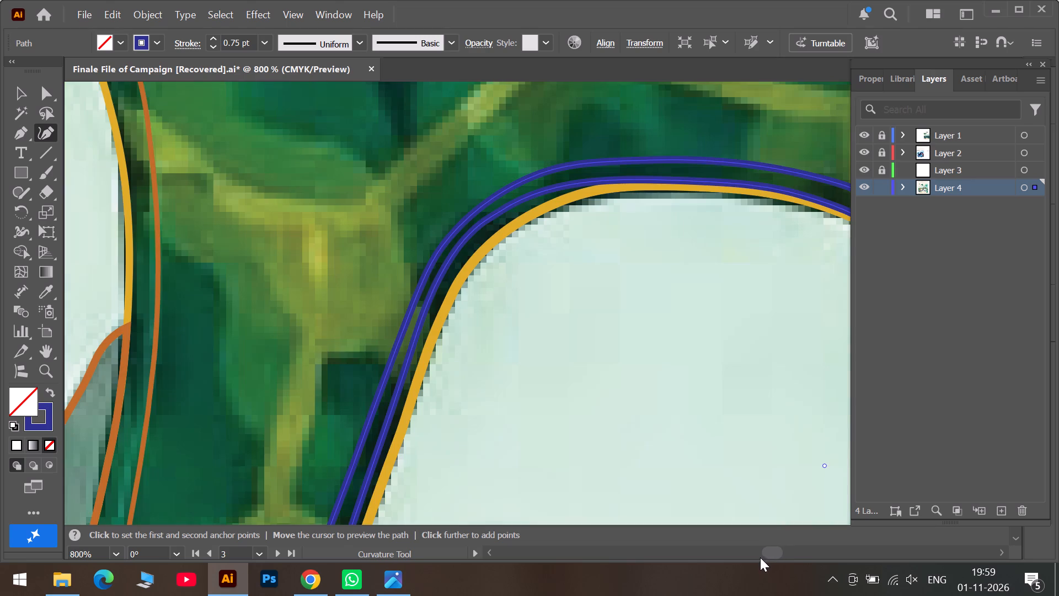
{"action": "scroll", "coordinate": [667, 215], "scroll_direction": "up", "scroll_amount": 4}
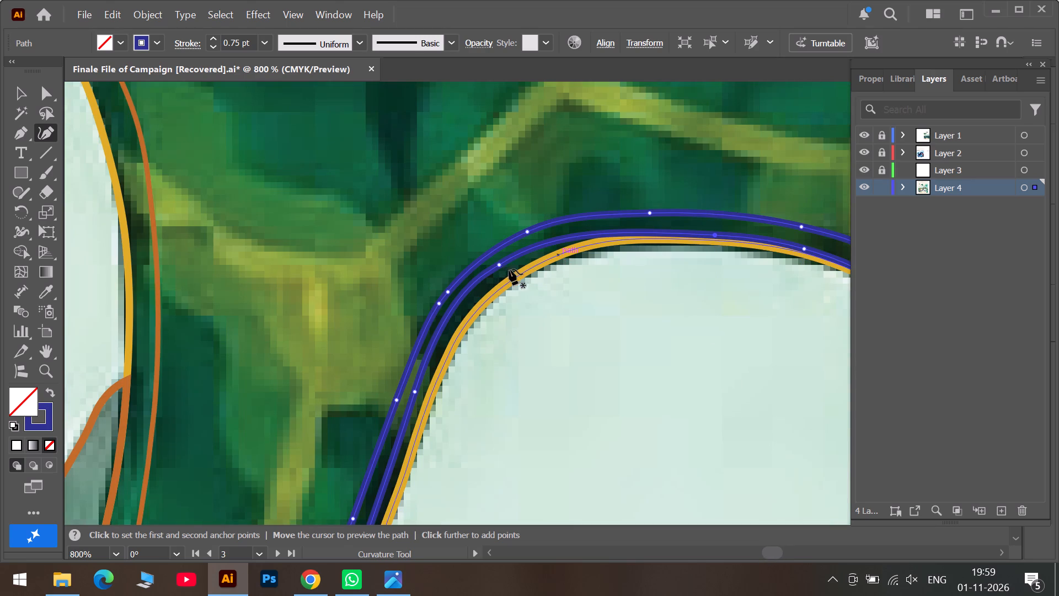
{"action": "left_click_drag", "start_coordinate": [500, 264], "coordinate": [562, 250]}
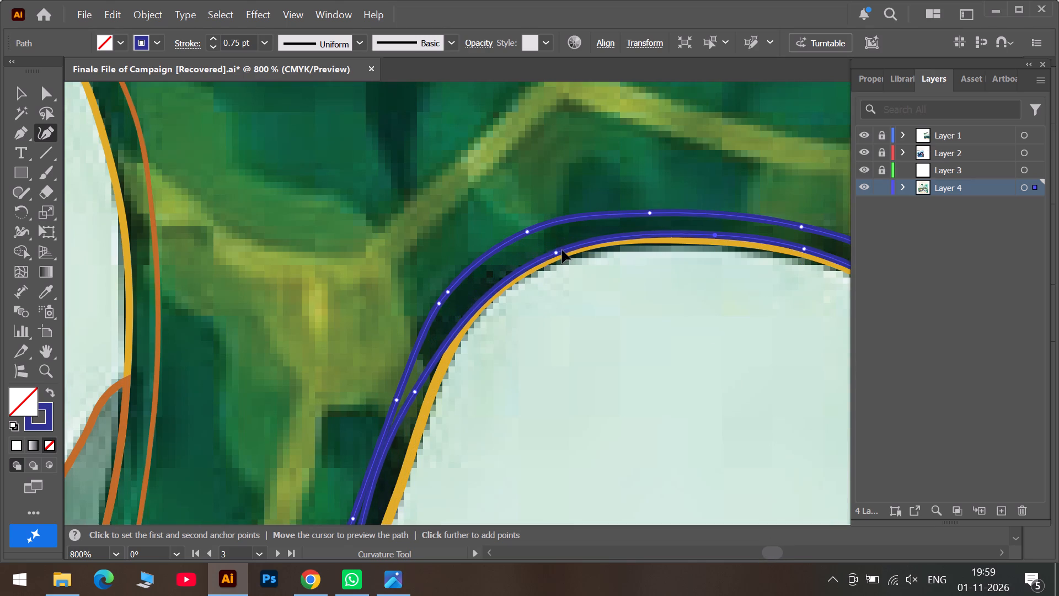
{"action": "left_click_drag", "start_coordinate": [562, 250], "coordinate": [585, 242]}
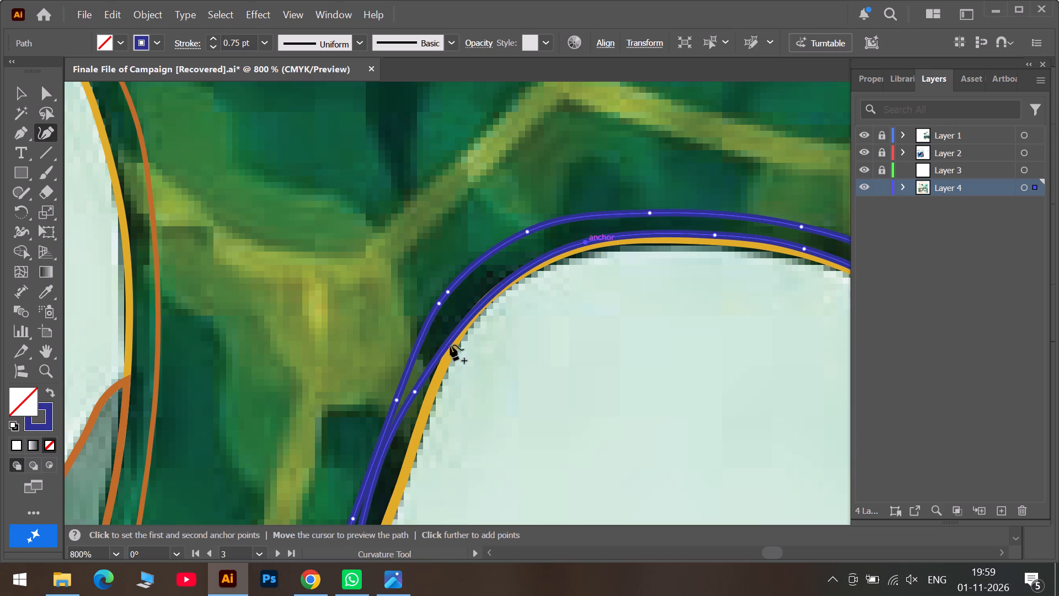
{"action": "left_click", "coordinate": [496, 287]}
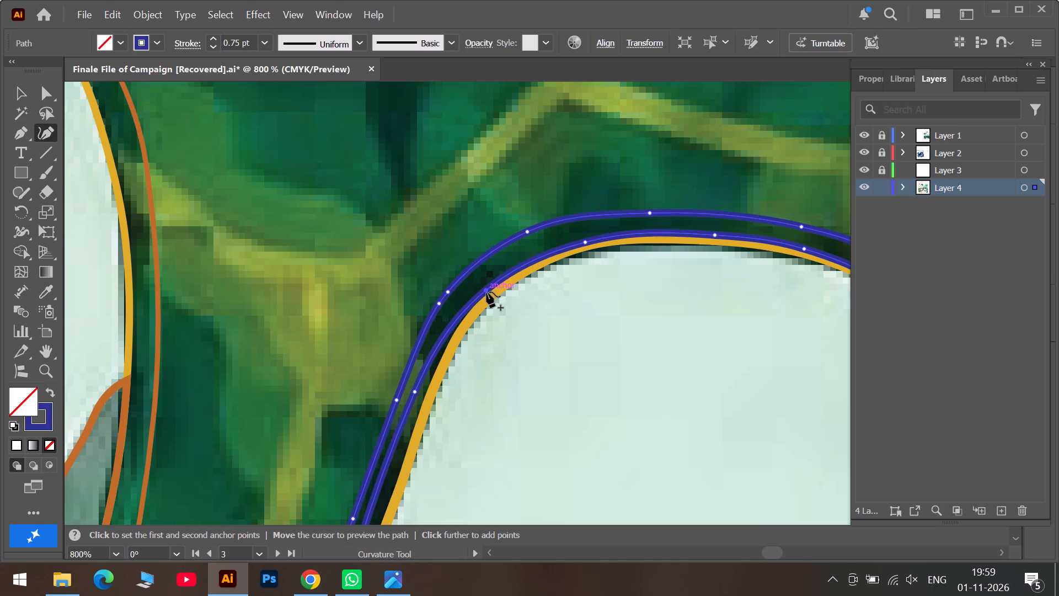
{"action": "scroll", "coordinate": [441, 366], "scroll_direction": "down", "scroll_amount": 2}
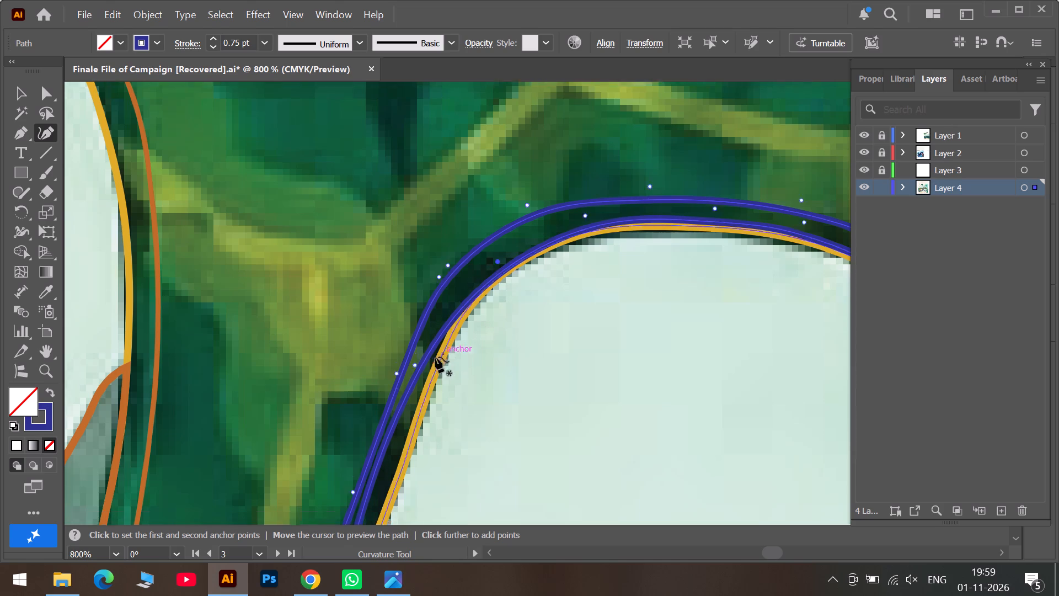
{"action": "scroll", "coordinate": [435, 357], "scroll_direction": "down", "scroll_amount": 2}
{"action": "left_click_drag", "start_coordinate": [415, 339], "coordinate": [427, 337]}
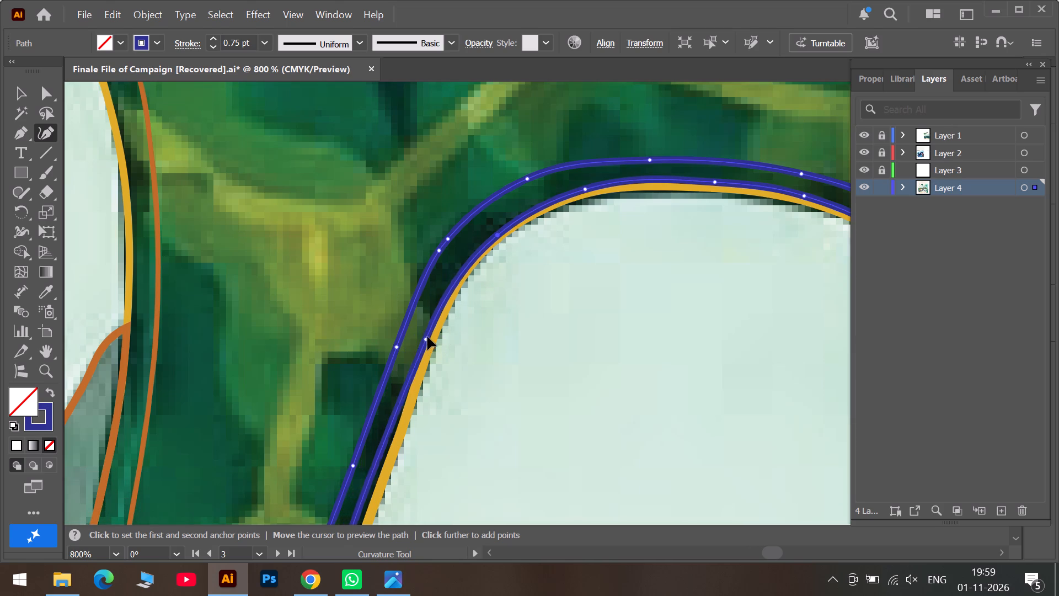
{"action": "left_click_drag", "start_coordinate": [427, 337], "coordinate": [453, 286]}
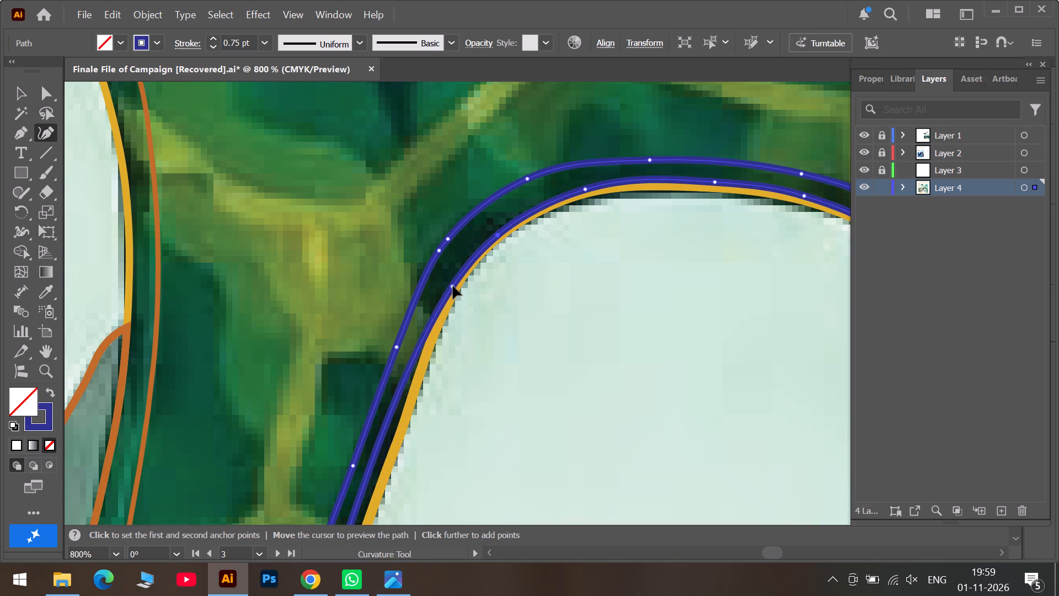
{"action": "left_click_drag", "start_coordinate": [453, 286], "coordinate": [454, 285]}
Add two anchors to the inner line just below the nose arch's left shoulder and fit them to the yellow outline.
{"action": "scroll", "coordinate": [454, 290], "scroll_direction": "down", "scroll_amount": 5}
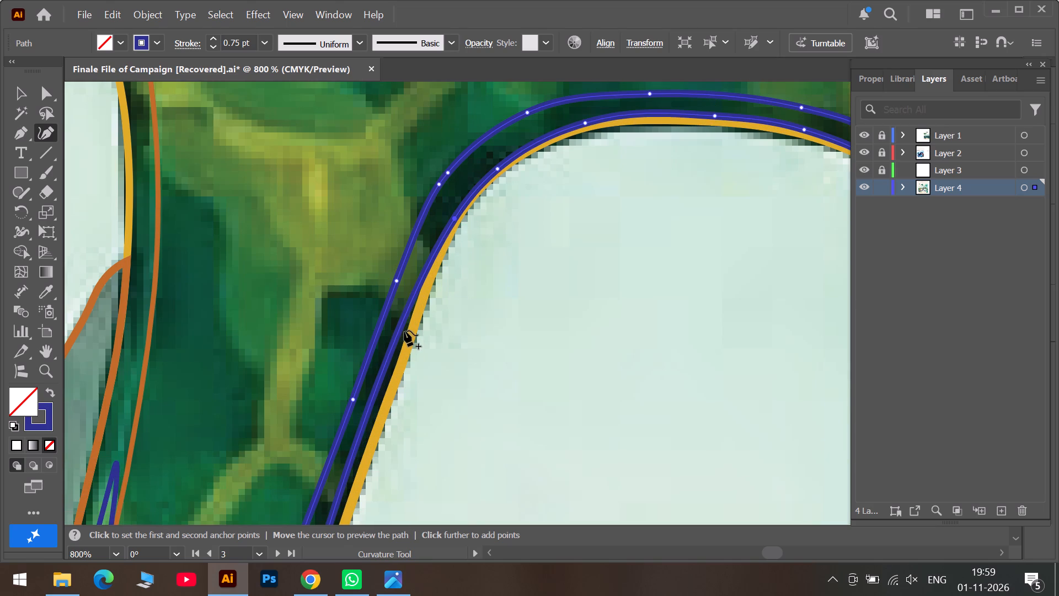
{"action": "left_click_drag", "start_coordinate": [400, 332], "coordinate": [418, 313]}
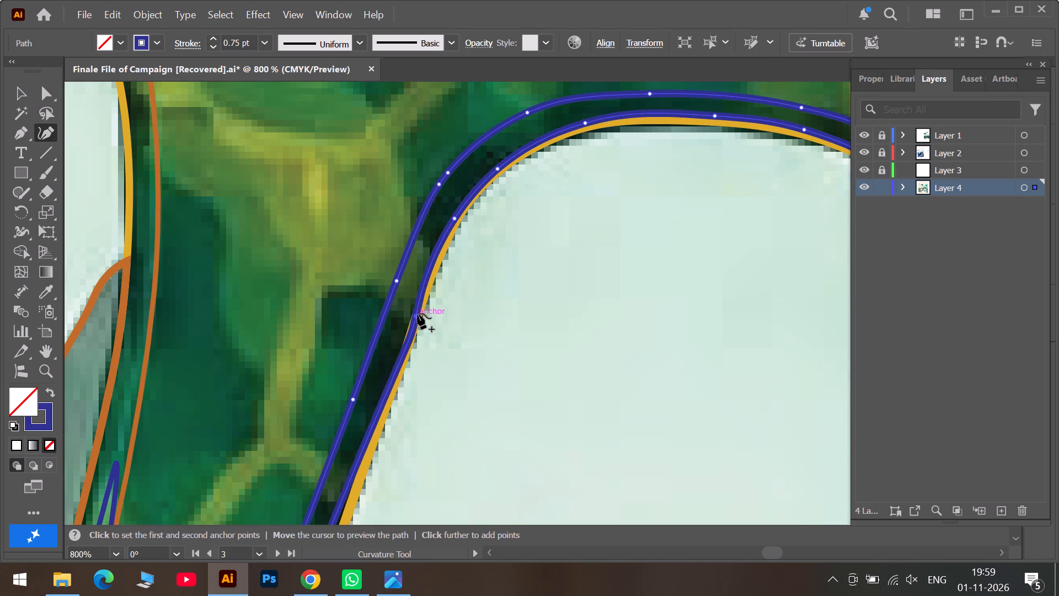
{"action": "left_click_drag", "start_coordinate": [418, 313], "coordinate": [420, 300]}
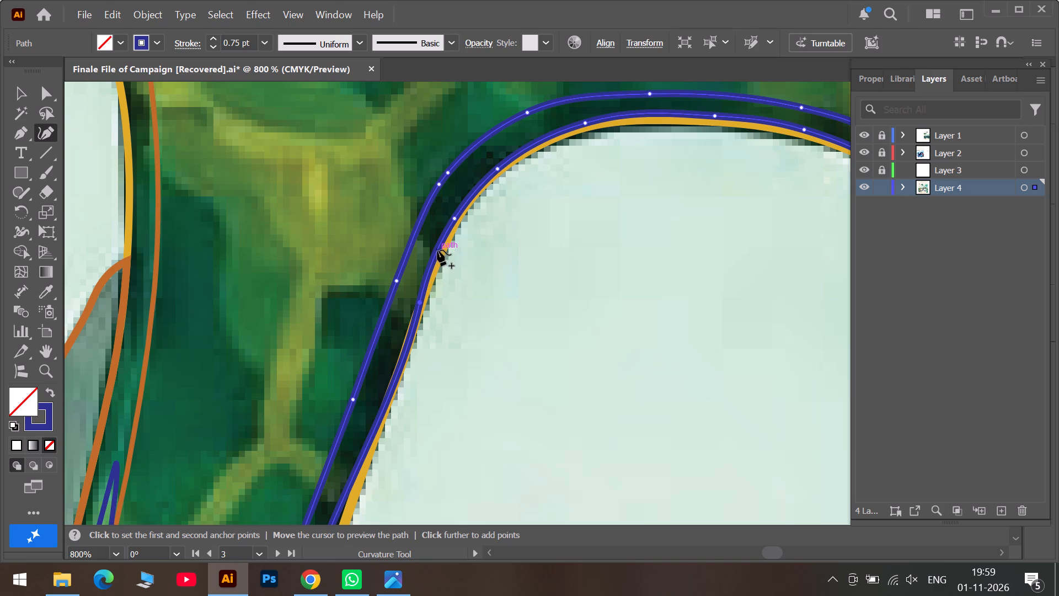
{"action": "left_click", "coordinate": [437, 250]}
Move the inner line's next anchor down the nose arch's left side up and outward to the yellow outline.
{"action": "scroll", "coordinate": [408, 323], "scroll_direction": "down", "scroll_amount": 4}
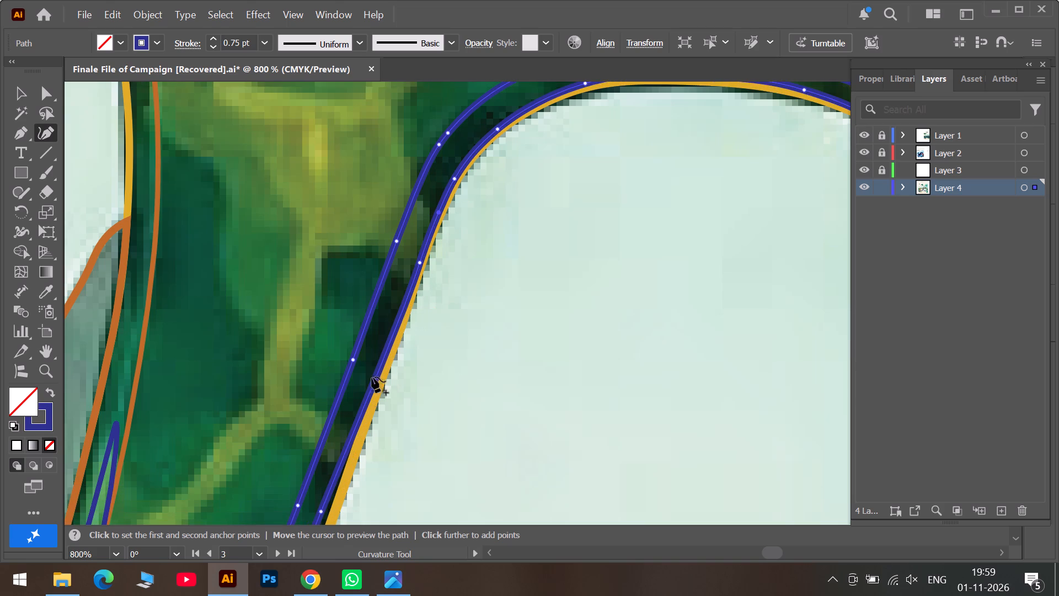
{"action": "scroll", "coordinate": [339, 433], "scroll_direction": "down", "scroll_amount": 2}
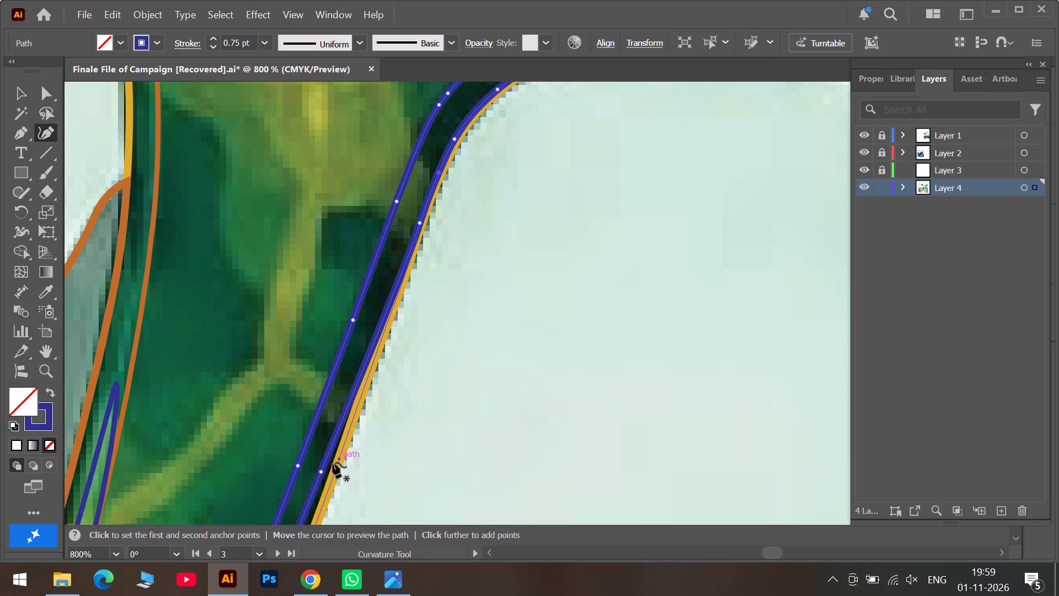
{"action": "left_click_drag", "start_coordinate": [322, 472], "coordinate": [346, 444]}
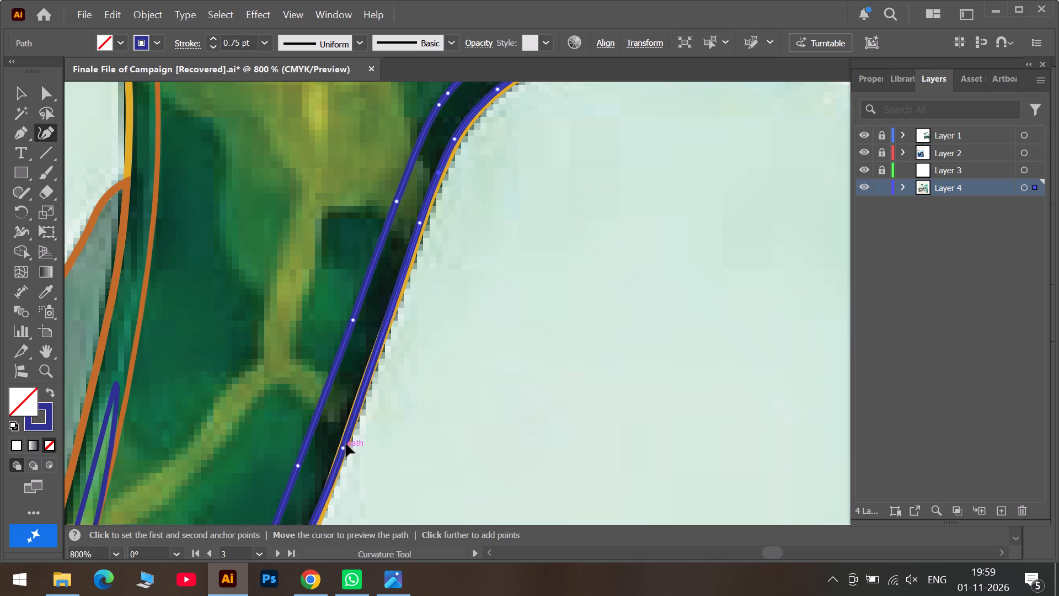
{"action": "left_click_drag", "start_coordinate": [346, 444], "coordinate": [359, 393]}
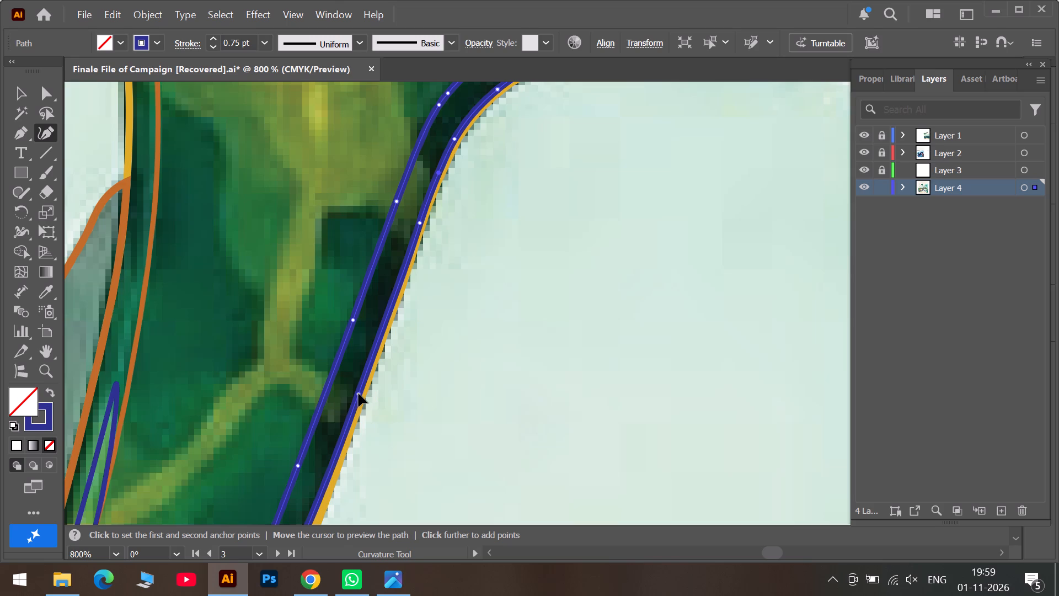
{"action": "left_click_drag", "start_coordinate": [359, 393], "coordinate": [356, 399]}
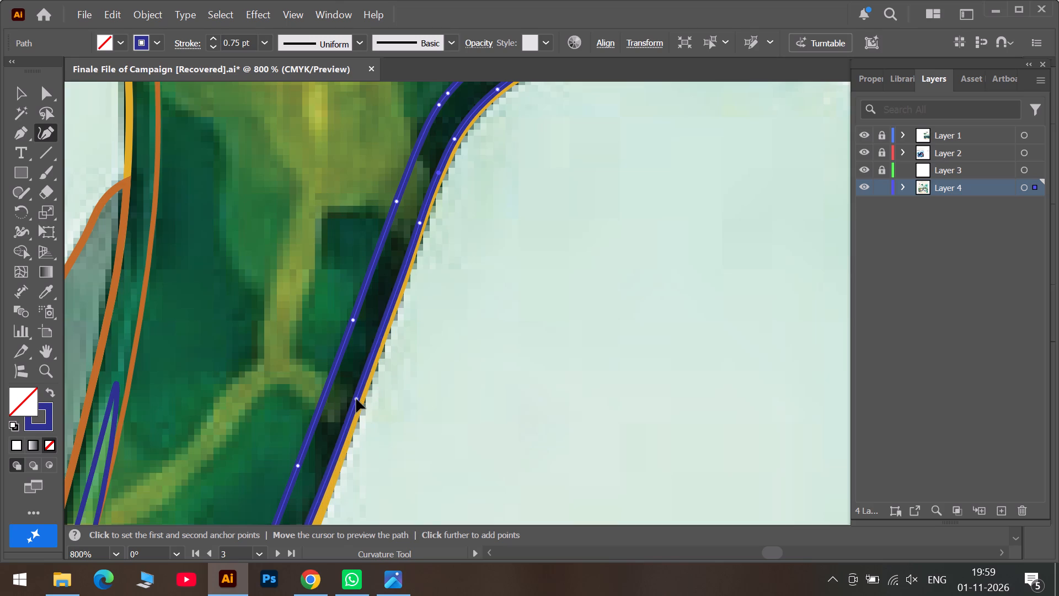
{"action": "left_click_drag", "start_coordinate": [356, 399], "coordinate": [355, 406]}
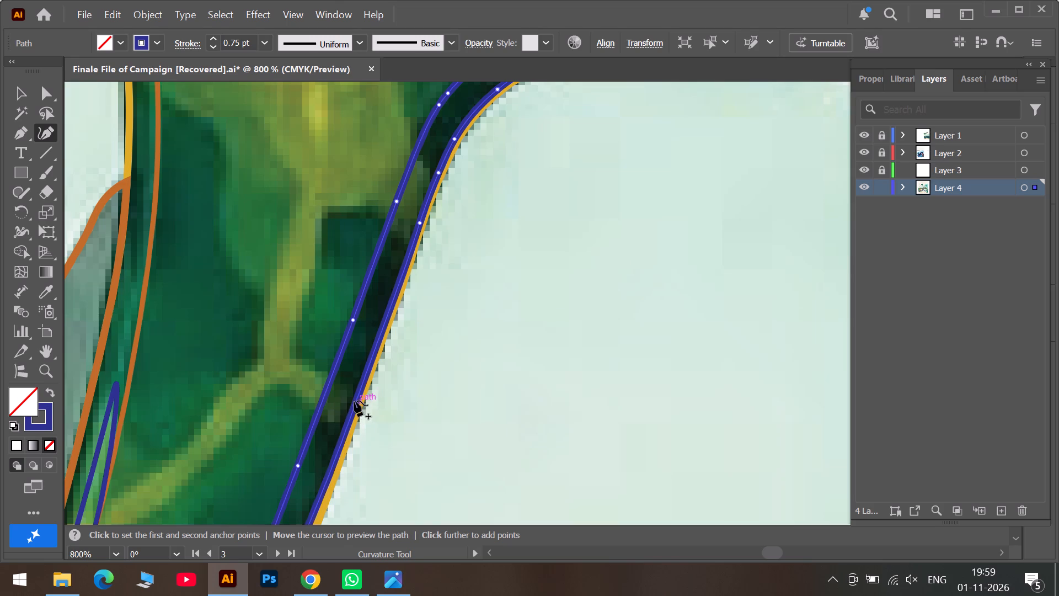
Add two more anchors farther down the inner line on the nose arch's left side and fit them to the yellow outline.
{"action": "scroll", "coordinate": [354, 401], "scroll_direction": "down", "scroll_amount": 12}
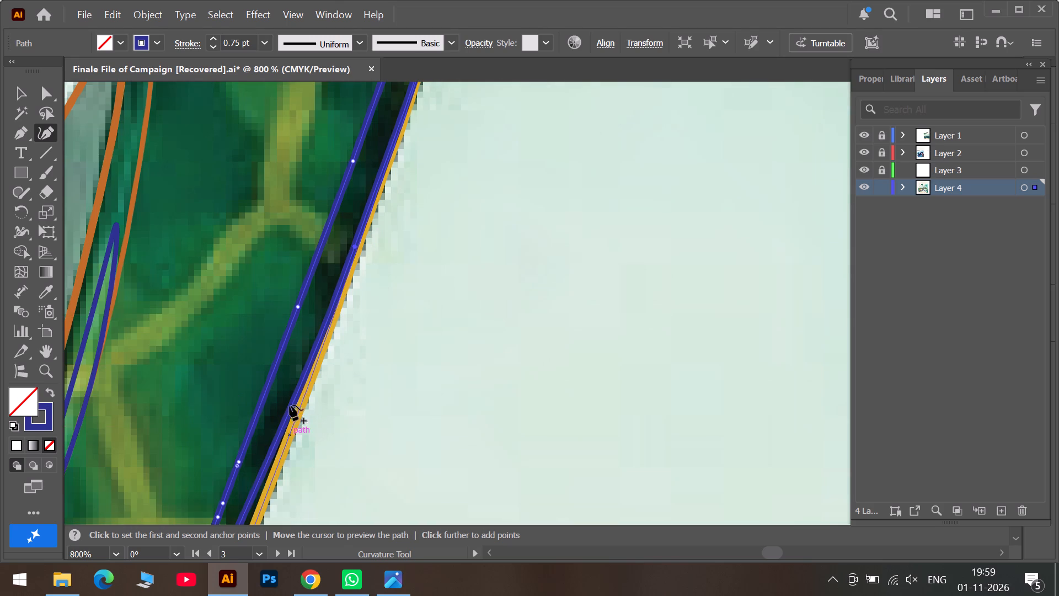
{"action": "scroll", "coordinate": [300, 375], "scroll_direction": "up", "scroll_amount": 1, "text": "alt"}
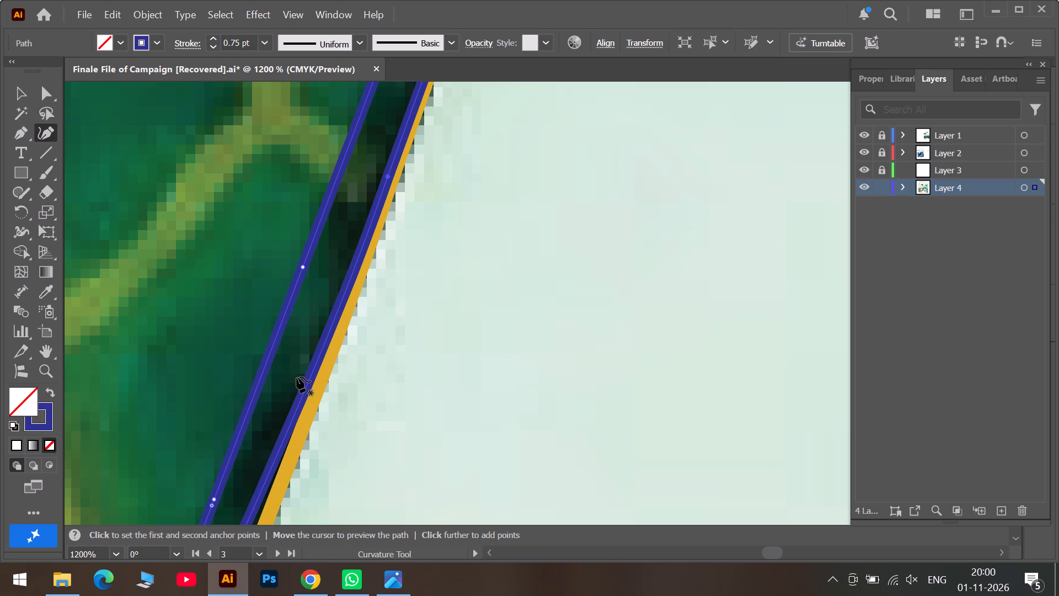
{"action": "scroll", "coordinate": [287, 419], "scroll_direction": "down", "scroll_amount": 5}
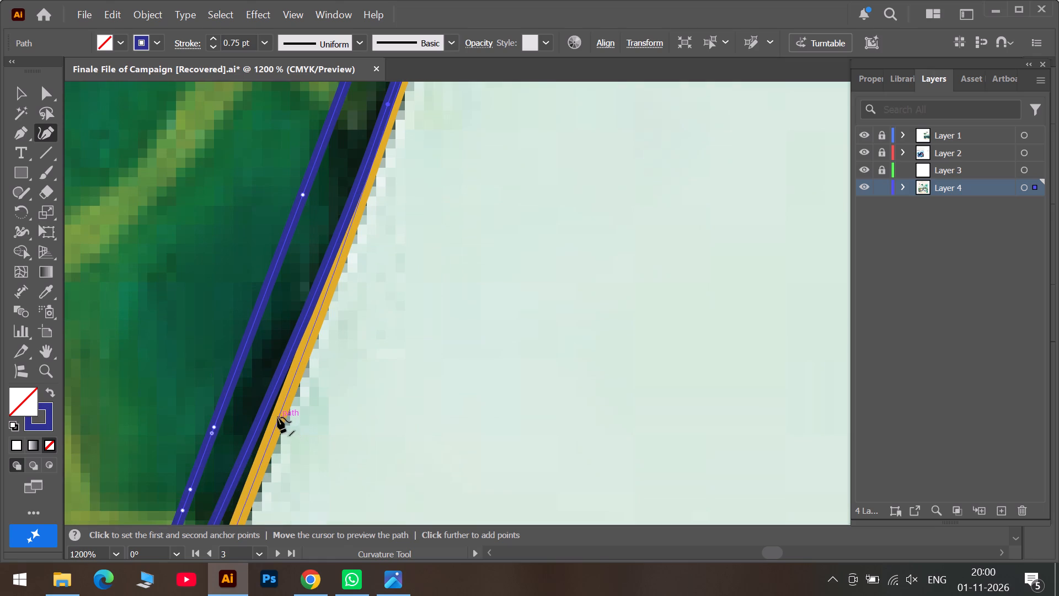
{"action": "scroll", "coordinate": [277, 417], "scroll_direction": "up", "scroll_amount": 1, "text": "alt"}
{"action": "left_click_drag", "start_coordinate": [264, 363], "coordinate": [270, 364]}
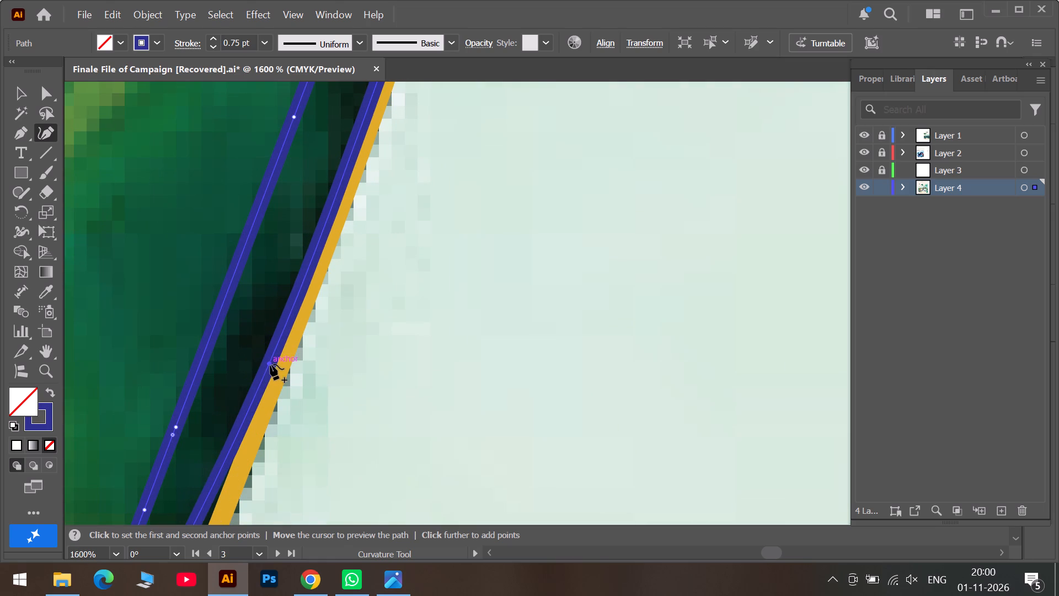
{"action": "left_click_drag", "start_coordinate": [270, 364], "coordinate": [295, 328]}
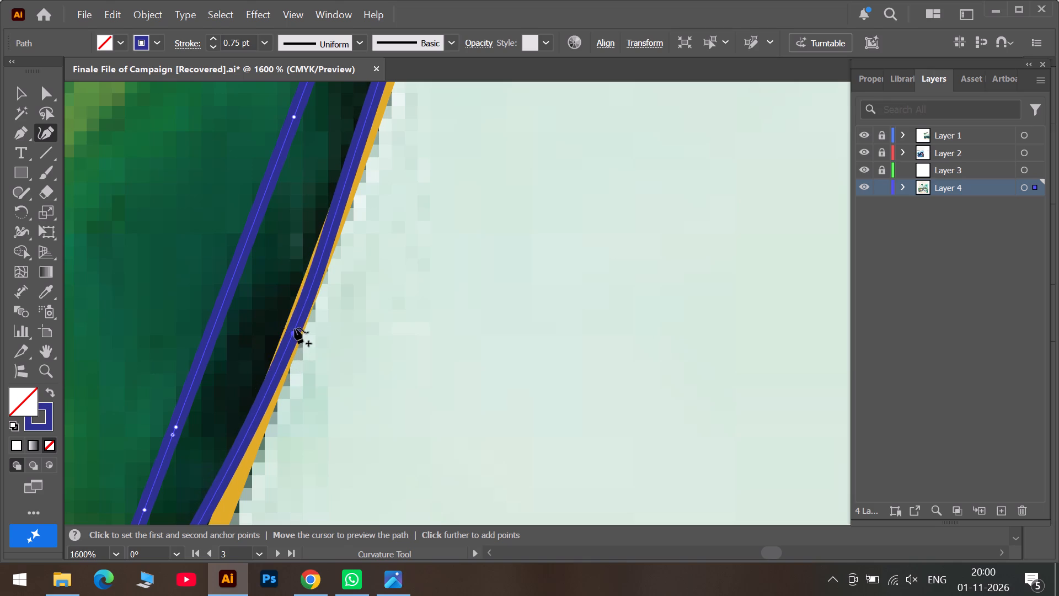
{"action": "left_click_drag", "start_coordinate": [295, 328], "coordinate": [297, 313]}
{"action": "scroll", "coordinate": [320, 312], "scroll_direction": "up", "scroll_amount": 6}
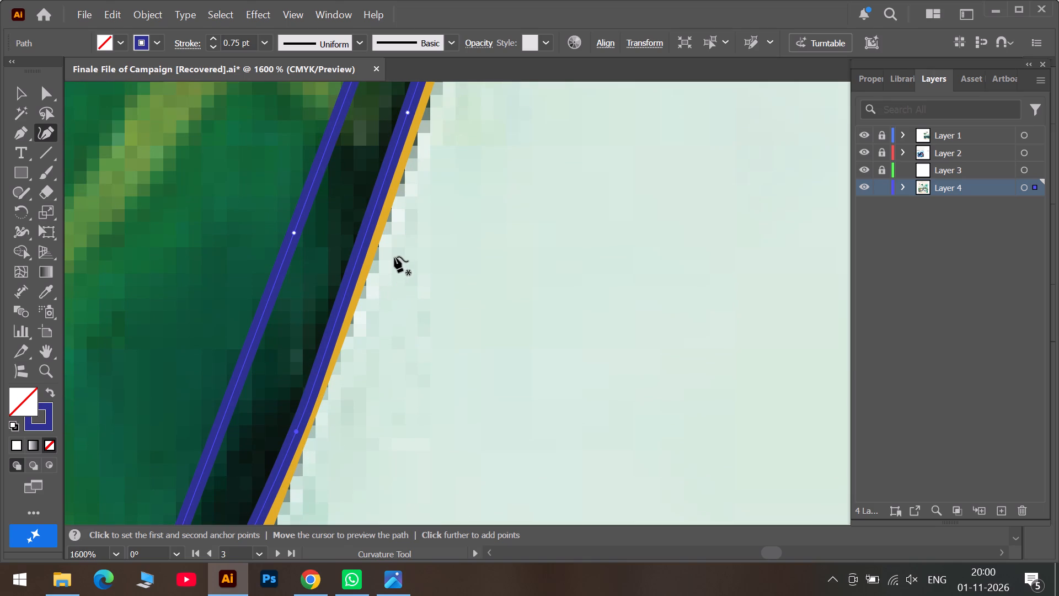
{"action": "left_click_drag", "start_coordinate": [371, 226], "coordinate": [371, 235]}
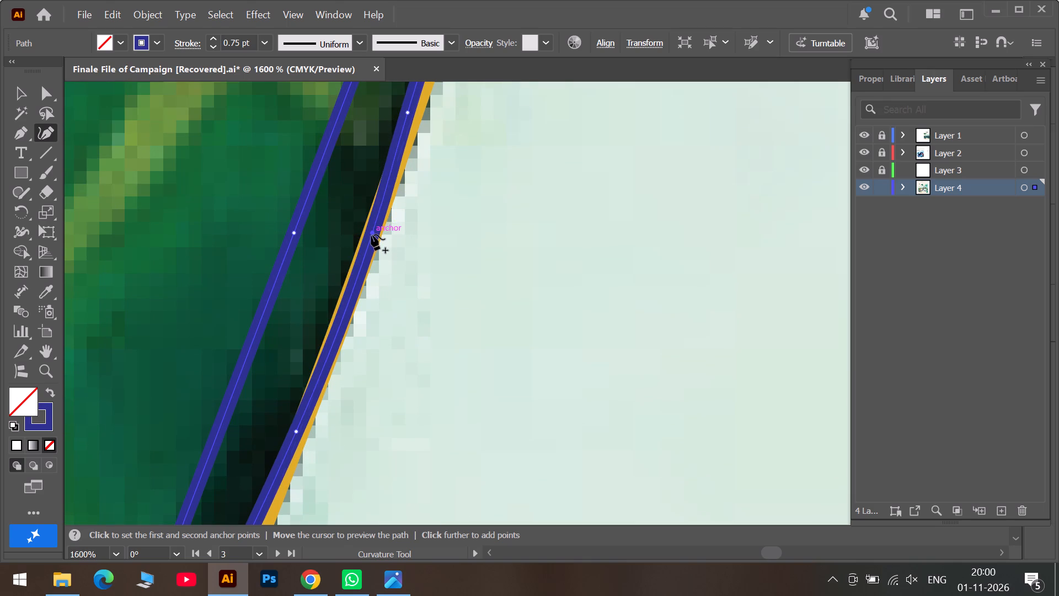
{"action": "left_click_drag", "start_coordinate": [371, 235], "coordinate": [362, 247]}
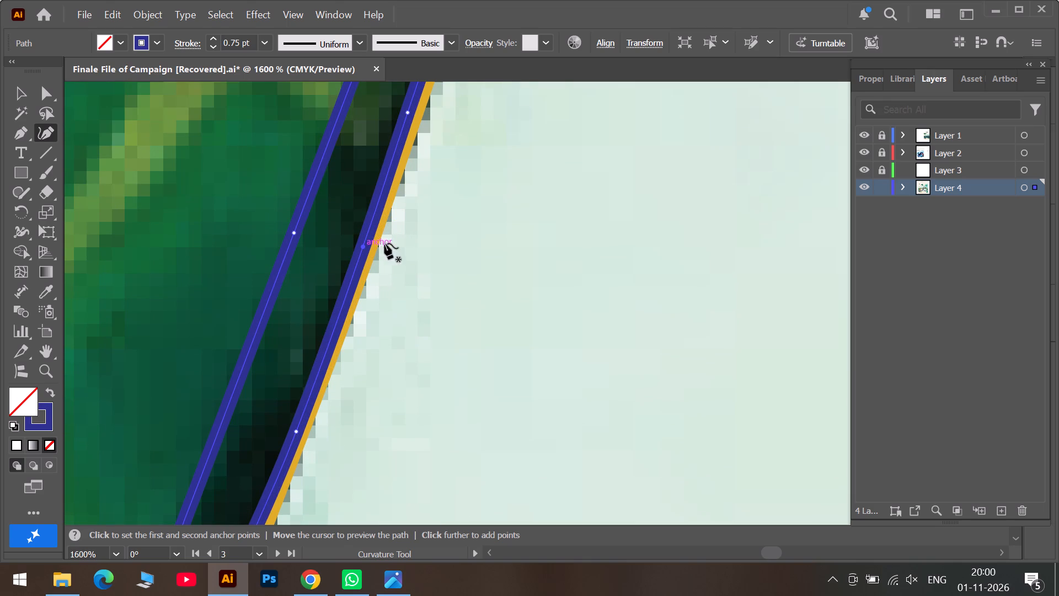
{"action": "scroll", "coordinate": [471, 390], "scroll_direction": "down", "scroll_amount": 6}
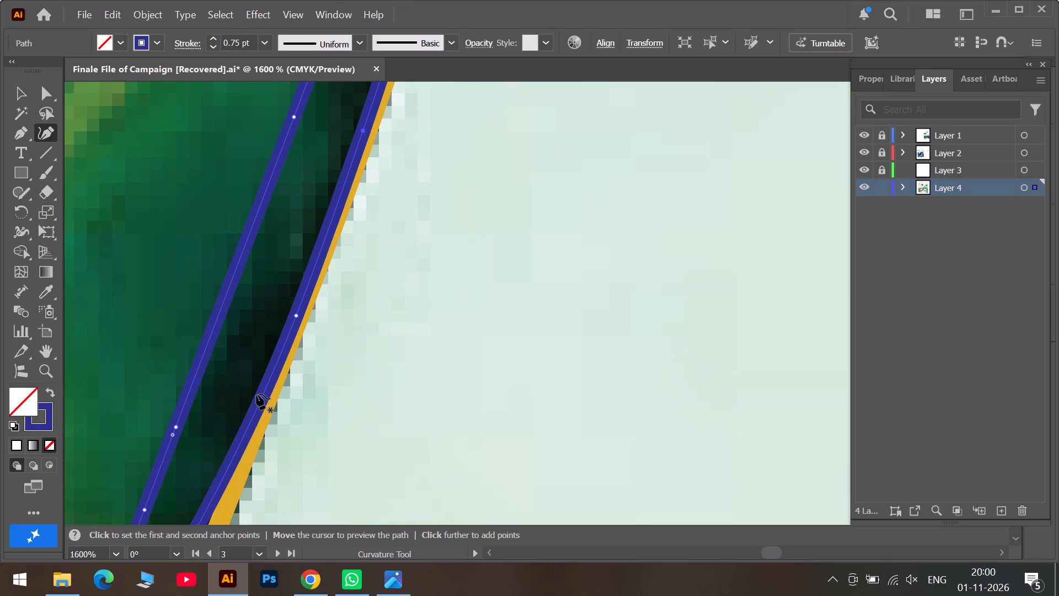
Add an anchor to the inner line down the nose arch's left side and move the existing anchor below it outward, fitting both to the yellow outline.
{"action": "left_click_drag", "start_coordinate": [245, 435], "coordinate": [247, 443]}
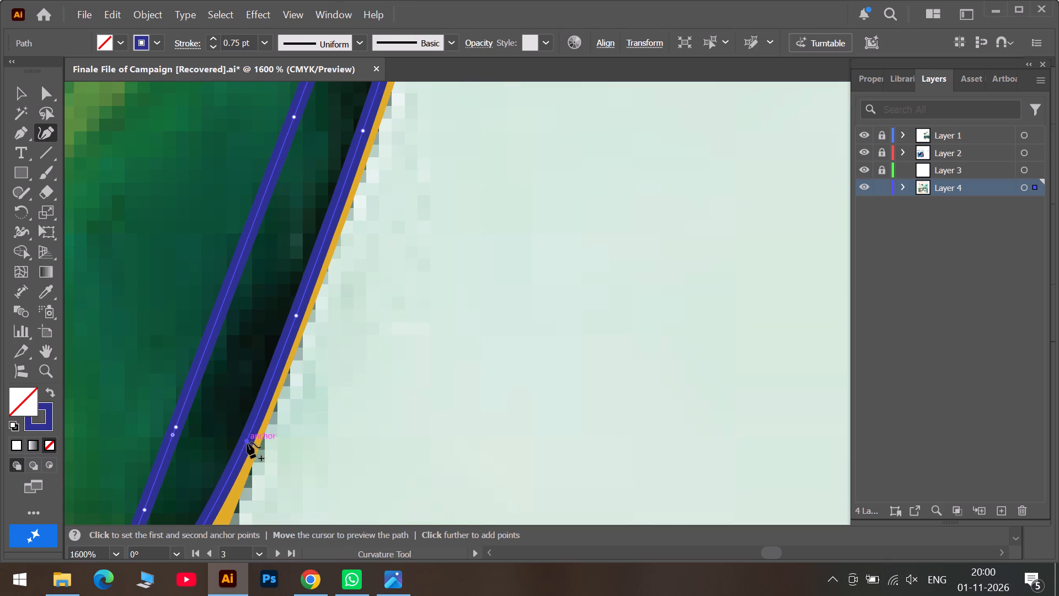
{"action": "left_click_drag", "start_coordinate": [247, 443], "coordinate": [253, 435]}
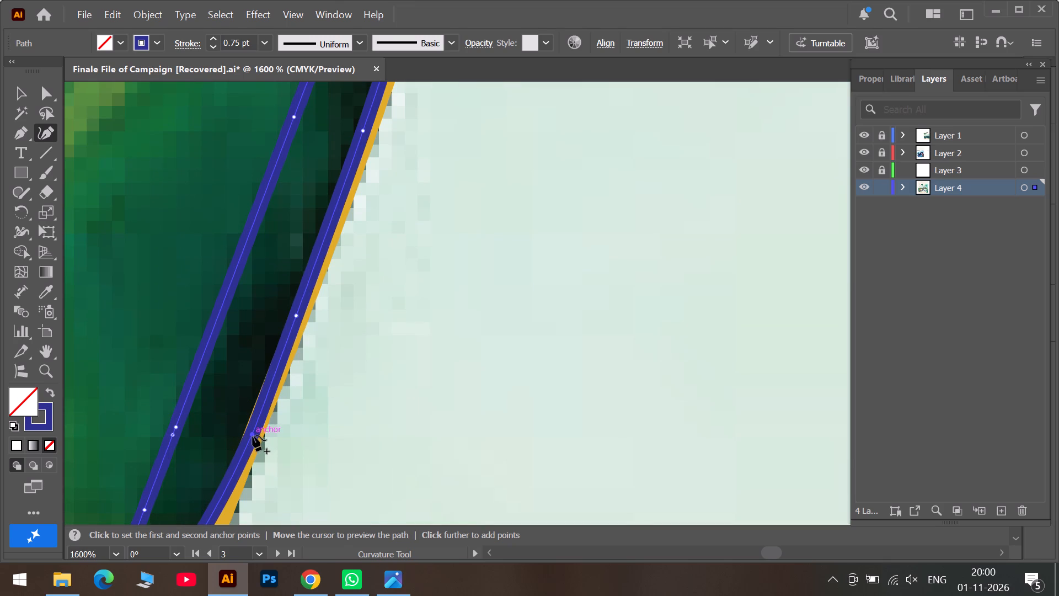
{"action": "left_click_drag", "start_coordinate": [253, 435], "coordinate": [252, 426]}
{"action": "scroll", "coordinate": [252, 429], "scroll_direction": "down", "scroll_amount": 6}
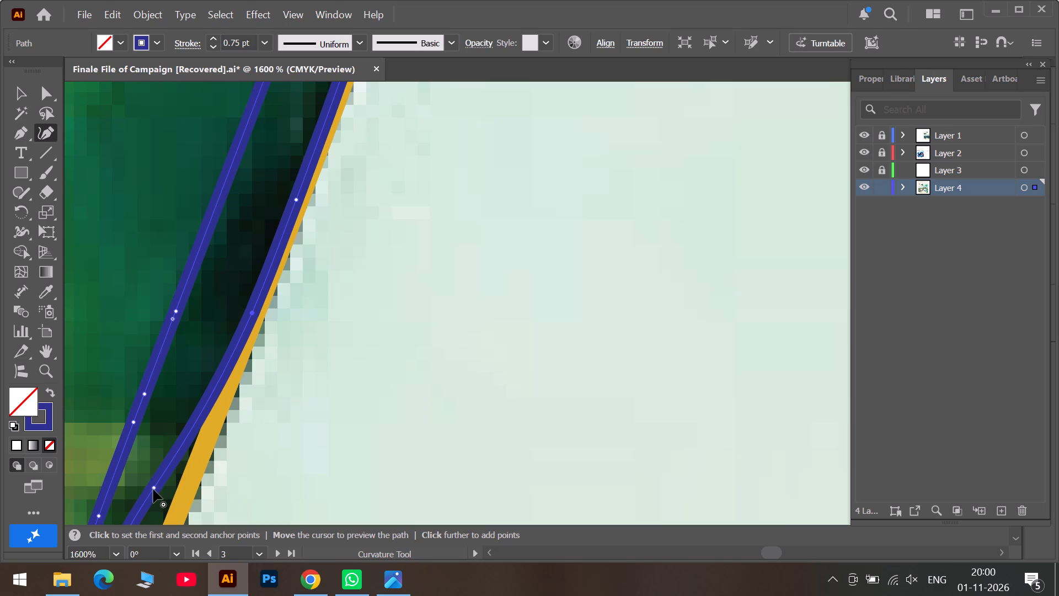
{"action": "left_click_drag", "start_coordinate": [153, 489], "coordinate": [187, 486]}
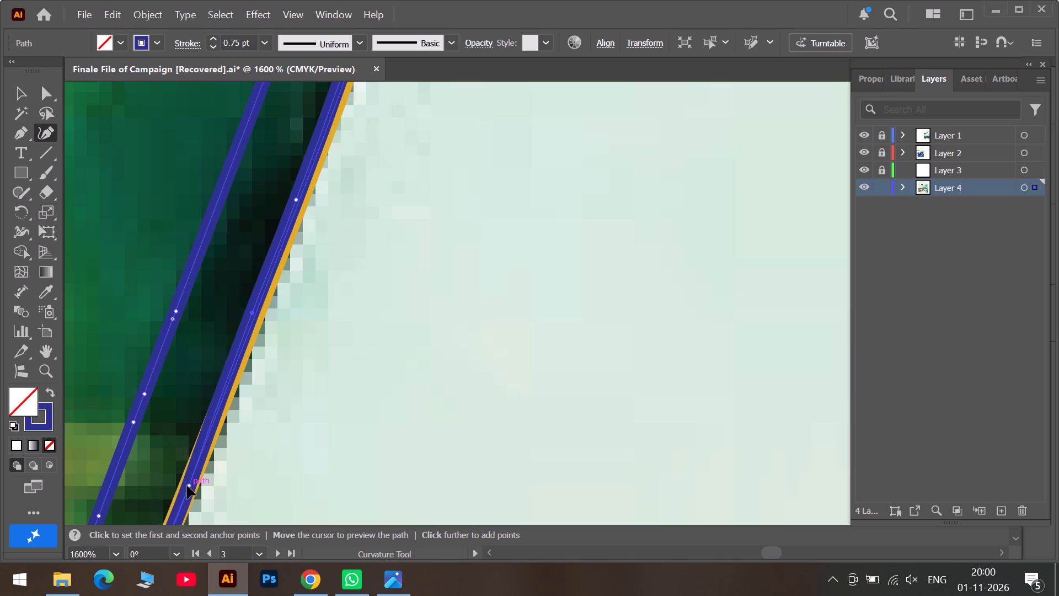
{"action": "left_click_drag", "start_coordinate": [187, 486], "coordinate": [184, 489]}
Add one more anchor farther down the inner line on the nose arch's left side and fit it to the yellow outline.
{"action": "scroll", "coordinate": [252, 429], "scroll_direction": "down", "scroll_amount": 6}
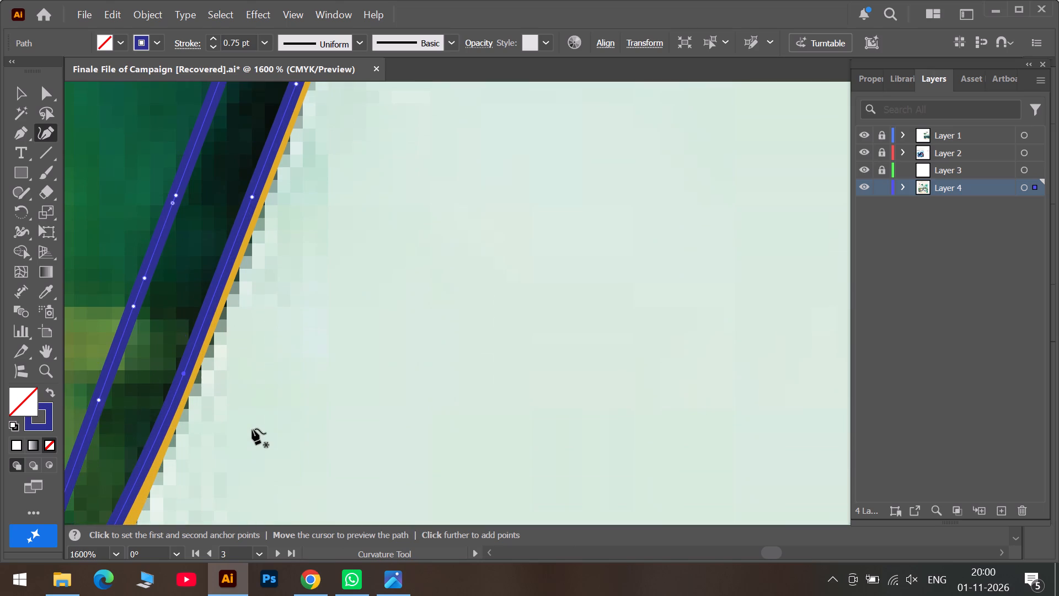
{"action": "scroll", "coordinate": [252, 429], "scroll_direction": "down", "scroll_amount": 2}
{"action": "left_click_drag", "start_coordinate": [137, 439], "coordinate": [138, 445]}
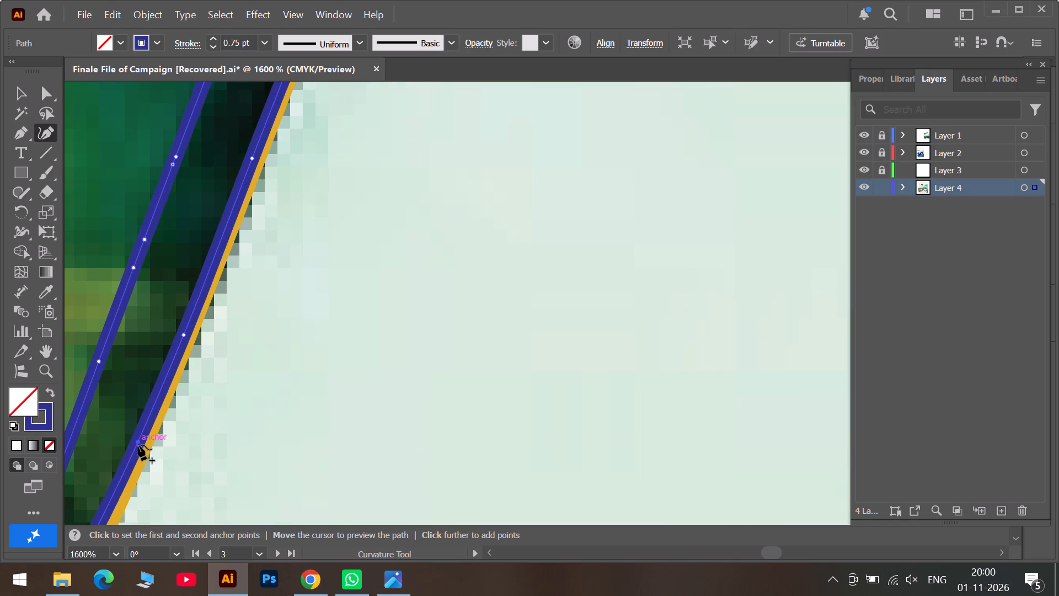
{"action": "left_click_drag", "start_coordinate": [138, 445], "coordinate": [145, 434]}
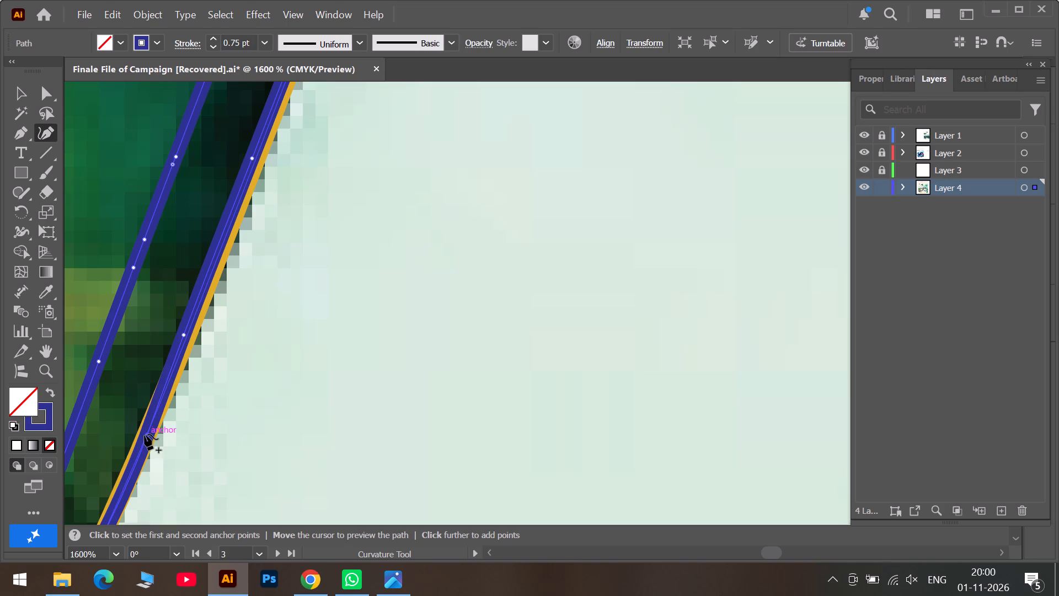
{"action": "left_click_drag", "start_coordinate": [145, 434], "coordinate": [143, 436]}
Add two anchors to the inner line's next stretch below, the second one between the first and the anchor above, and fit them to the yellow outline.
{"action": "scroll", "coordinate": [206, 454], "scroll_direction": "down", "scroll_amount": 5}
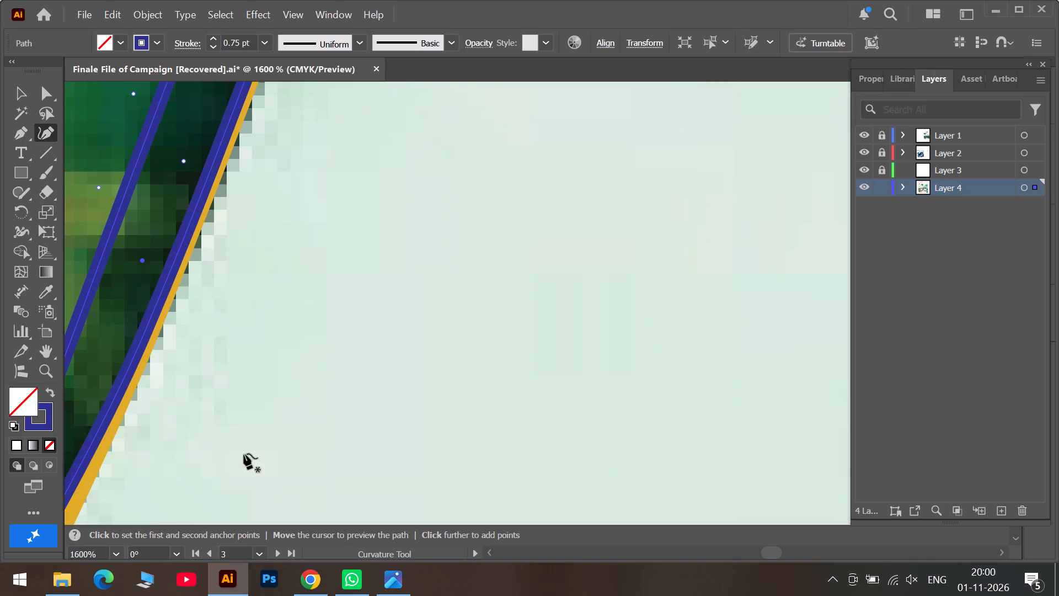
{"action": "left_click", "coordinate": [757, 551]}
{"action": "scroll", "coordinate": [617, 452], "scroll_direction": "down", "scroll_amount": 6}
{"action": "left_click_drag", "start_coordinate": [550, 373], "coordinate": [547, 395]}
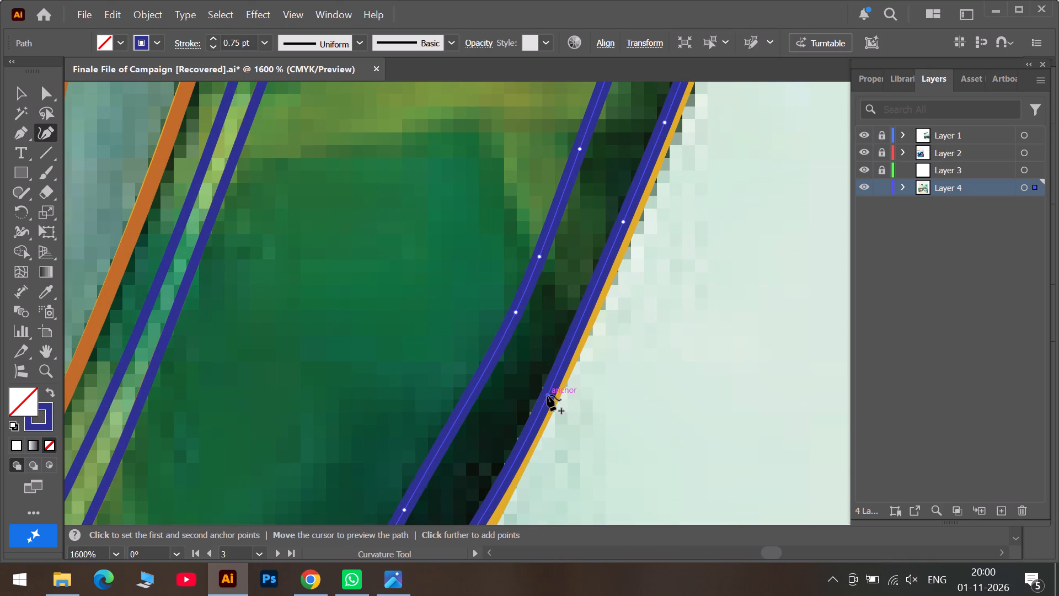
{"action": "left_click_drag", "start_coordinate": [547, 395], "coordinate": [545, 398]}
{"action": "left_click_drag", "start_coordinate": [596, 283], "coordinate": [597, 284]}
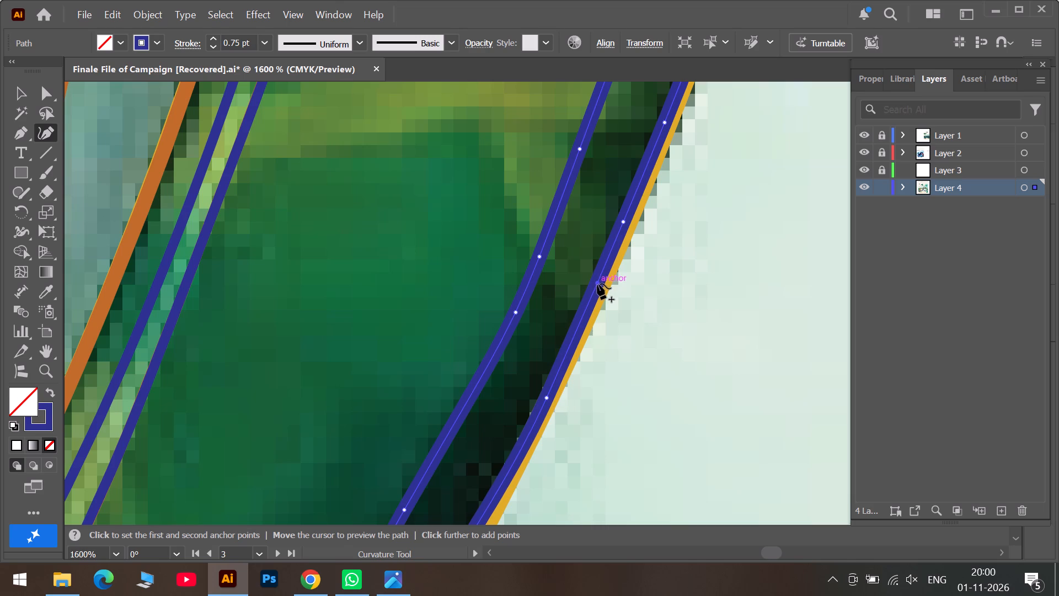
{"action": "left_click_drag", "start_coordinate": [597, 284], "coordinate": [591, 300]}
Add another anchor to the inner line where it bends away beside the black shadow area and fit it to the yellow outline.
{"action": "scroll", "coordinate": [579, 336], "scroll_direction": "down", "scroll_amount": 6}
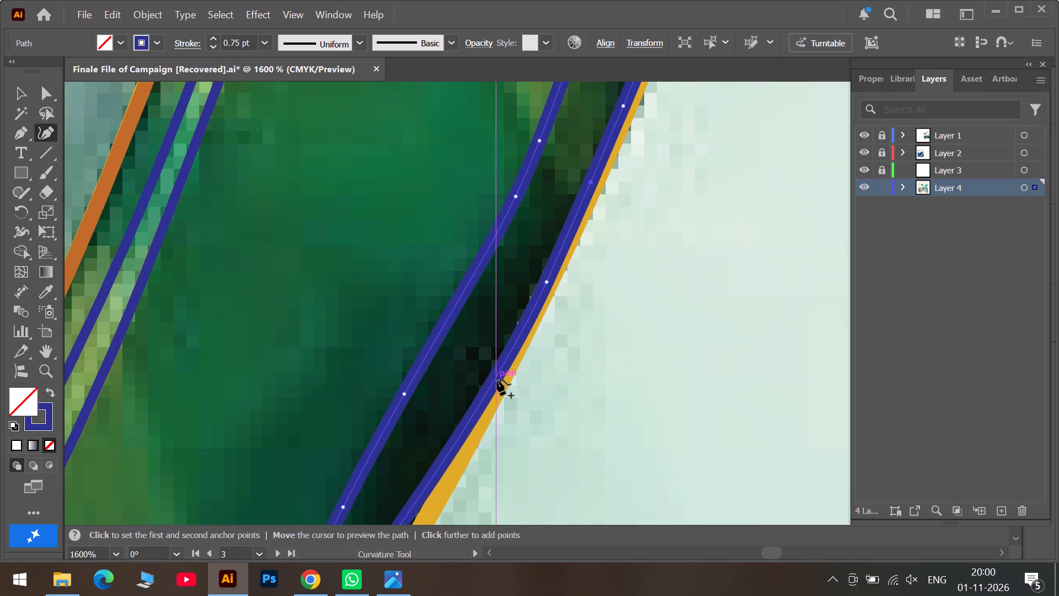
{"action": "left_click_drag", "start_coordinate": [494, 380], "coordinate": [490, 392]}
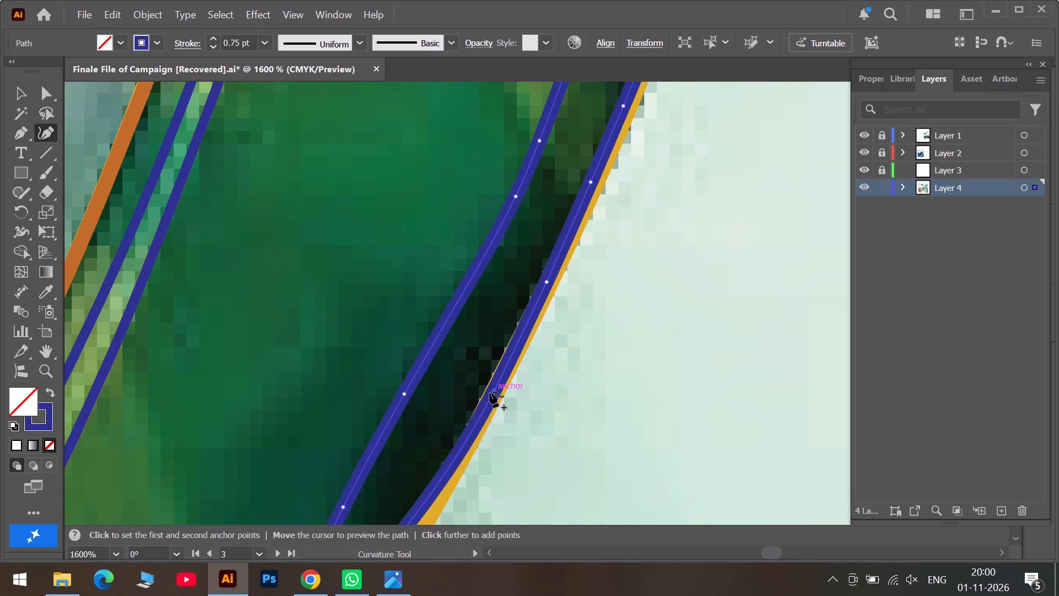
{"action": "left_click_drag", "start_coordinate": [490, 392], "coordinate": [500, 374]}
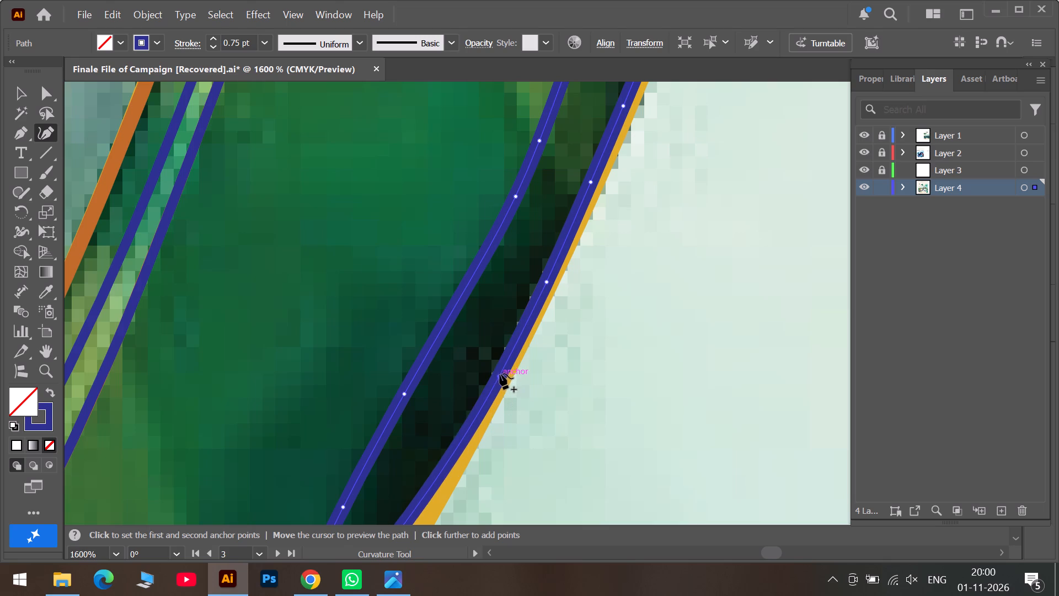
{"action": "left_click_drag", "start_coordinate": [500, 374], "coordinate": [500, 372]}
Add an anchor to the inner line's next inward bend and move it and the existing anchor below it outward to the yellow outline.
{"action": "scroll", "coordinate": [483, 401], "scroll_direction": "down", "scroll_amount": 6}
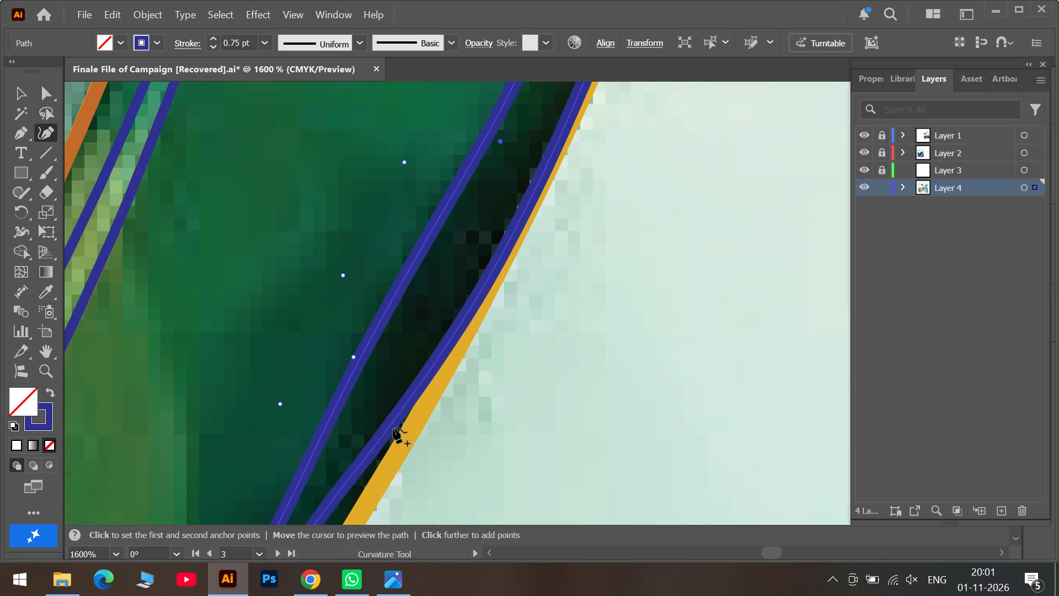
{"action": "left_click", "coordinate": [393, 423]}
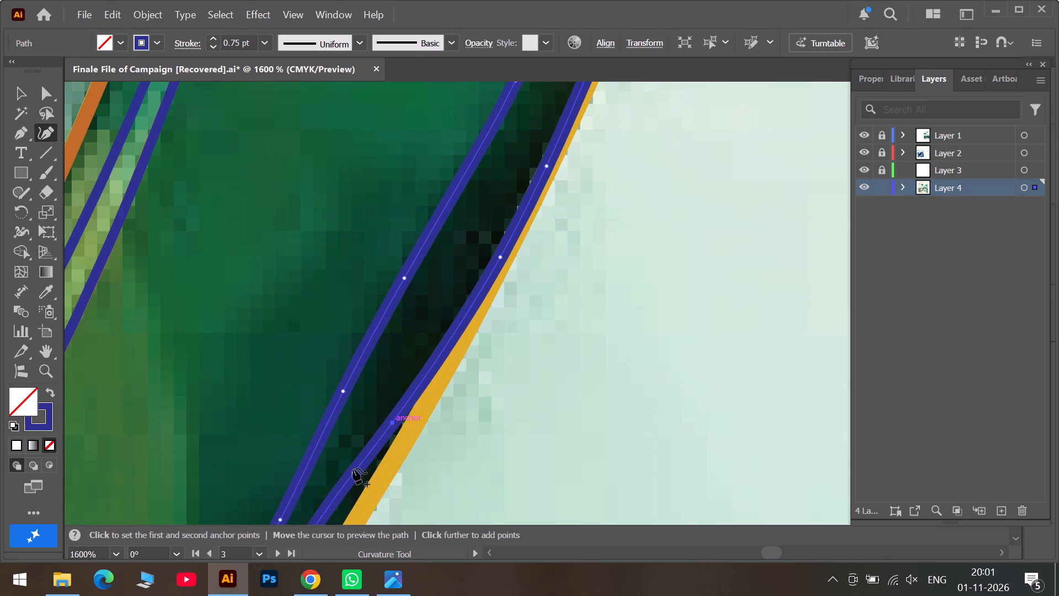
{"action": "left_click_drag", "start_coordinate": [352, 474], "coordinate": [377, 478]}
{"action": "left_click_drag", "start_coordinate": [392, 424], "coordinate": [427, 402]}
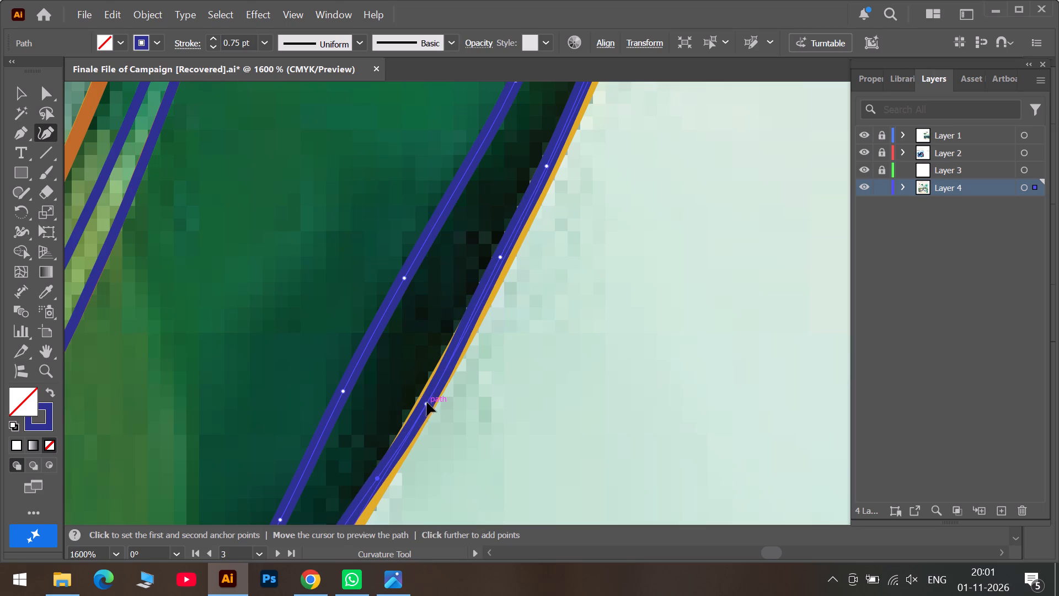
{"action": "left_click_drag", "start_coordinate": [427, 402], "coordinate": [433, 386]}
Add an anchor below the last fitted one on the inner line and adjust the anchor above it to follow the yellow outline.
{"action": "scroll", "coordinate": [395, 440], "scroll_direction": "down", "scroll_amount": 6}
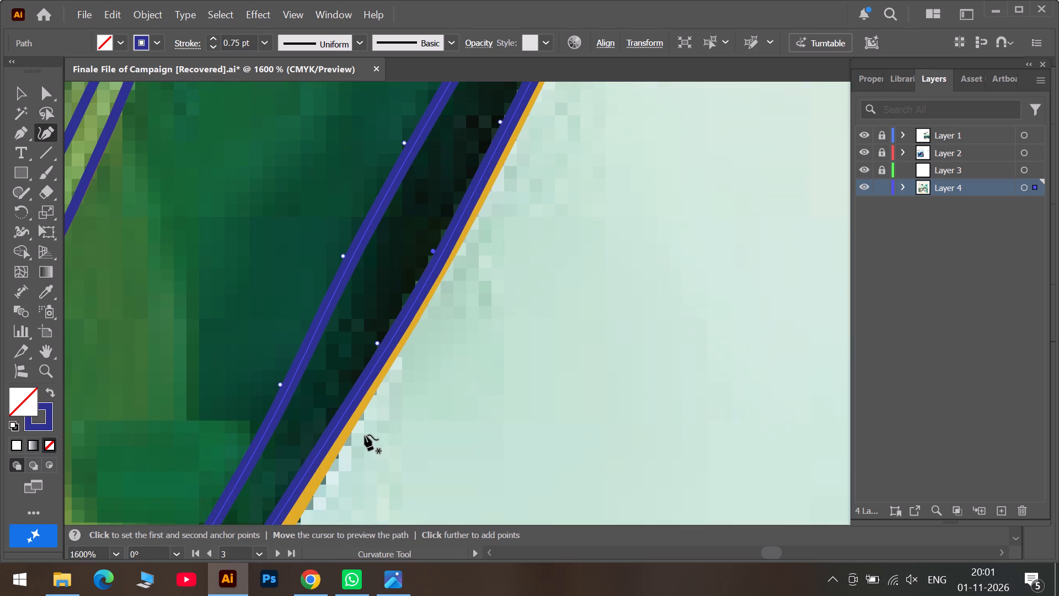
{"action": "left_click_drag", "start_coordinate": [328, 439], "coordinate": [329, 450]}
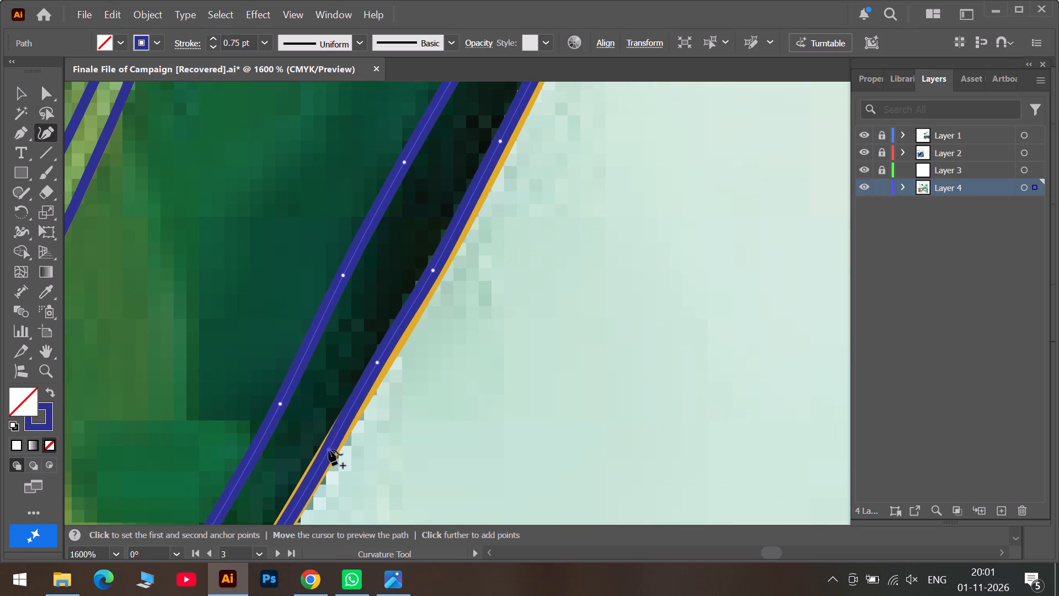
{"action": "left_click_drag", "start_coordinate": [329, 450], "coordinate": [327, 445]}
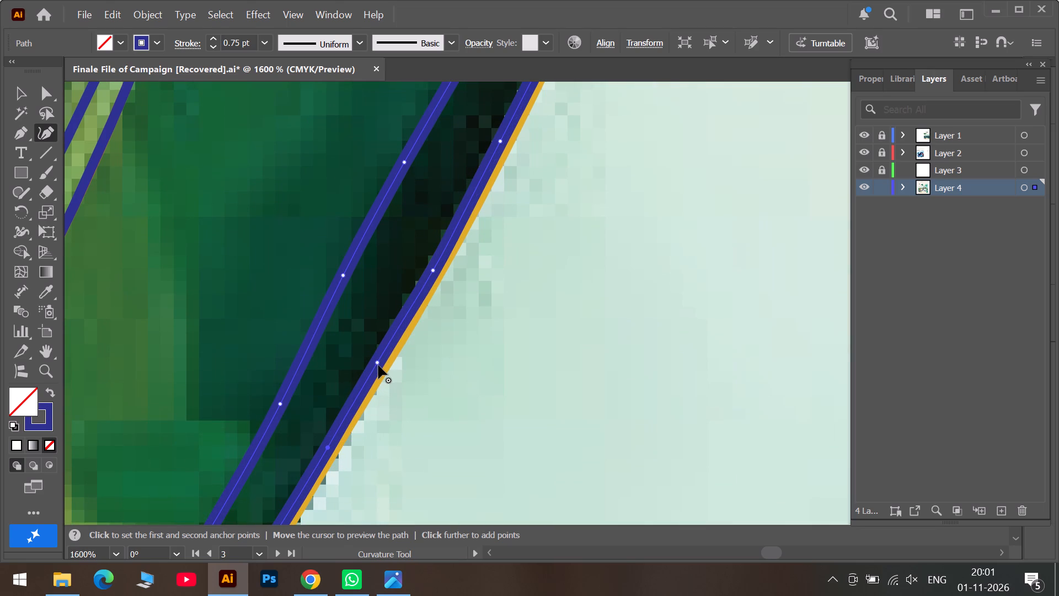
{"action": "left_click_drag", "start_coordinate": [378, 365], "coordinate": [373, 371]}
{"action": "left_click_drag", "start_coordinate": [373, 371], "coordinate": [373, 372]}
Add two more anchors down the inner line beside the light green vein and fit them to the yellow outline.
{"action": "scroll", "coordinate": [362, 396], "scroll_direction": "down", "scroll_amount": 6}
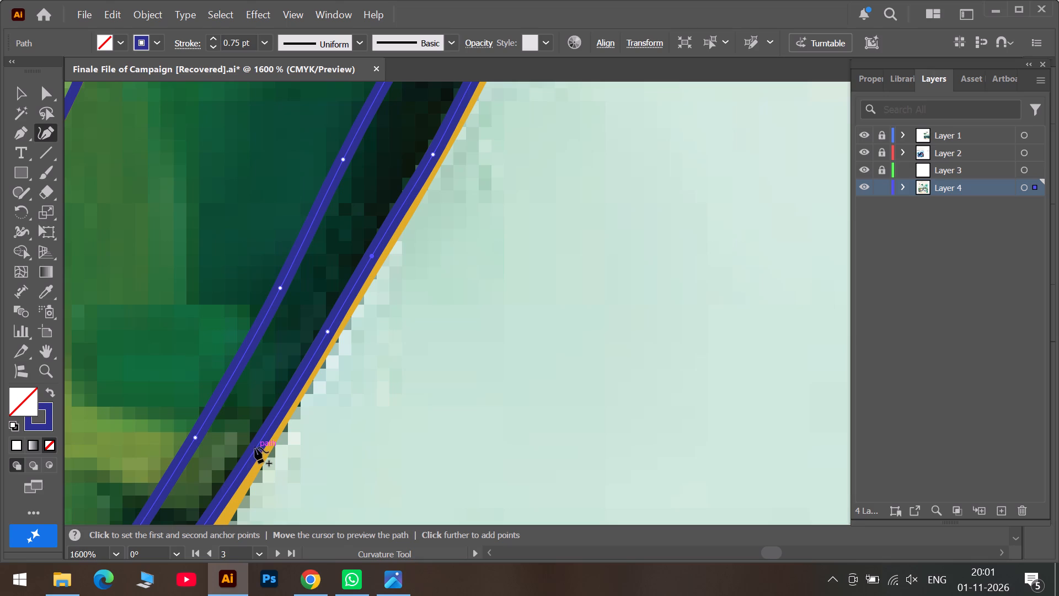
{"action": "scroll", "coordinate": [255, 447], "scroll_direction": "down", "scroll_amount": 6}
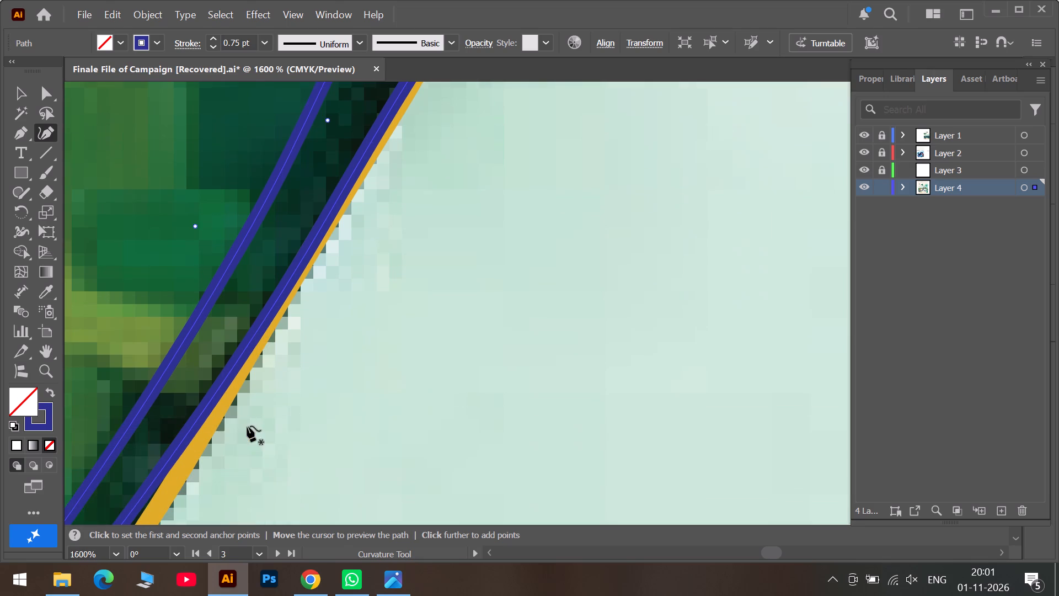
{"action": "left_click_drag", "start_coordinate": [211, 401], "coordinate": [212, 401]}
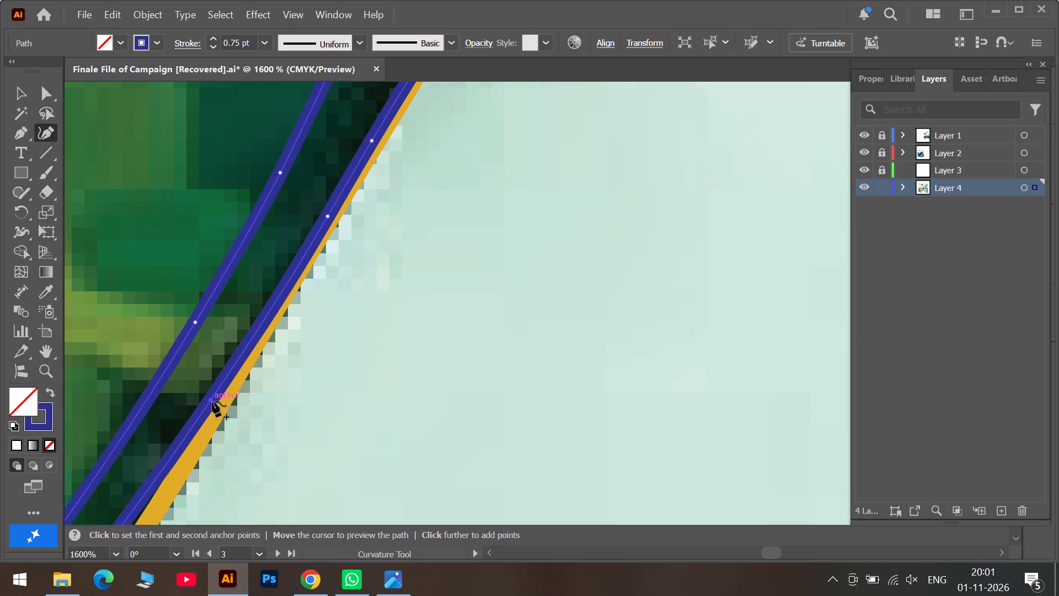
{"action": "left_click_drag", "start_coordinate": [212, 401], "coordinate": [274, 304]}
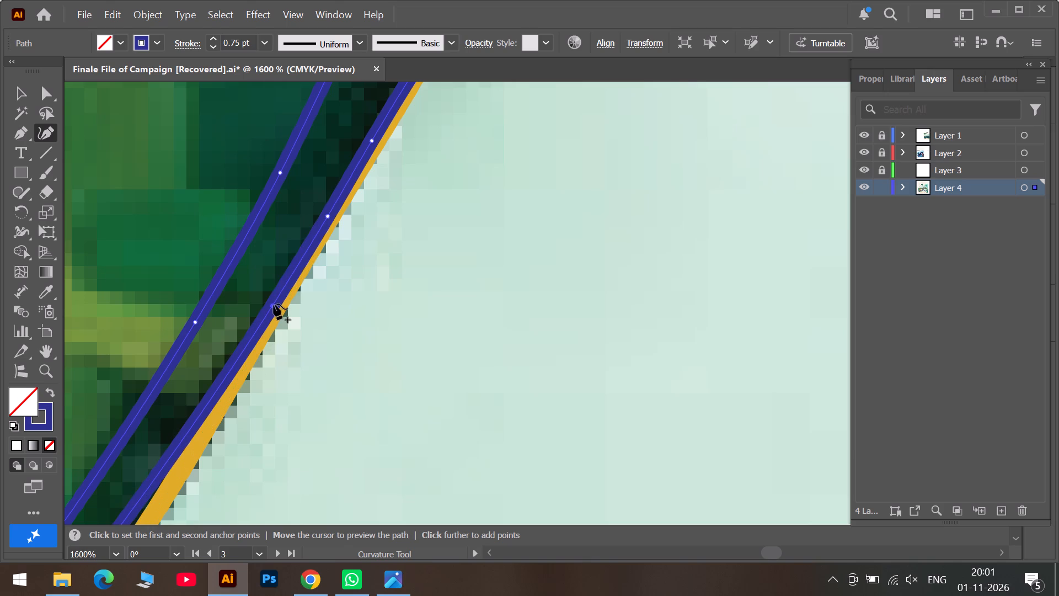
{"action": "left_click_drag", "start_coordinate": [274, 304], "coordinate": [278, 301]}
{"action": "scroll", "coordinate": [254, 341], "scroll_direction": "down", "scroll_amount": 4}
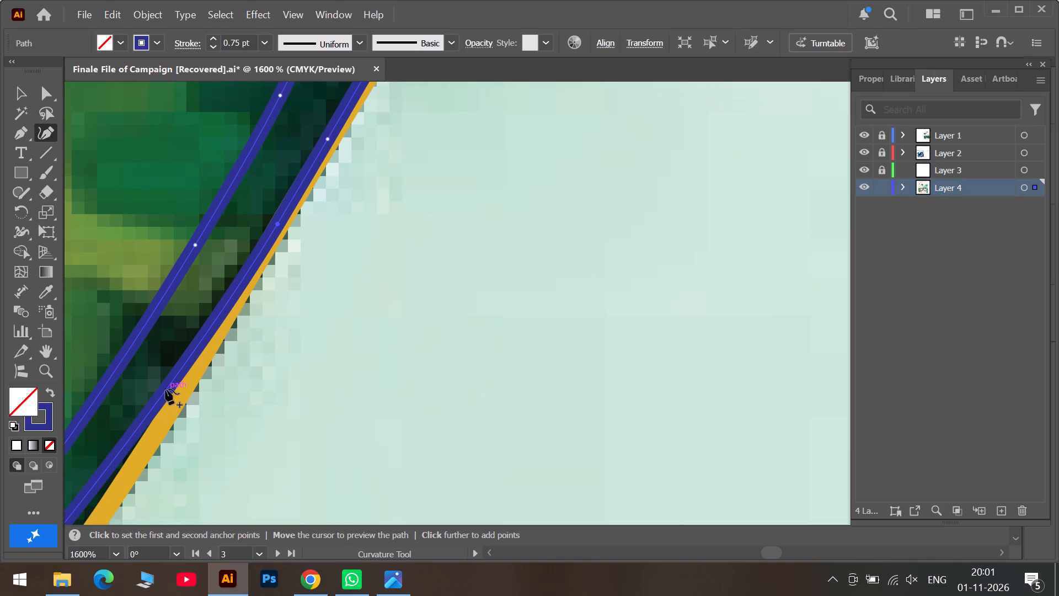
{"action": "left_click_drag", "start_coordinate": [165, 389], "coordinate": [212, 340]}
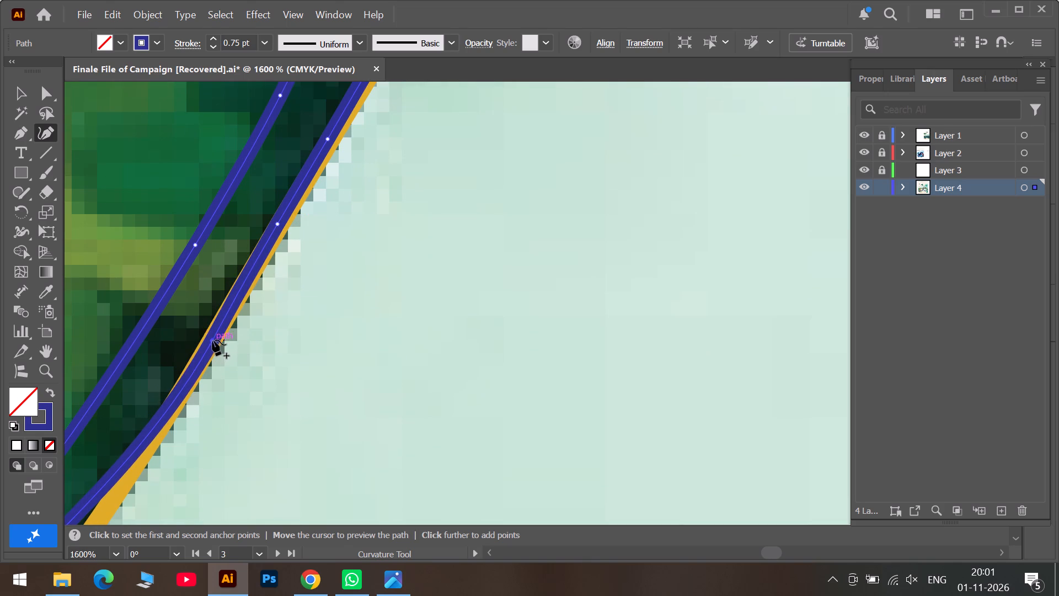
{"action": "left_click_drag", "start_coordinate": [212, 340], "coordinate": [208, 340]}
Add an anchor just above the inner line's next inward bend and adjust it until the stretch above follows the yellow outline.
{"action": "scroll", "coordinate": [207, 349], "scroll_direction": "down", "scroll_amount": 5}
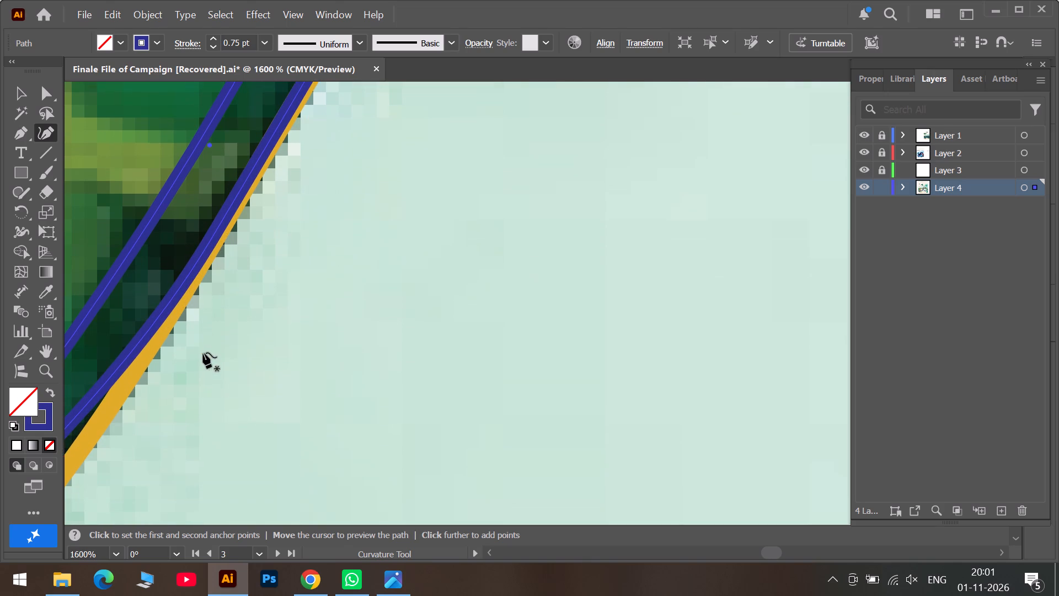
{"action": "left_click_drag", "start_coordinate": [122, 361], "coordinate": [122, 373]}
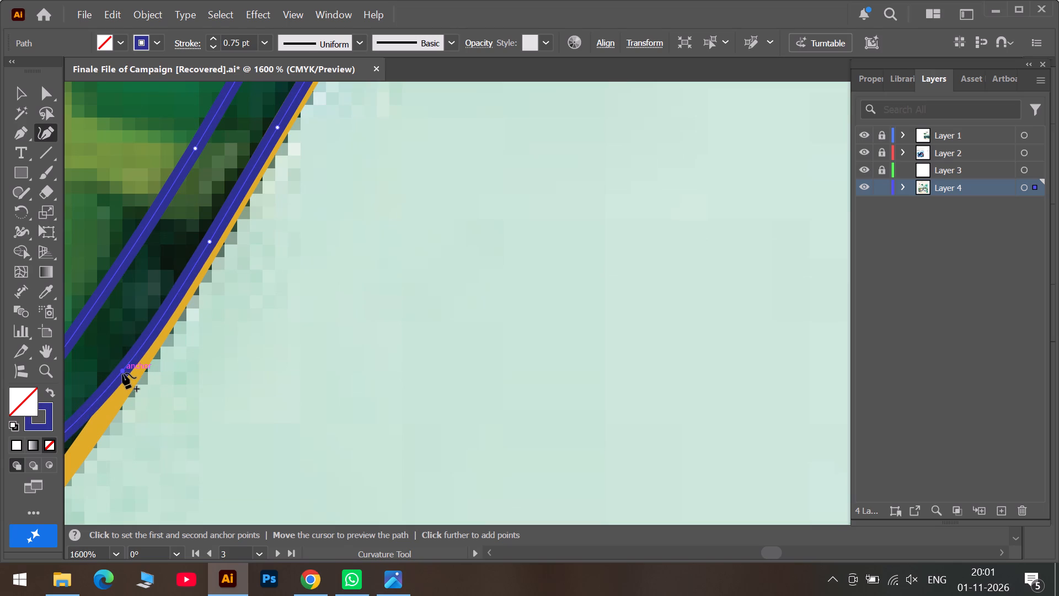
{"action": "left_click_drag", "start_coordinate": [122, 373], "coordinate": [124, 372]}
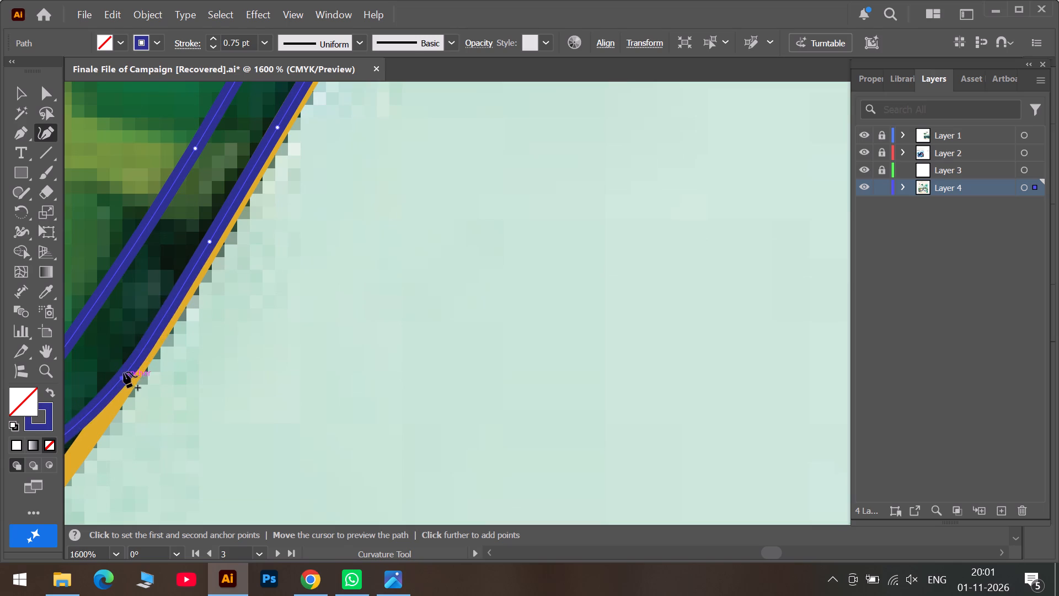
{"action": "left_click_drag", "start_coordinate": [124, 372], "coordinate": [141, 359]}
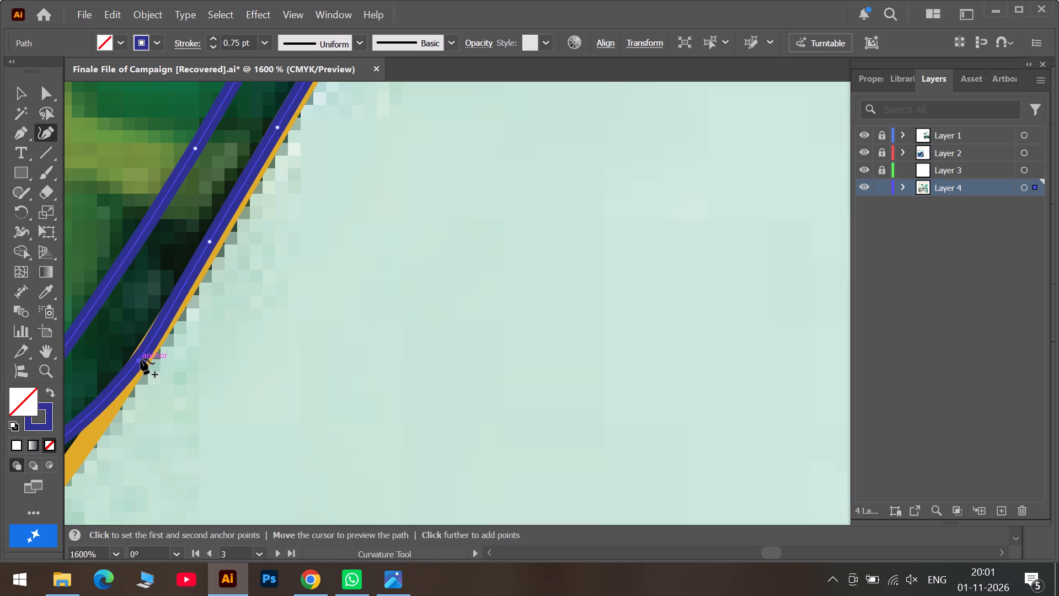
{"action": "left_click_drag", "start_coordinate": [141, 359], "coordinate": [140, 353]}
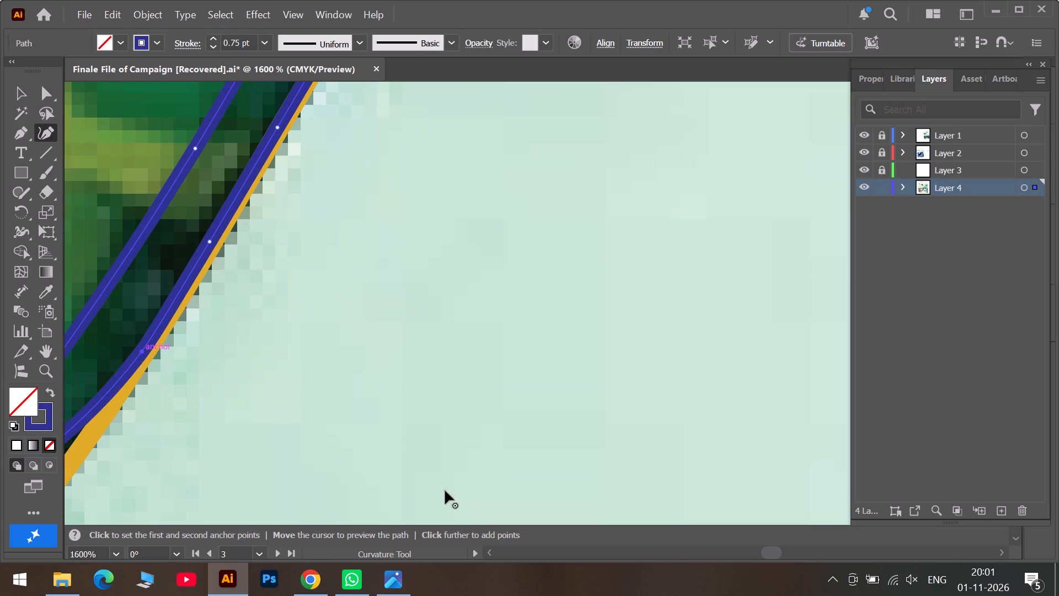
Move the existing anchor at the inner line's inward bend outward to the yellow outline.
{"action": "left_click", "coordinate": [741, 552]}
{"action": "scroll", "coordinate": [565, 430], "scroll_direction": "down", "scroll_amount": 4}
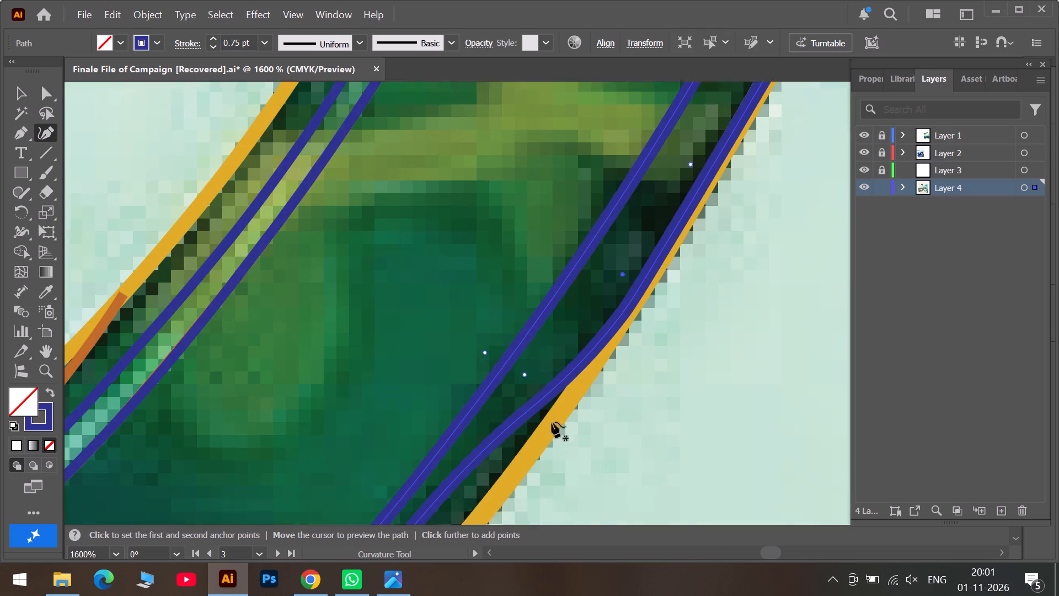
{"action": "scroll", "coordinate": [552, 422], "scroll_direction": "down", "scroll_amount": 2}
{"action": "left_click_drag", "start_coordinate": [525, 334], "coordinate": [526, 340]}
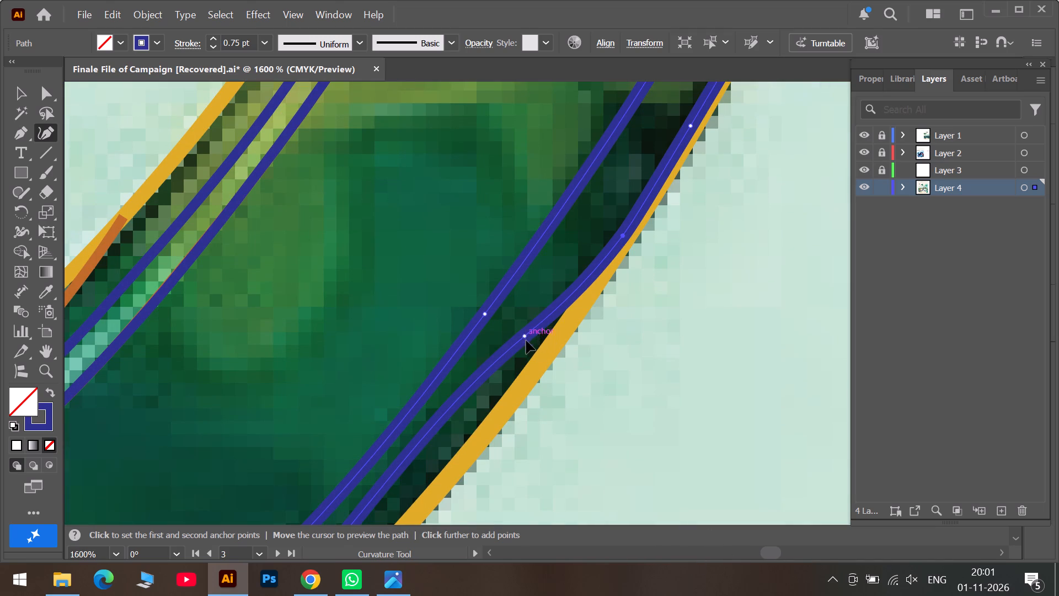
{"action": "left_click_drag", "start_coordinate": [526, 340], "coordinate": [553, 340]}
{"action": "scroll", "coordinate": [532, 379], "scroll_direction": "down", "scroll_amount": 6}
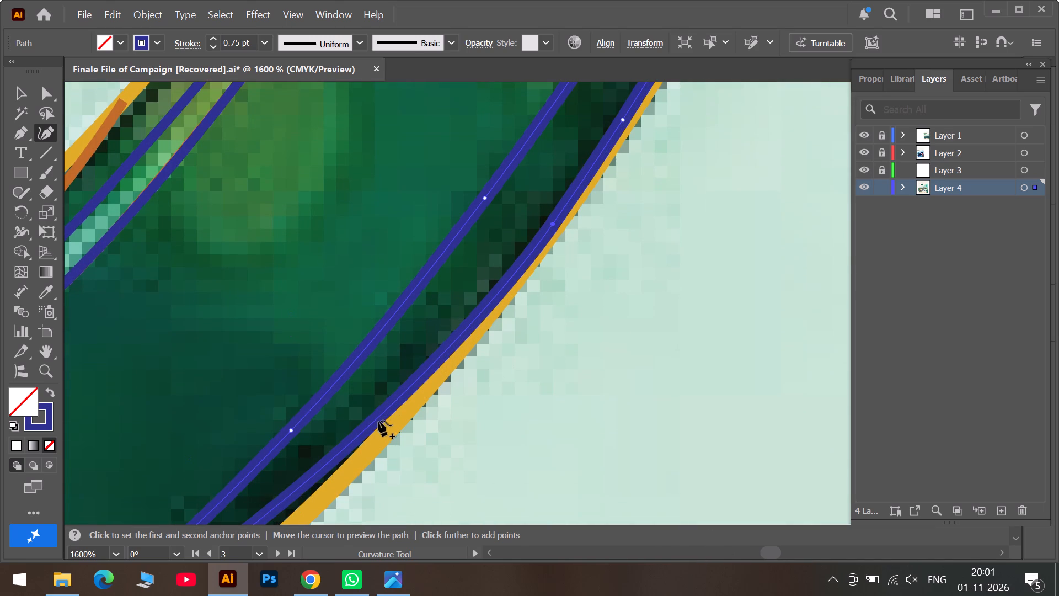
Add two anchors on the inner line and reposition the existing one at its lower bend so this stretch follows the yellow outline.
{"action": "left_click_drag", "start_coordinate": [378, 421], "coordinate": [453, 355]}
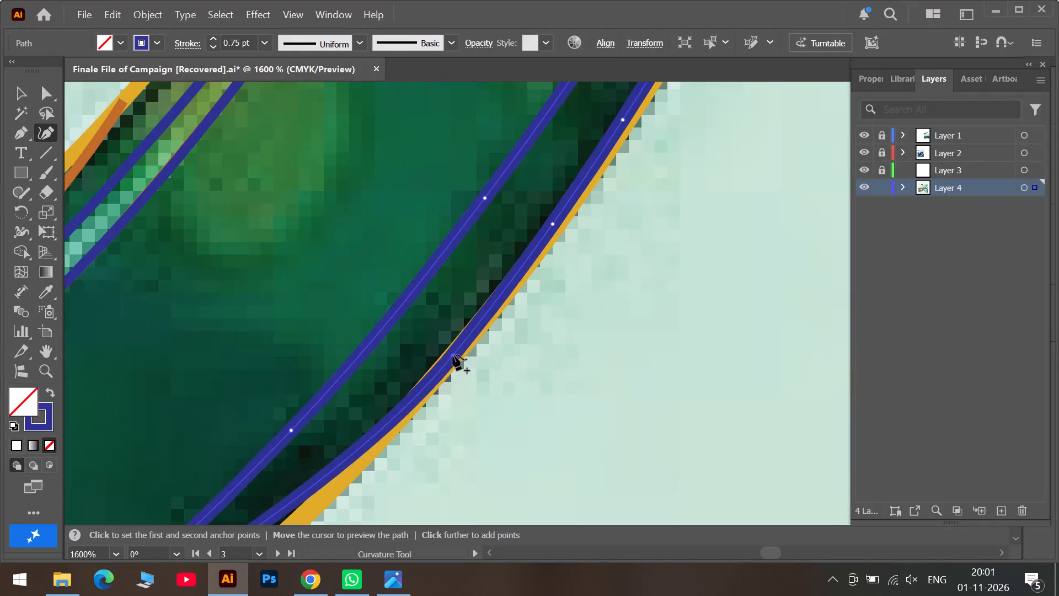
{"action": "left_click_drag", "start_coordinate": [453, 355], "coordinate": [447, 357]}
{"action": "scroll", "coordinate": [404, 418], "scroll_direction": "down", "scroll_amount": 5}
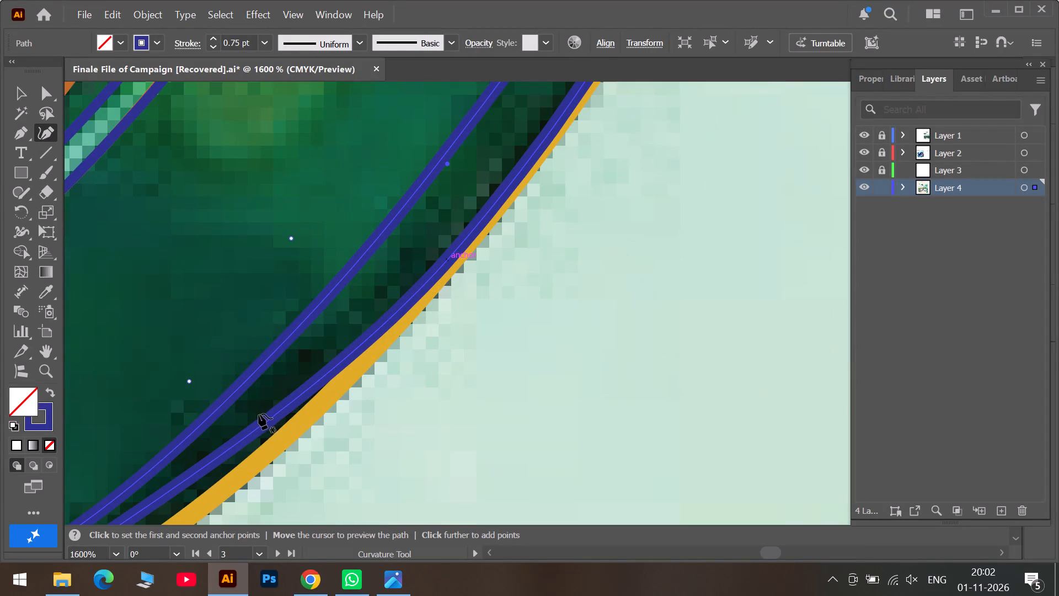
{"action": "left_click_drag", "start_coordinate": [192, 478], "coordinate": [228, 467]}
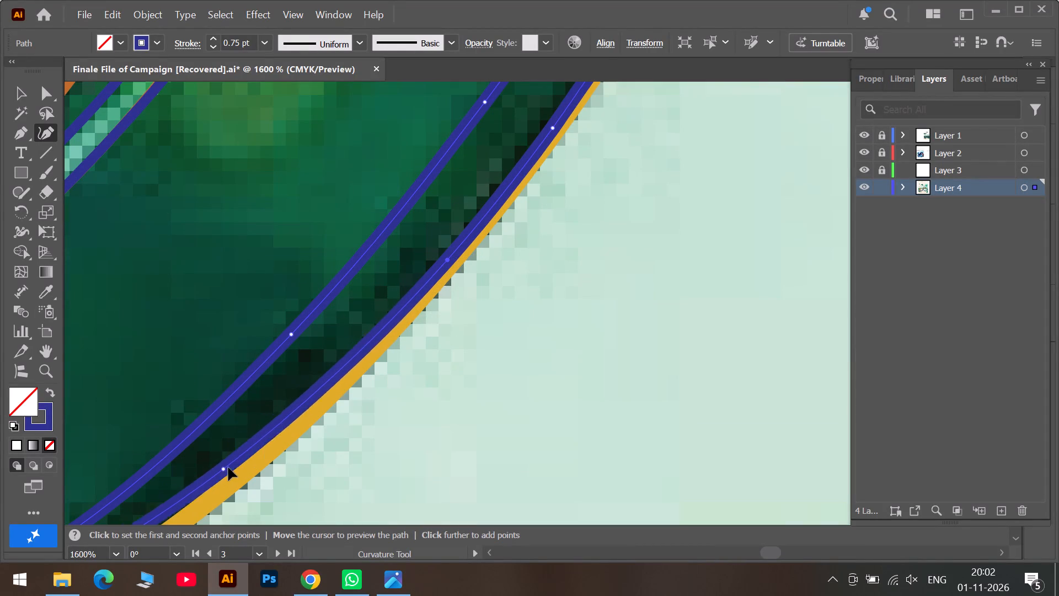
{"action": "left_click_drag", "start_coordinate": [228, 467], "coordinate": [318, 401]}
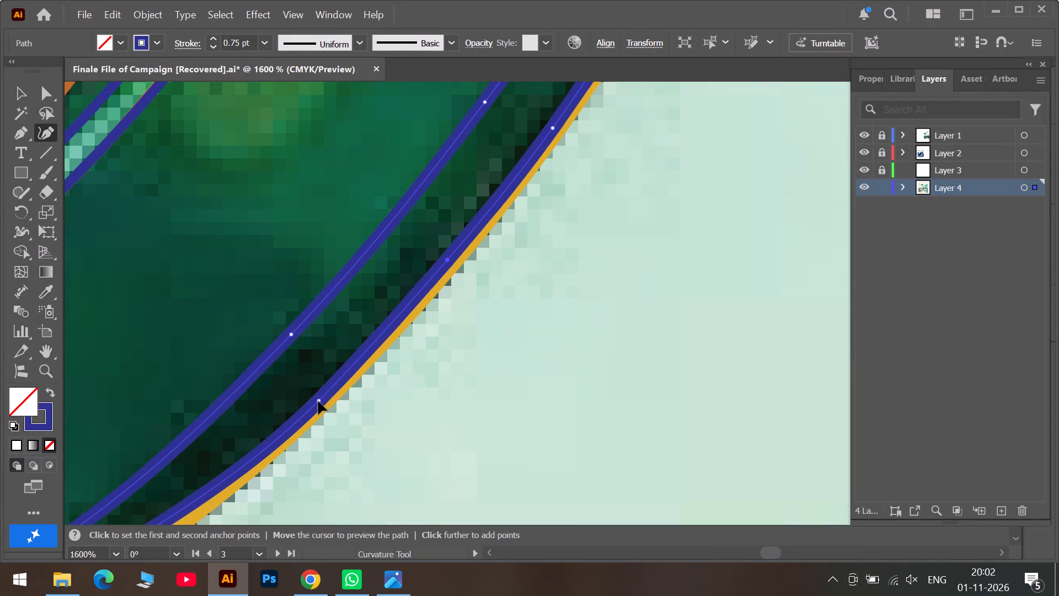
{"action": "left_click_drag", "start_coordinate": [318, 401], "coordinate": [318, 402]}
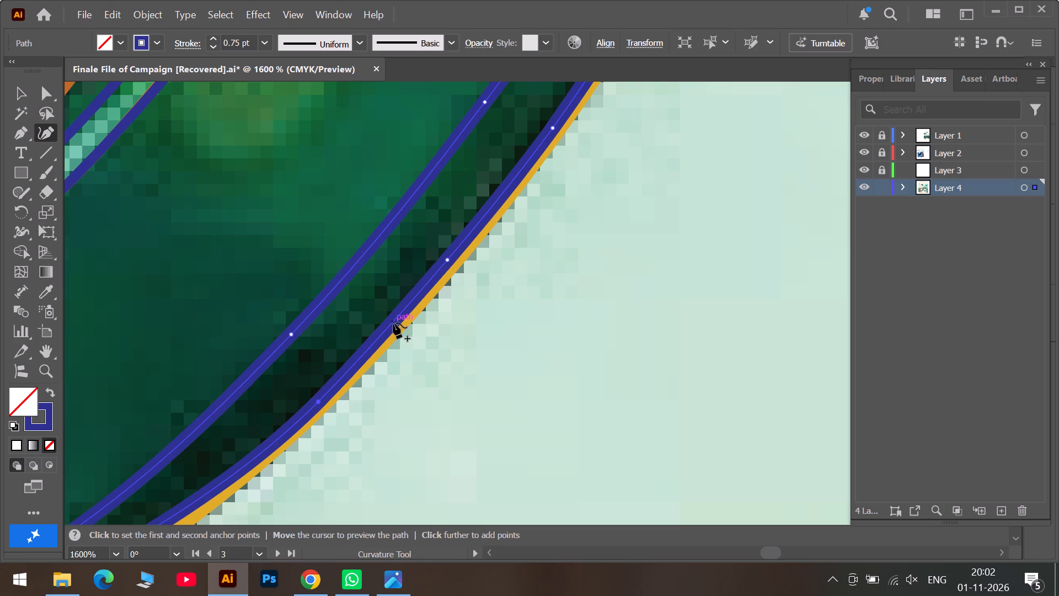
{"action": "left_click_drag", "start_coordinate": [393, 323], "coordinate": [384, 336]}
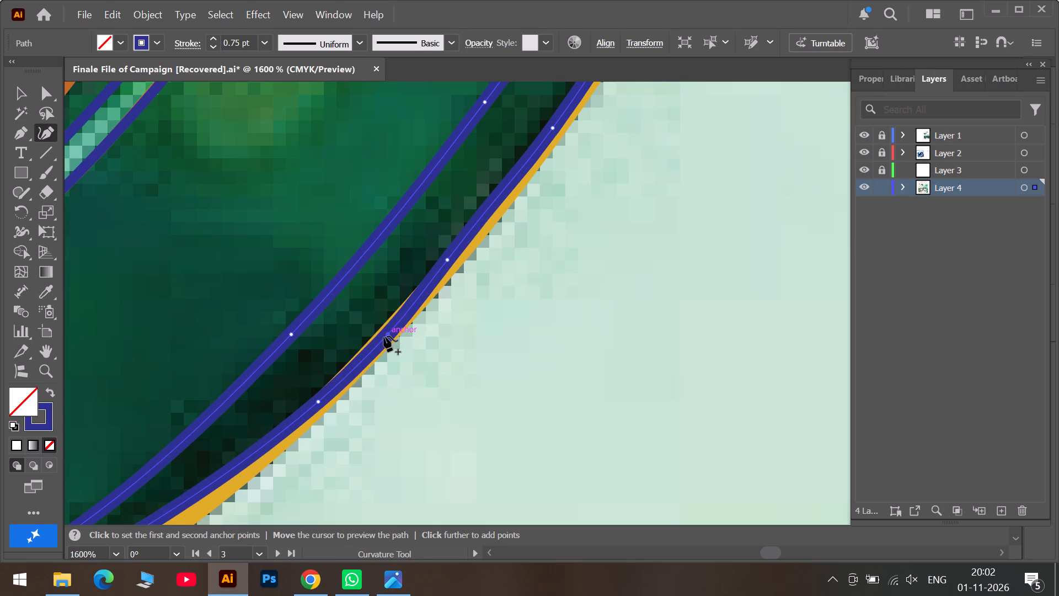
{"action": "left_click_drag", "start_coordinate": [384, 336], "coordinate": [380, 338]}
Add another anchor further along the inner line's lower curve, move the following existing anchor closer, and adjust both to the yellow outline.
{"action": "scroll", "coordinate": [410, 380], "scroll_direction": "down", "scroll_amount": 5}
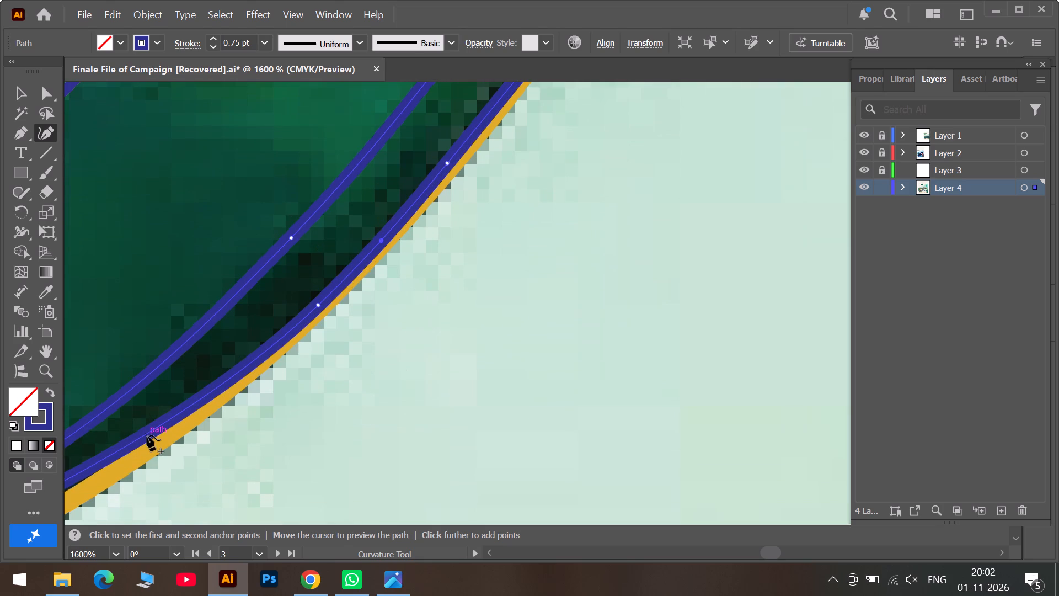
{"action": "left_click_drag", "start_coordinate": [147, 435], "coordinate": [207, 398]}
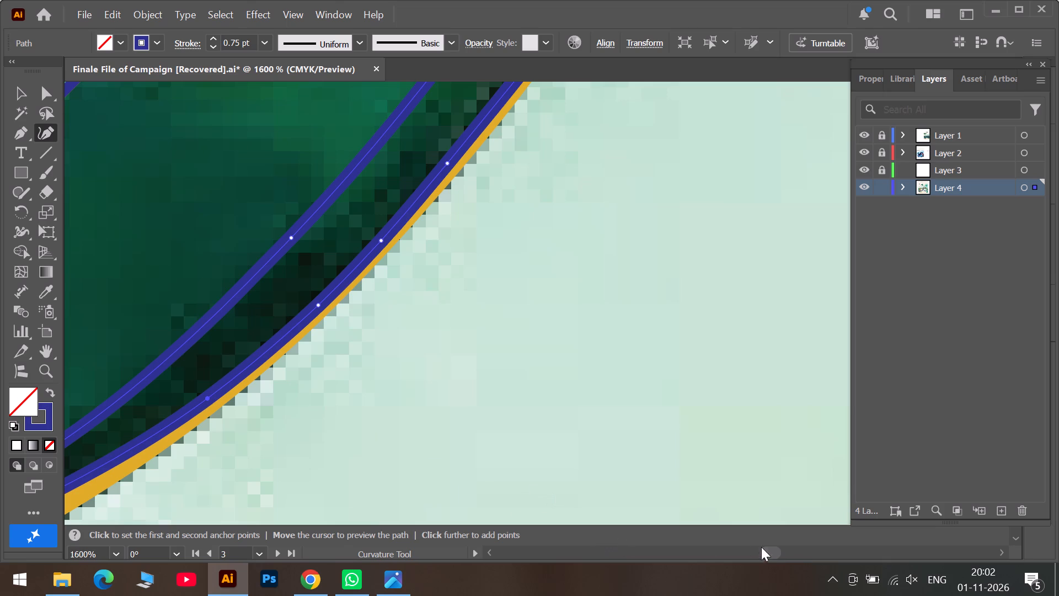
{"action": "left_click", "coordinate": [752, 554]}
{"action": "scroll", "coordinate": [586, 466], "scroll_direction": "down", "scroll_amount": 5}
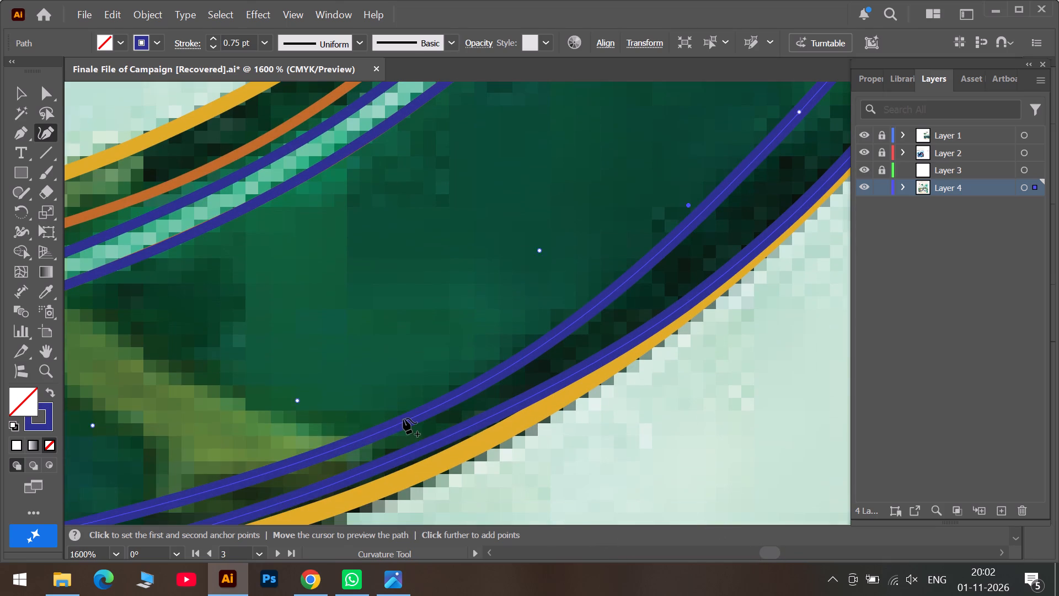
{"action": "left_click_drag", "start_coordinate": [296, 498], "coordinate": [405, 467]}
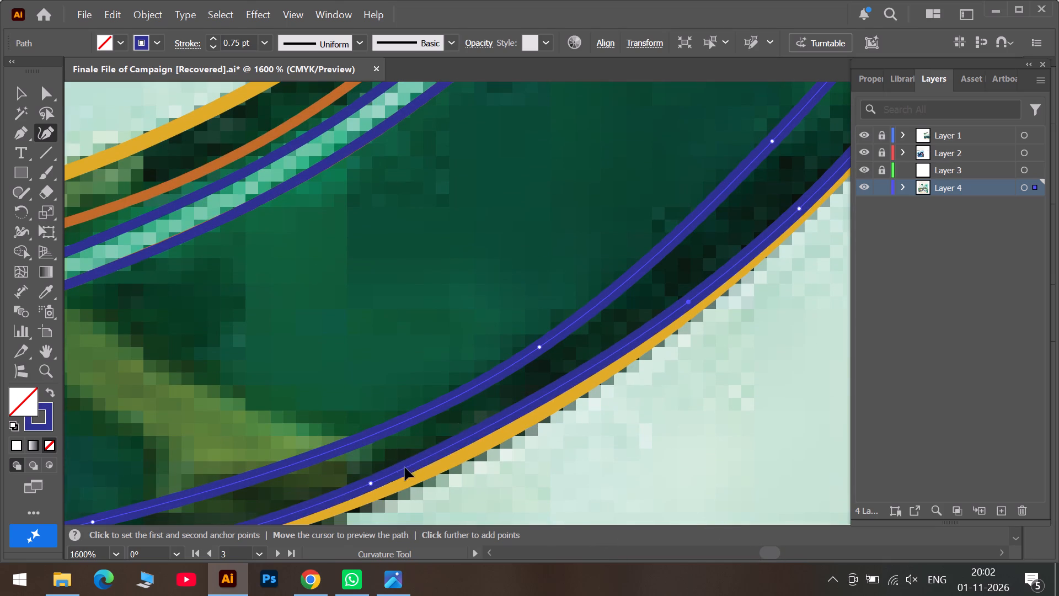
{"action": "left_click_drag", "start_coordinate": [405, 467], "coordinate": [602, 375]}
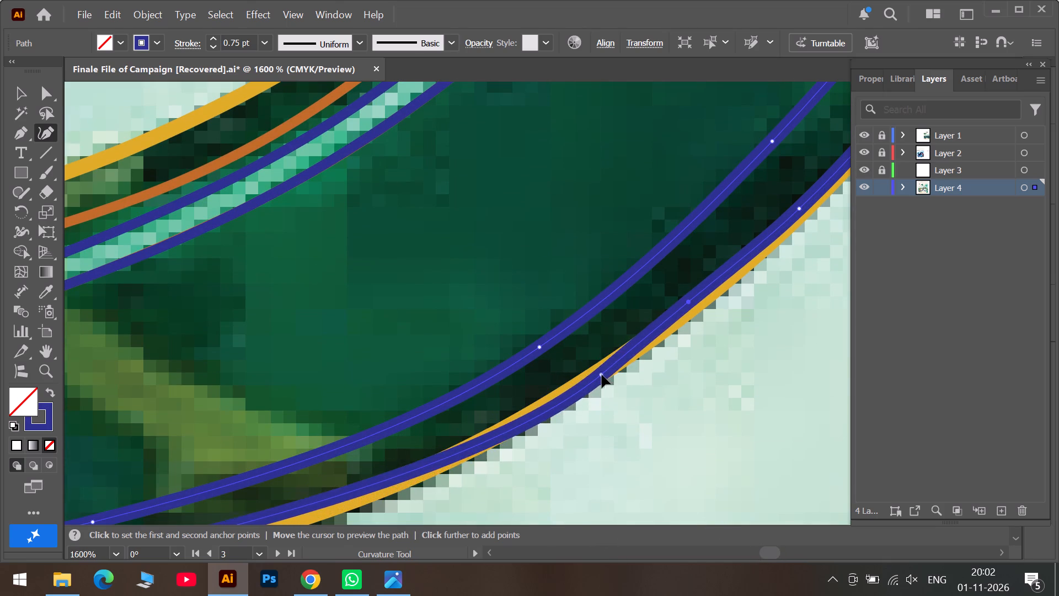
{"action": "left_click_drag", "start_coordinate": [602, 375], "coordinate": [553, 398]}
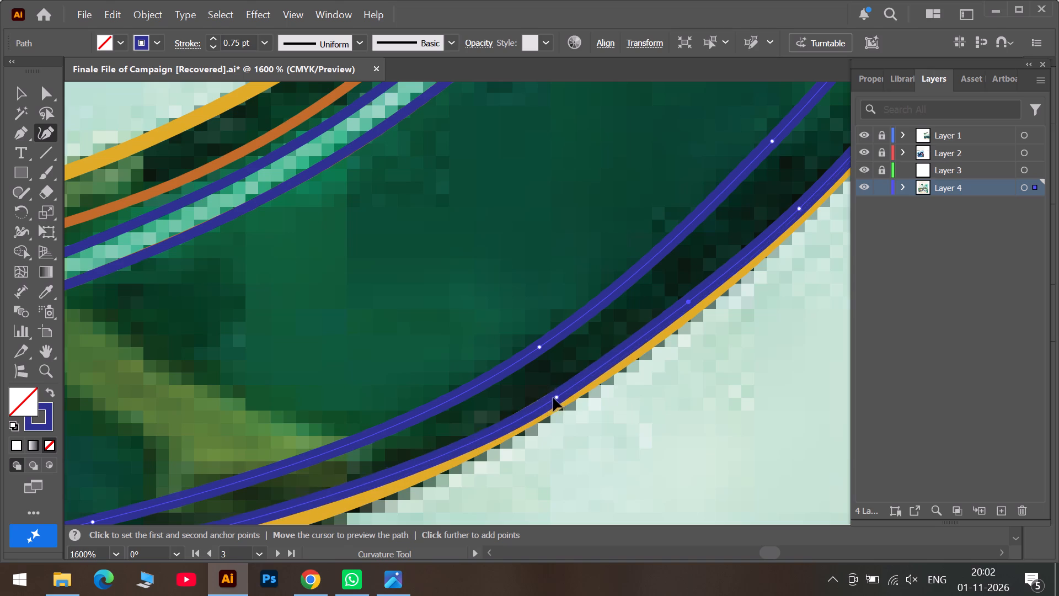
{"action": "left_click_drag", "start_coordinate": [553, 398], "coordinate": [547, 402]}
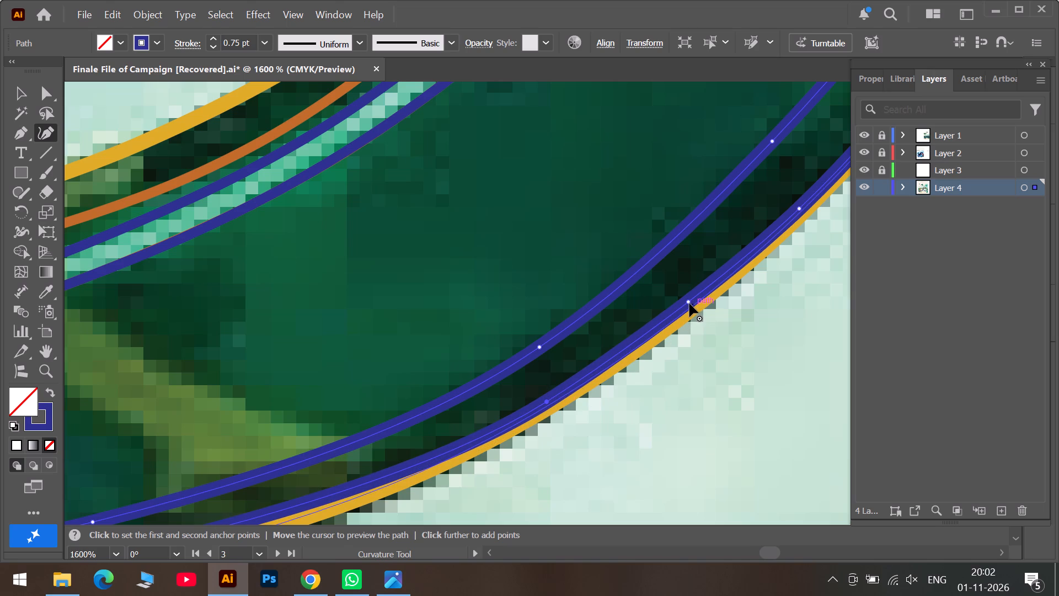
{"action": "left_click_drag", "start_coordinate": [689, 304], "coordinate": [679, 311]}
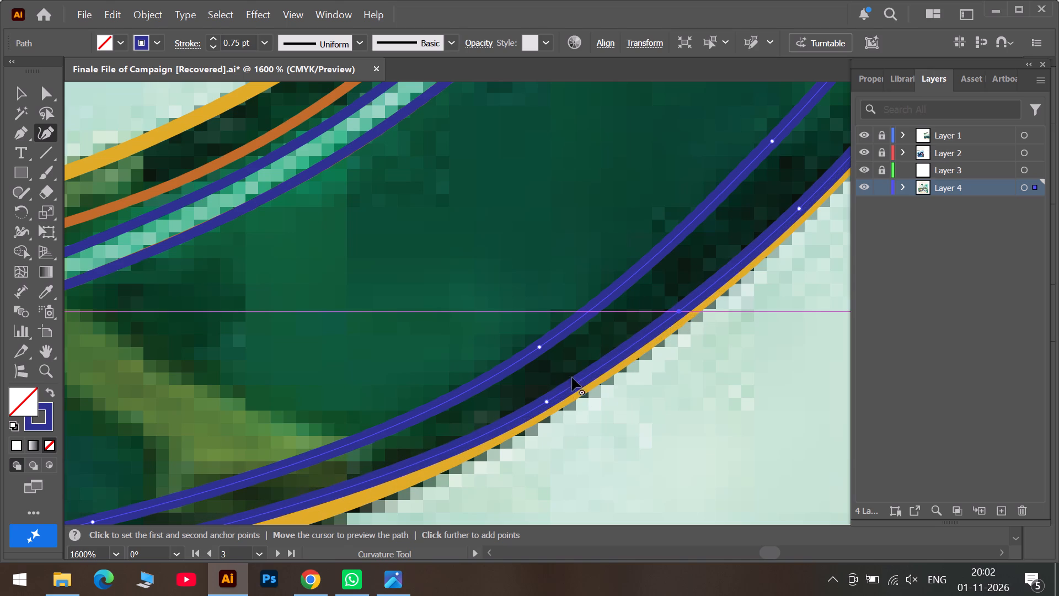
Add two more anchors along the inner line where the light green vein meets it and fit them to the yellow outline.
{"action": "scroll", "coordinate": [545, 388], "scroll_direction": "down", "scroll_amount": 4}
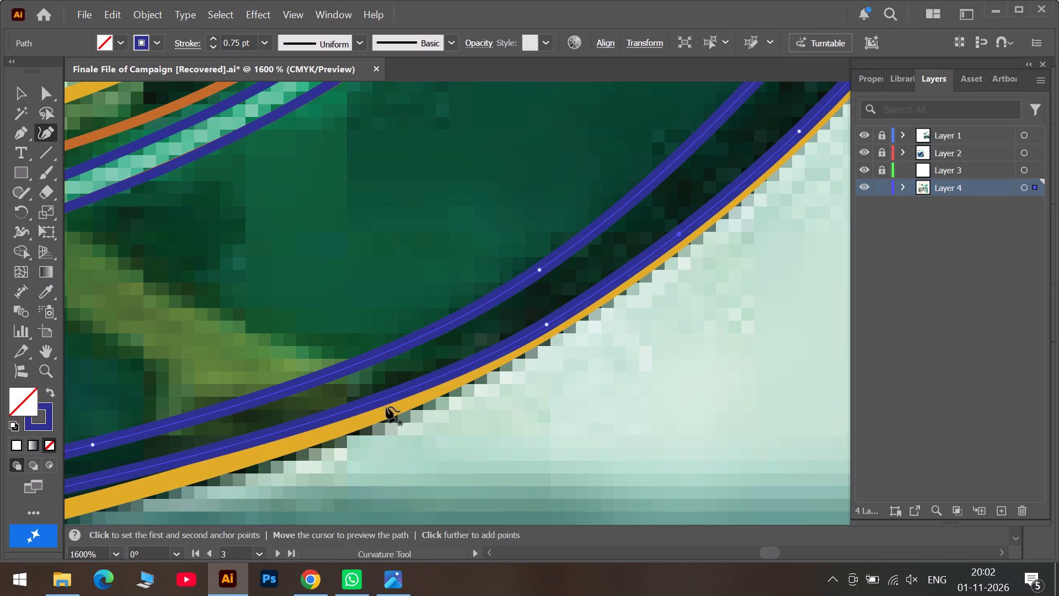
{"action": "left_click_drag", "start_coordinate": [391, 396], "coordinate": [392, 402]}
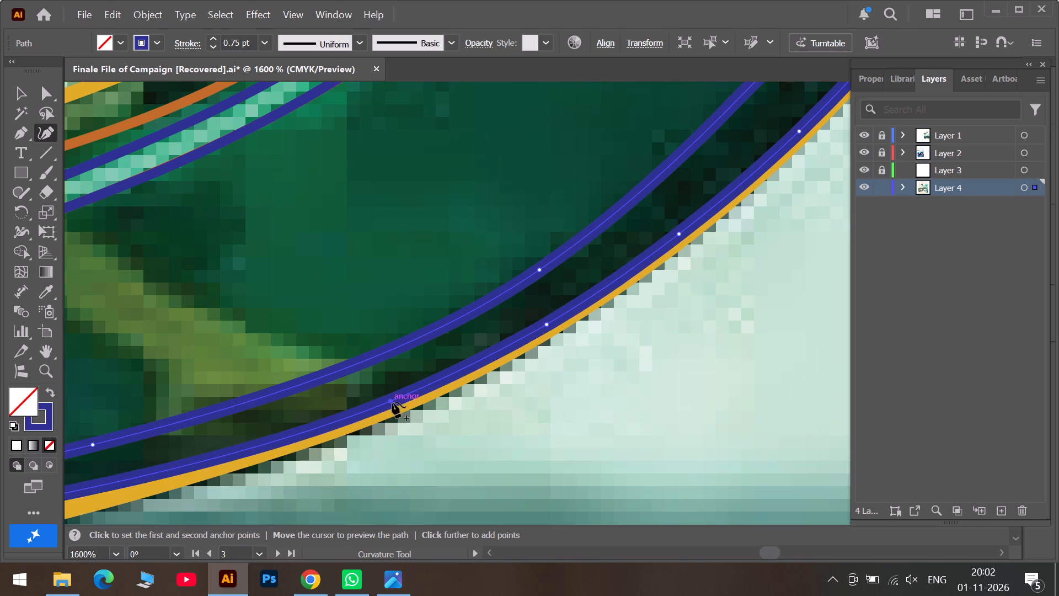
{"action": "left_click_drag", "start_coordinate": [392, 402], "coordinate": [456, 375]}
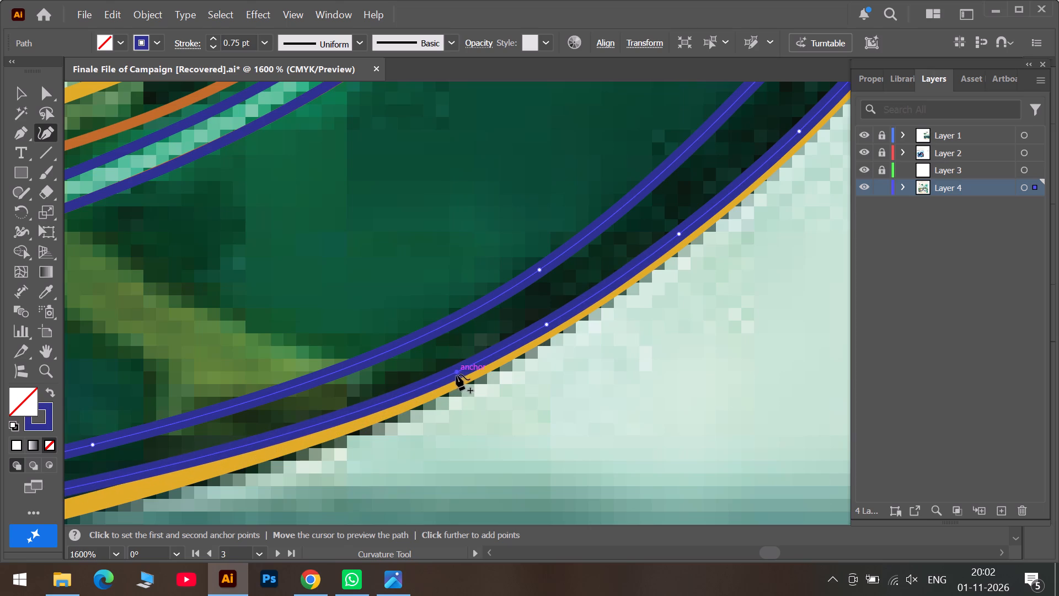
{"action": "left_click_drag", "start_coordinate": [456, 375], "coordinate": [454, 377]}
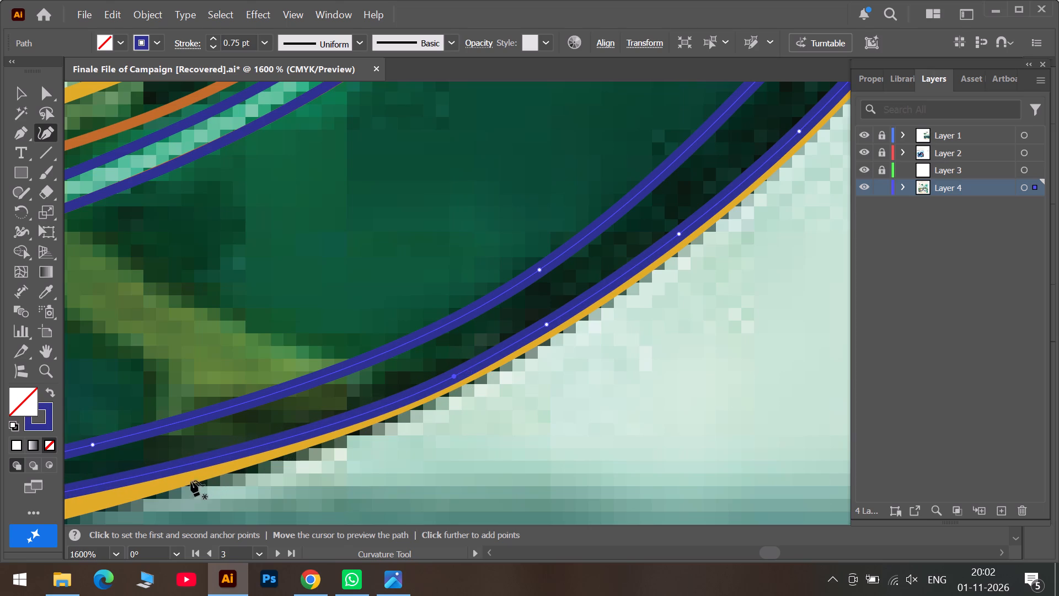
{"action": "left_click_drag", "start_coordinate": [195, 464], "coordinate": [195, 465]}
{"action": "left_click_drag", "start_coordinate": [195, 465], "coordinate": [317, 429]}
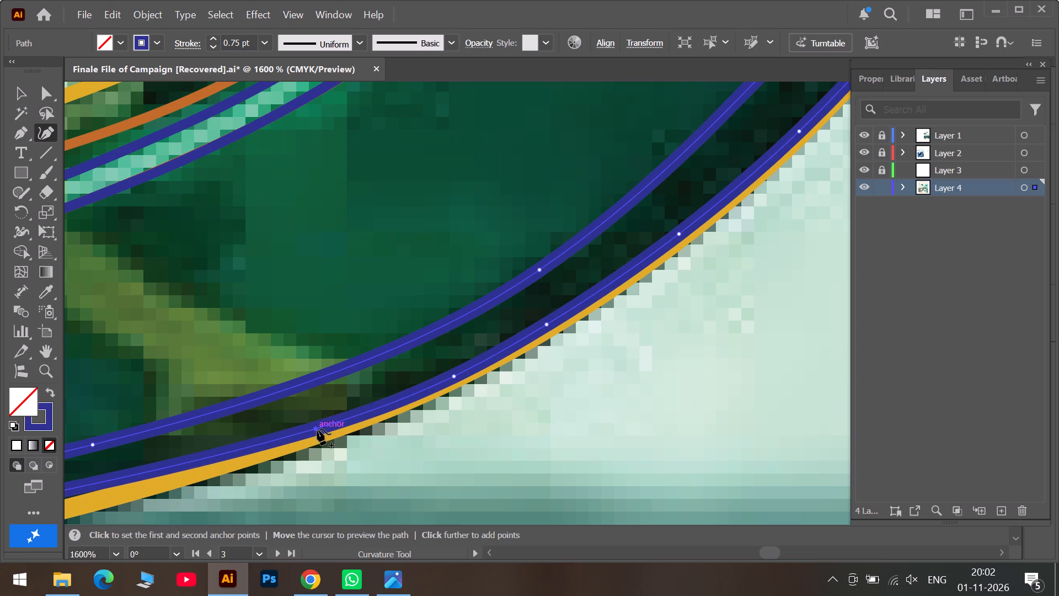
{"action": "left_click_drag", "start_coordinate": [317, 429], "coordinate": [318, 433]}
Move the next existing anchor along the inner line back toward the fitted stretch and add one beyond it, following the yellow outline.
{"action": "left_click", "coordinate": [748, 554]}
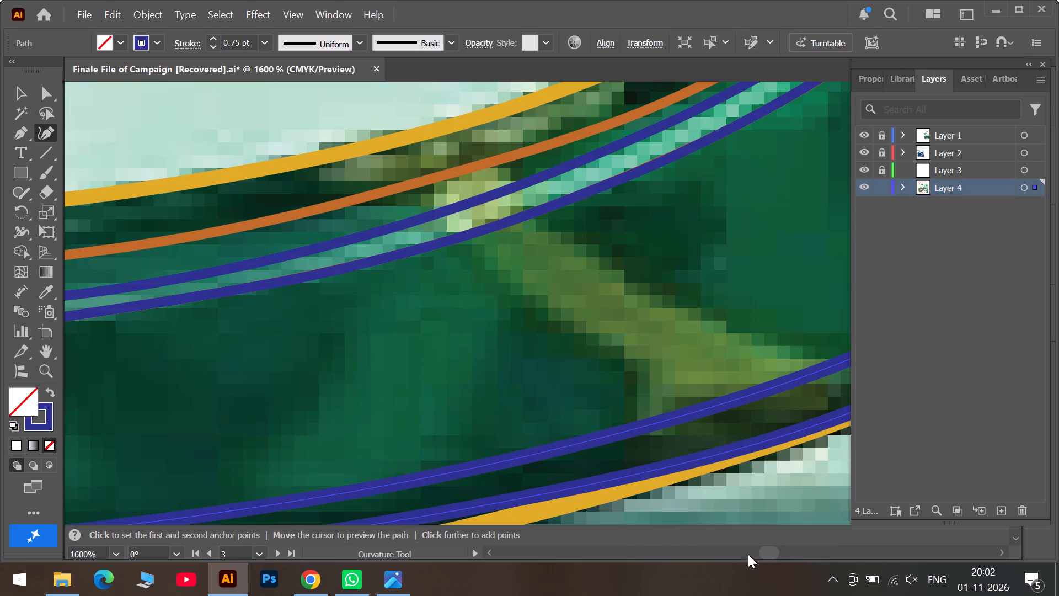
{"action": "scroll", "coordinate": [566, 502], "scroll_direction": "down", "scroll_amount": 5}
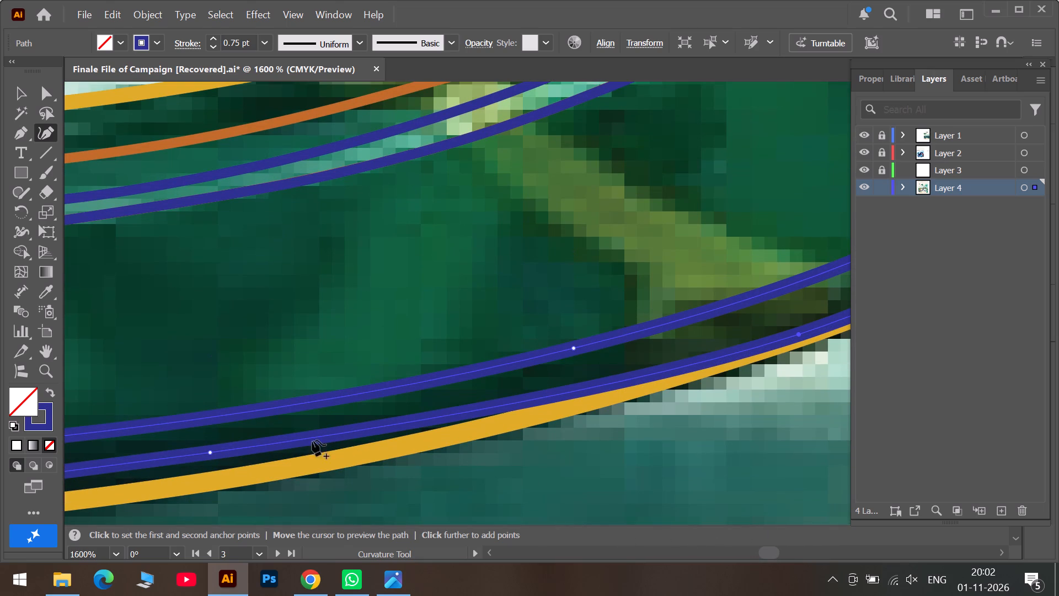
{"action": "left_click_drag", "start_coordinate": [209, 453], "coordinate": [401, 445]}
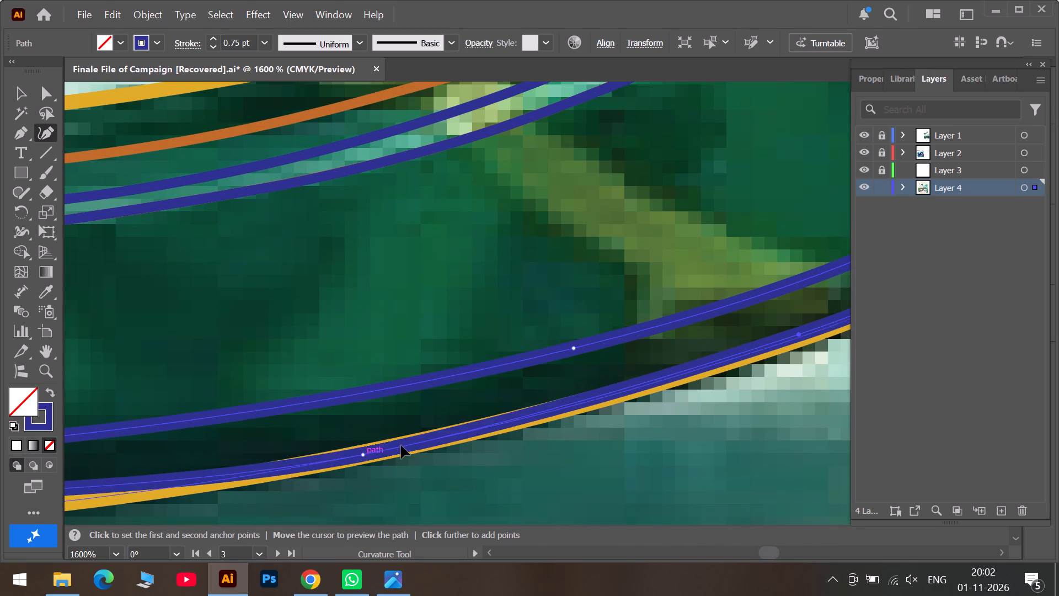
{"action": "left_click_drag", "start_coordinate": [401, 445], "coordinate": [605, 395]}
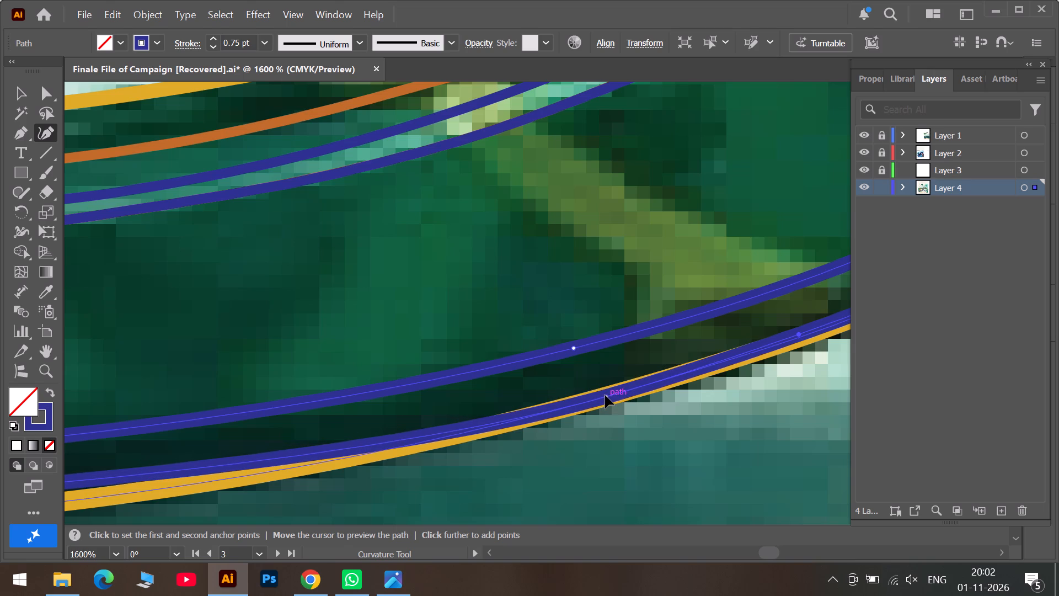
{"action": "left_click_drag", "start_coordinate": [605, 395], "coordinate": [586, 399]}
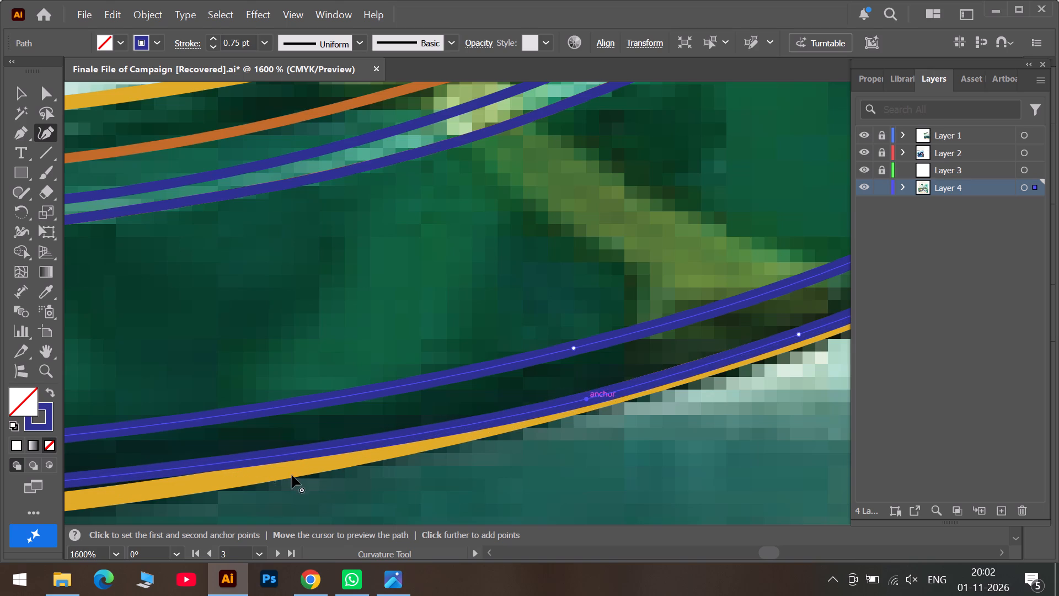
{"action": "left_click_drag", "start_coordinate": [240, 462], "coordinate": [417, 441]}
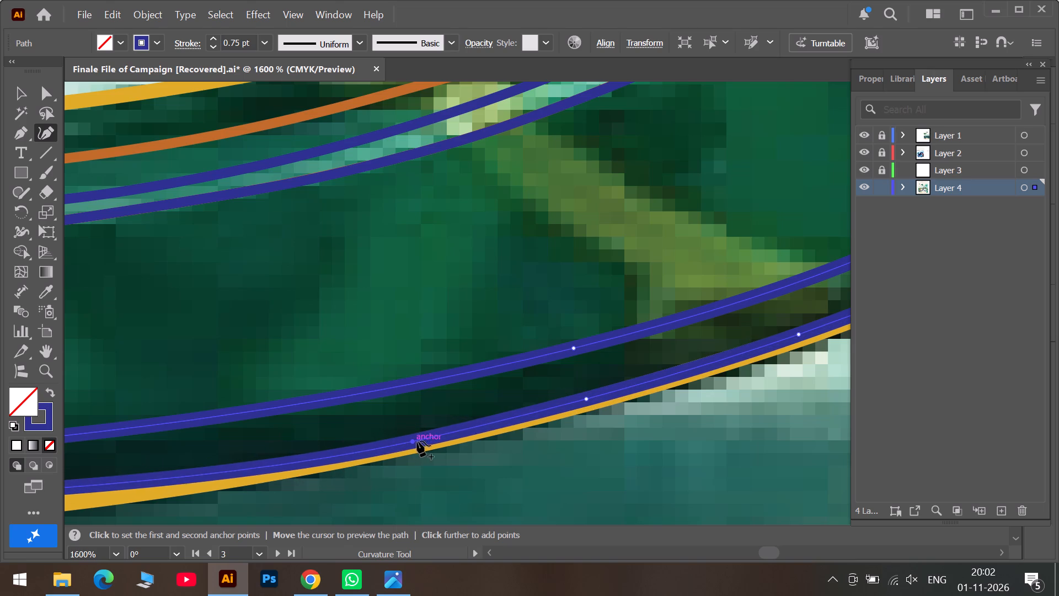
{"action": "left_click_drag", "start_coordinate": [417, 441], "coordinate": [383, 448]}
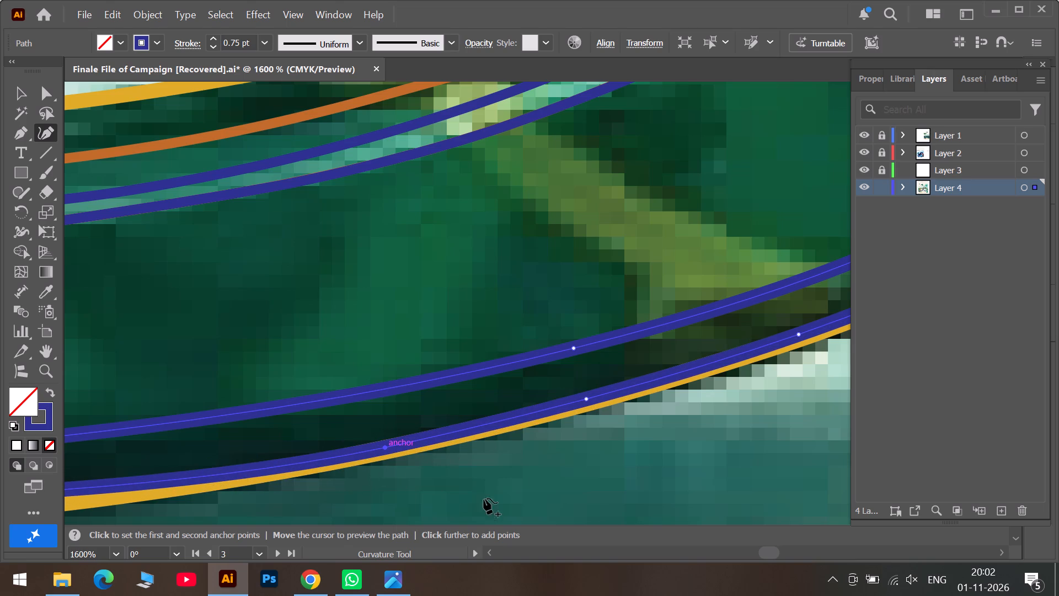
Move the following existing anchor onto the yellow outline, then add two anchors beyond it to fit the flattening bottom curve.
{"action": "left_click", "coordinate": [719, 555]}
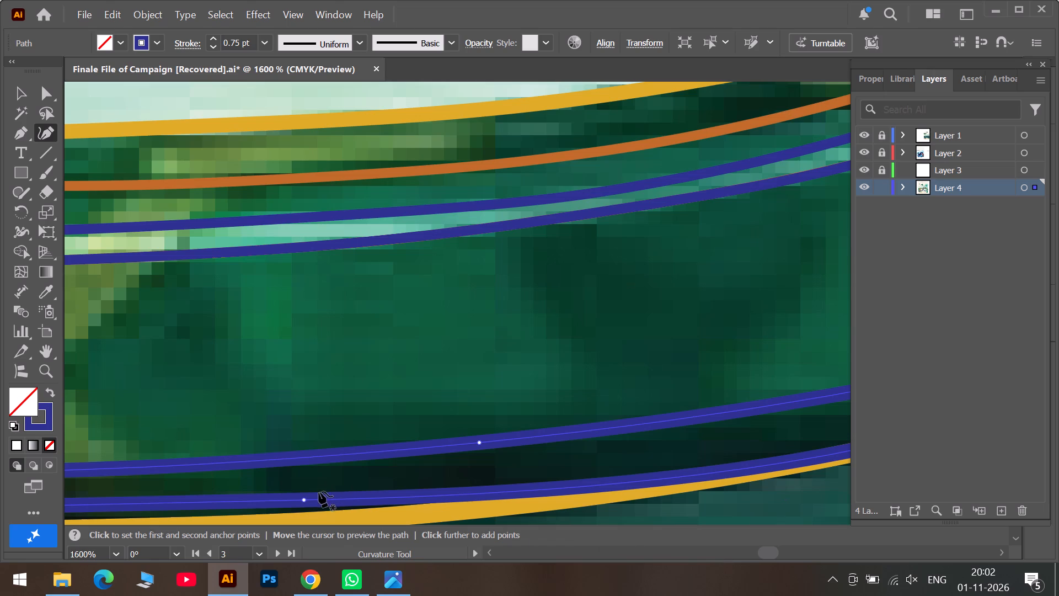
{"action": "left_click_drag", "start_coordinate": [302, 499], "coordinate": [617, 485]}
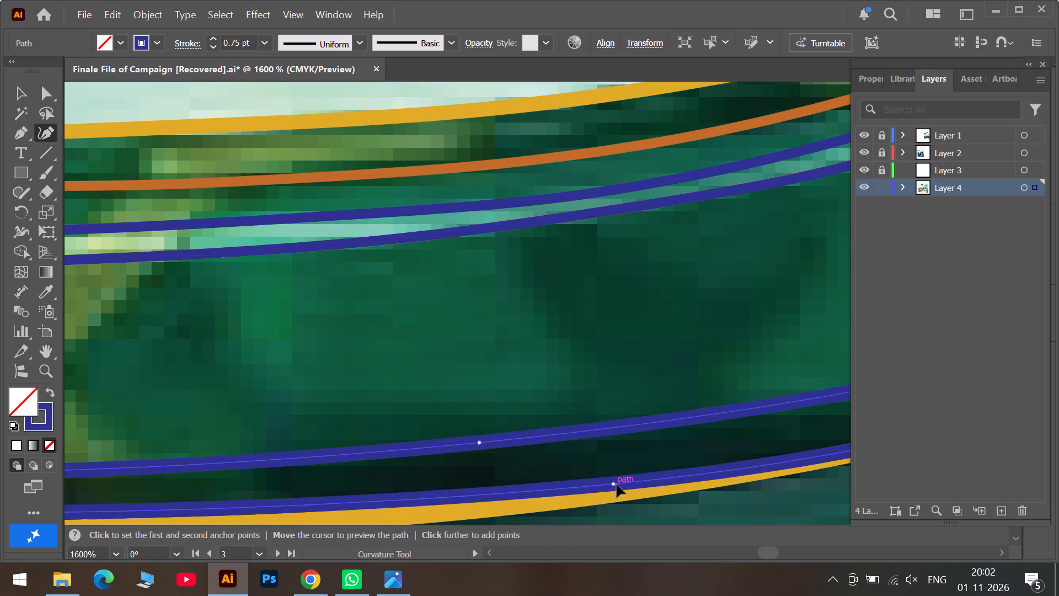
{"action": "left_click_drag", "start_coordinate": [617, 485], "coordinate": [629, 489]}
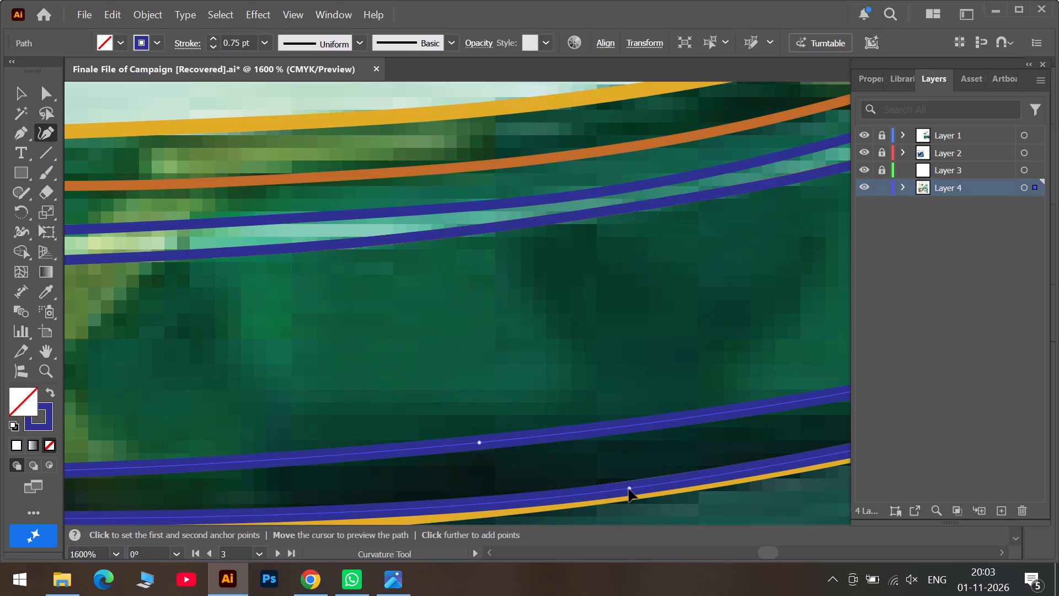
{"action": "left_click_drag", "start_coordinate": [629, 489], "coordinate": [630, 486]}
{"action": "left_click_drag", "start_coordinate": [281, 515], "coordinate": [304, 519]}
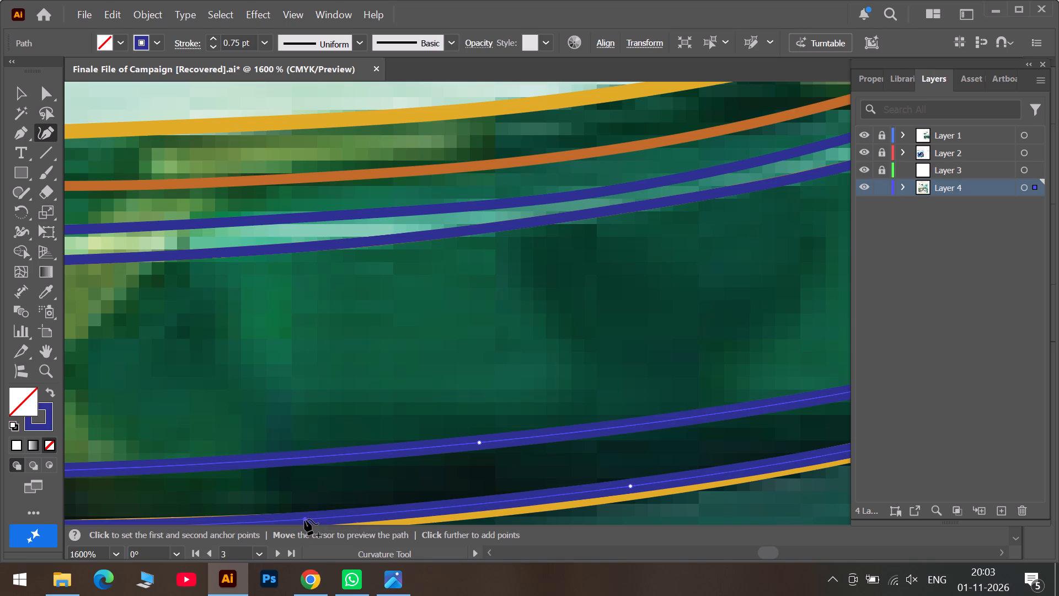
{"action": "left_click_drag", "start_coordinate": [304, 519], "coordinate": [303, 520]}
{"action": "left_click_drag", "start_coordinate": [484, 506], "coordinate": [485, 507]}
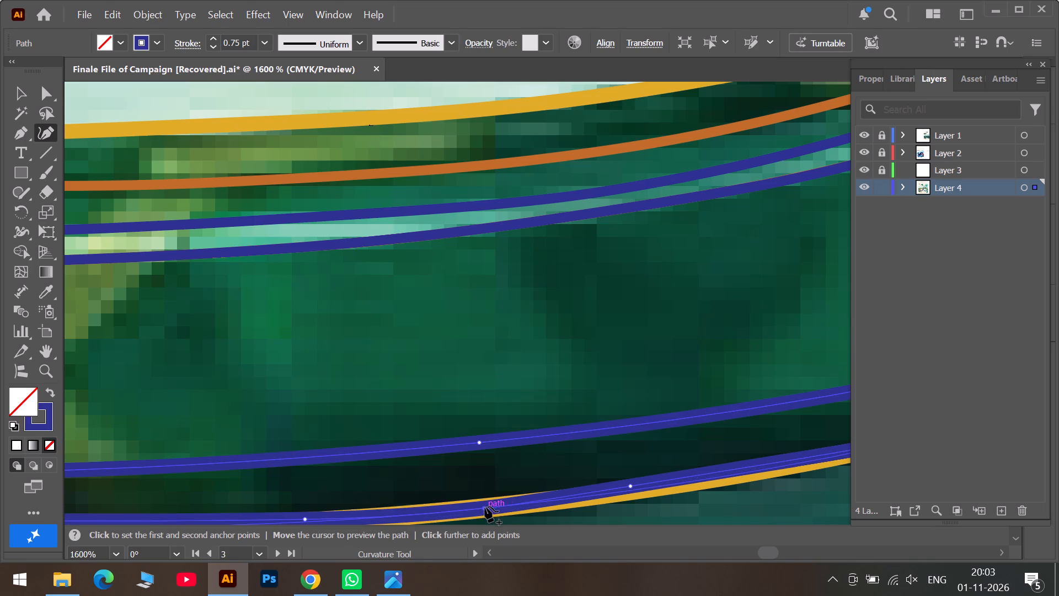
{"action": "left_click_drag", "start_coordinate": [485, 507], "coordinate": [452, 508]}
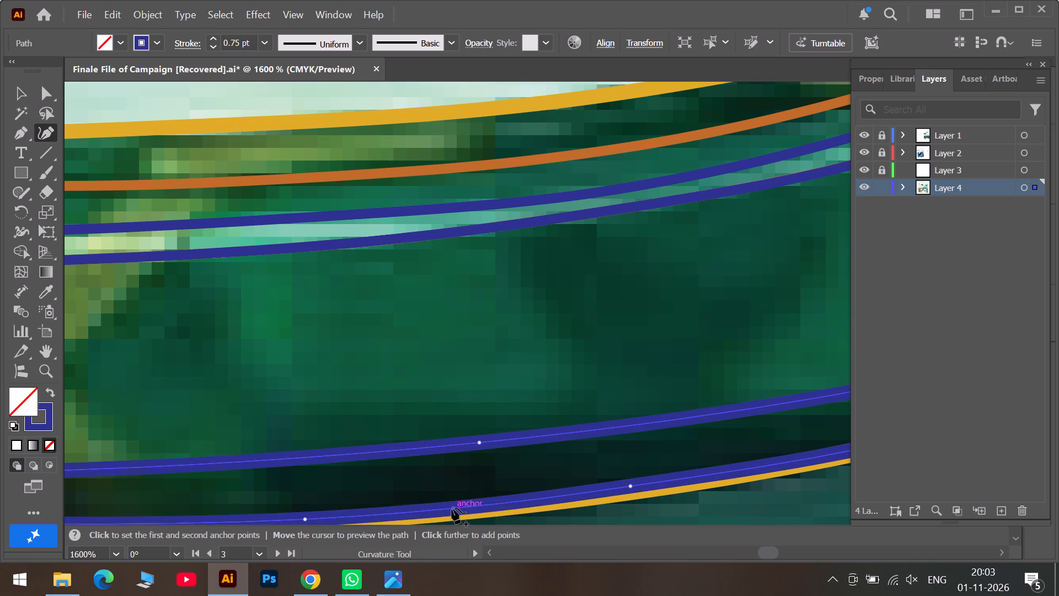
{"action": "left_click_drag", "start_coordinate": [452, 508], "coordinate": [451, 508]}
Add an anchor at the lowest stretch of the inner line's bottom curve and move the next existing anchor closer, fitting both to the yellow outline.
{"action": "scroll", "coordinate": [709, 566], "scroll_direction": "down", "scroll_amount": 4}
{"action": "left_click", "coordinate": [745, 553]}
{"action": "scroll", "coordinate": [586, 513], "scroll_direction": "down", "scroll_amount": 4}
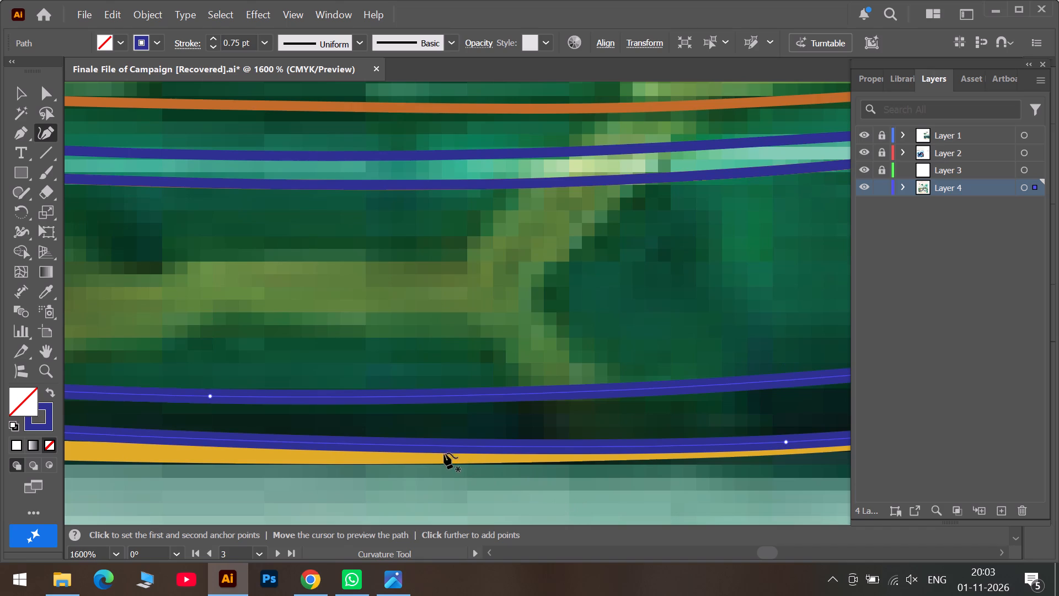
{"action": "left_click", "coordinate": [433, 448]}
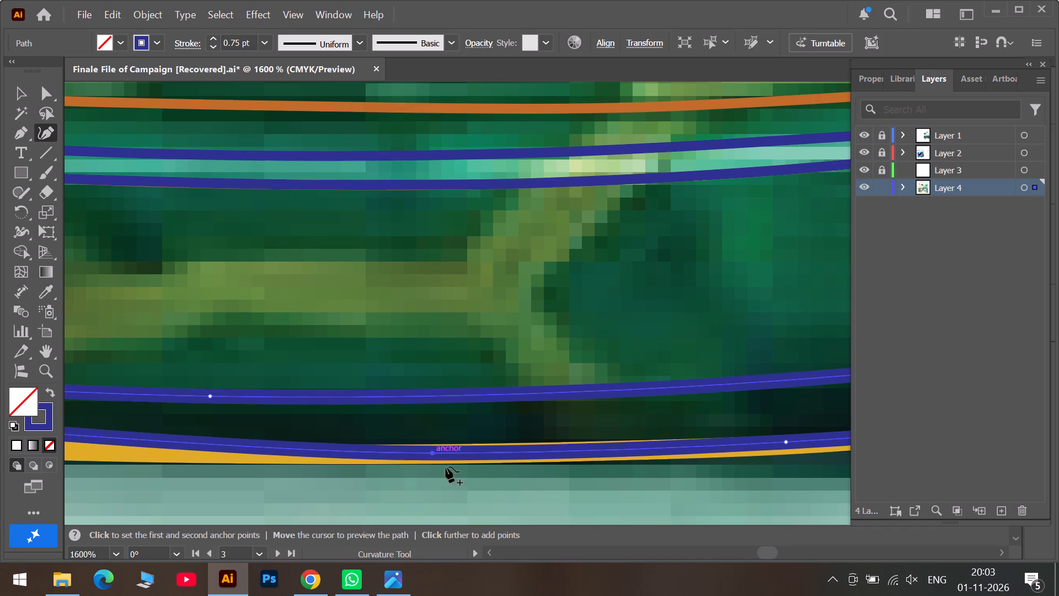
{"action": "left_click", "coordinate": [746, 555]}
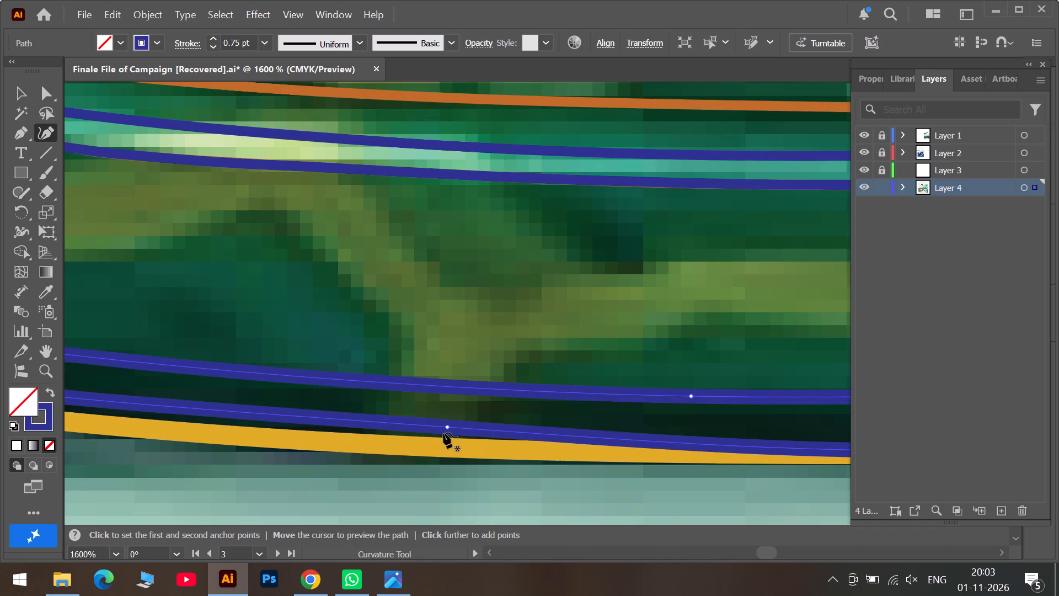
{"action": "left_click_drag", "start_coordinate": [447, 429], "coordinate": [534, 450]}
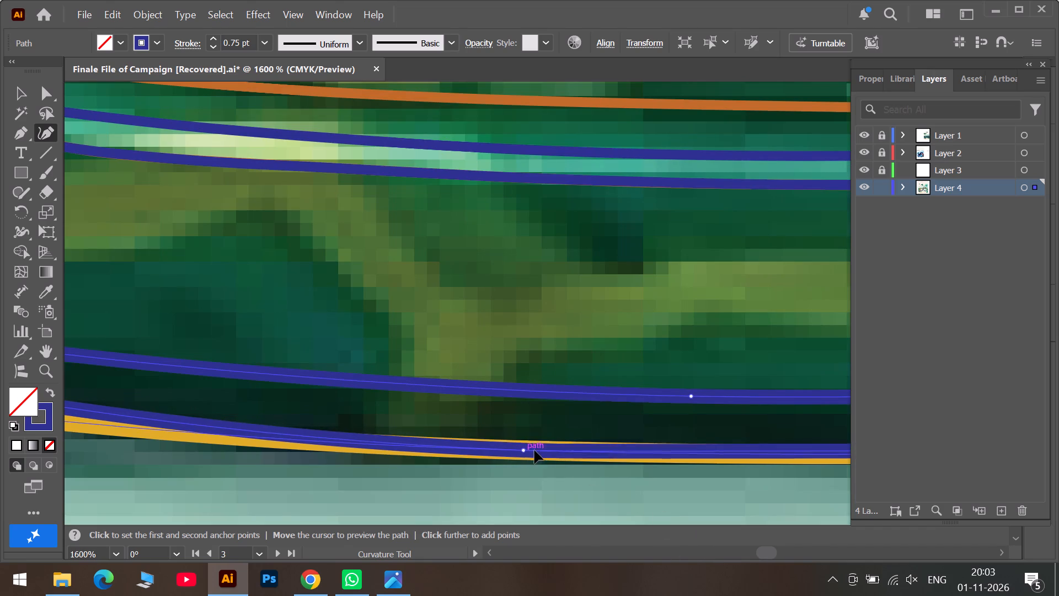
{"action": "left_click_drag", "start_coordinate": [534, 450], "coordinate": [555, 448]}
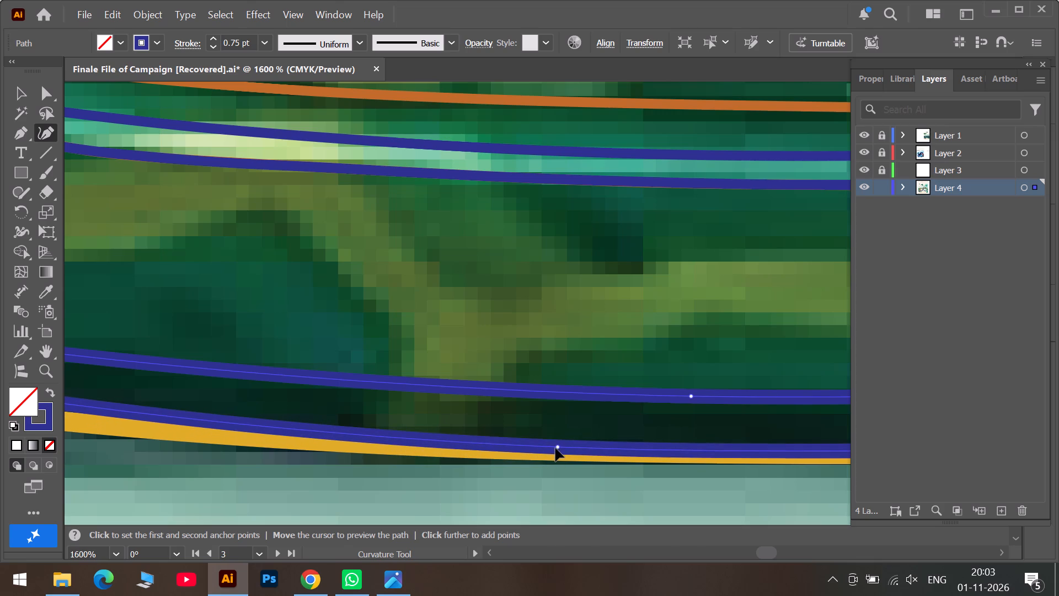
{"action": "left_click_drag", "start_coordinate": [555, 448], "coordinate": [558, 448]}
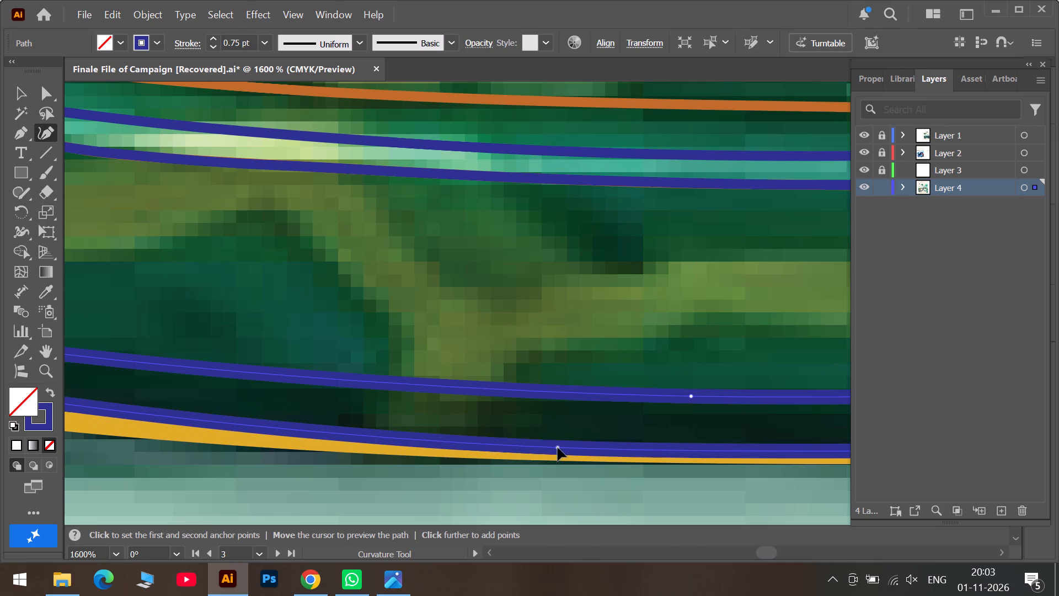
{"action": "left_click_drag", "start_coordinate": [558, 448], "coordinate": [556, 448]}
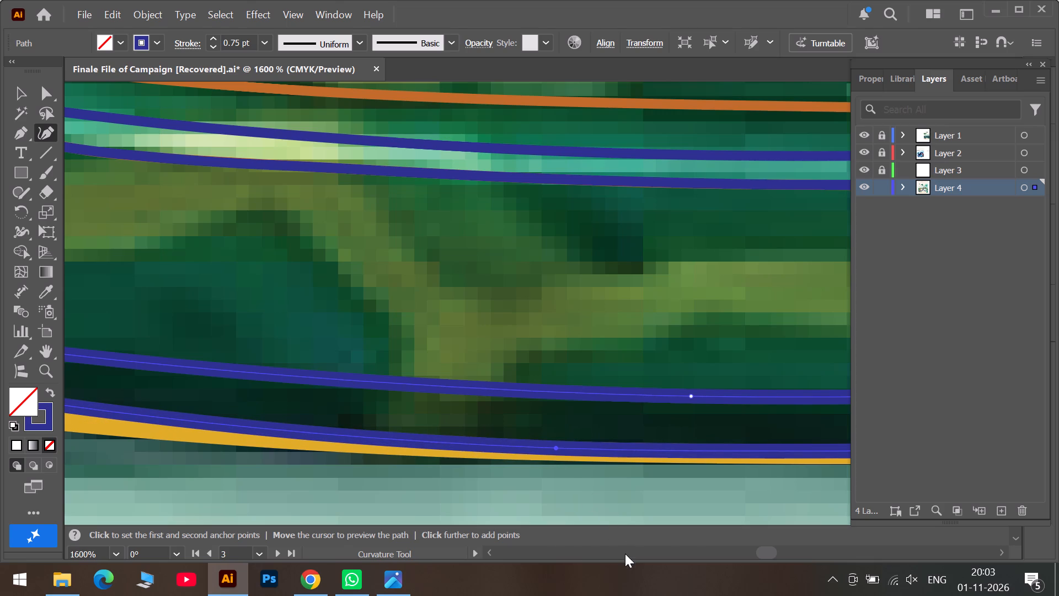
Add an anchor beyond the vein junction and move the following existing anchor back toward it, fitting the inner line to the yellow outline.
{"action": "left_click", "coordinate": [751, 555]}
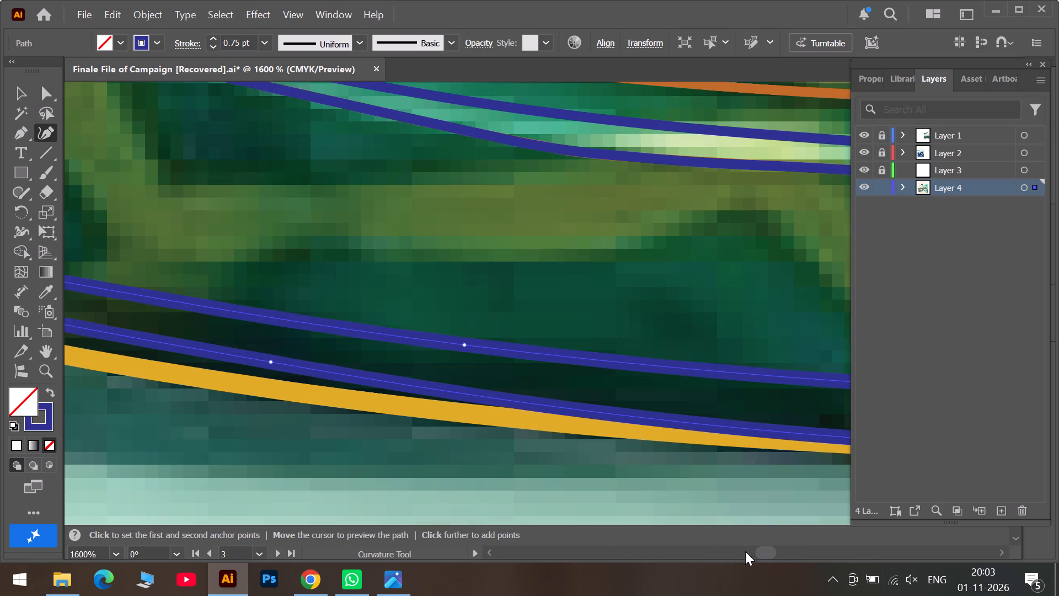
{"action": "left_click", "coordinate": [782, 553]}
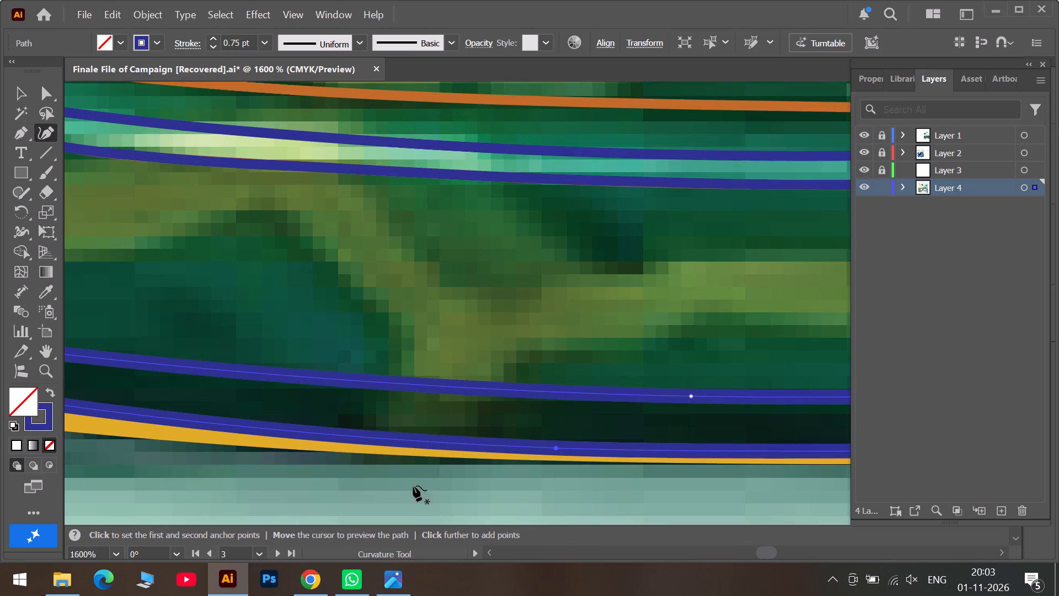
{"action": "left_click_drag", "start_coordinate": [255, 429], "coordinate": [255, 437]}
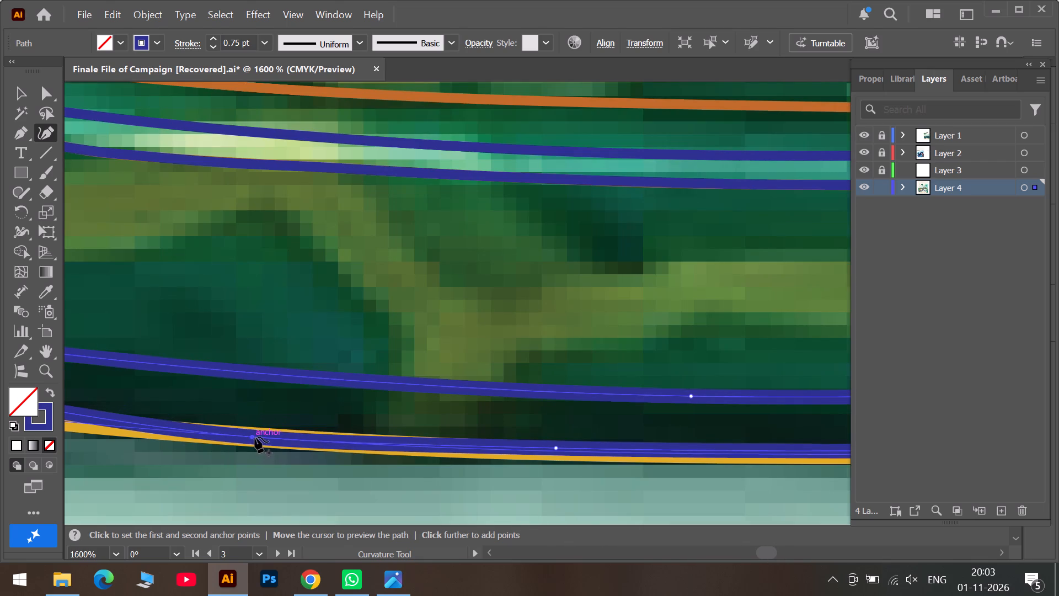
{"action": "left_click_drag", "start_coordinate": [255, 437], "coordinate": [269, 435]}
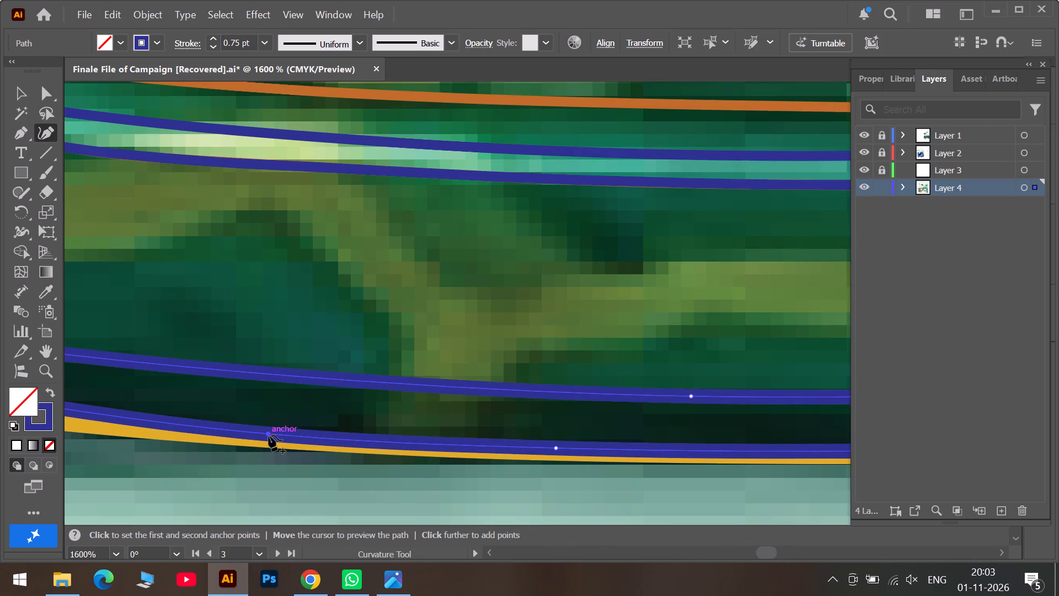
{"action": "left_click_drag", "start_coordinate": [269, 435], "coordinate": [268, 434]}
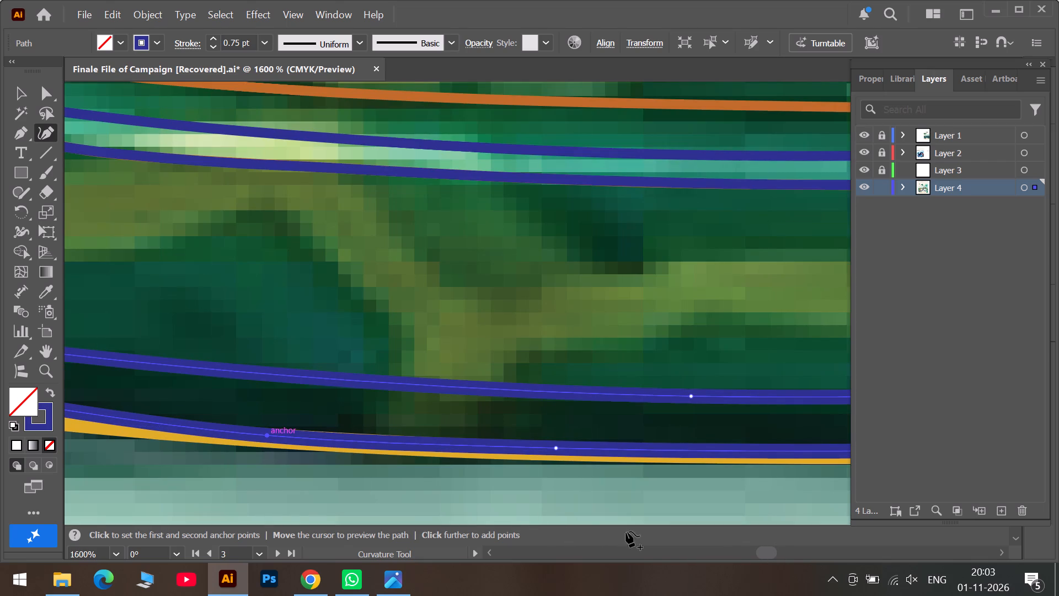
{"action": "left_click", "coordinate": [748, 557]}
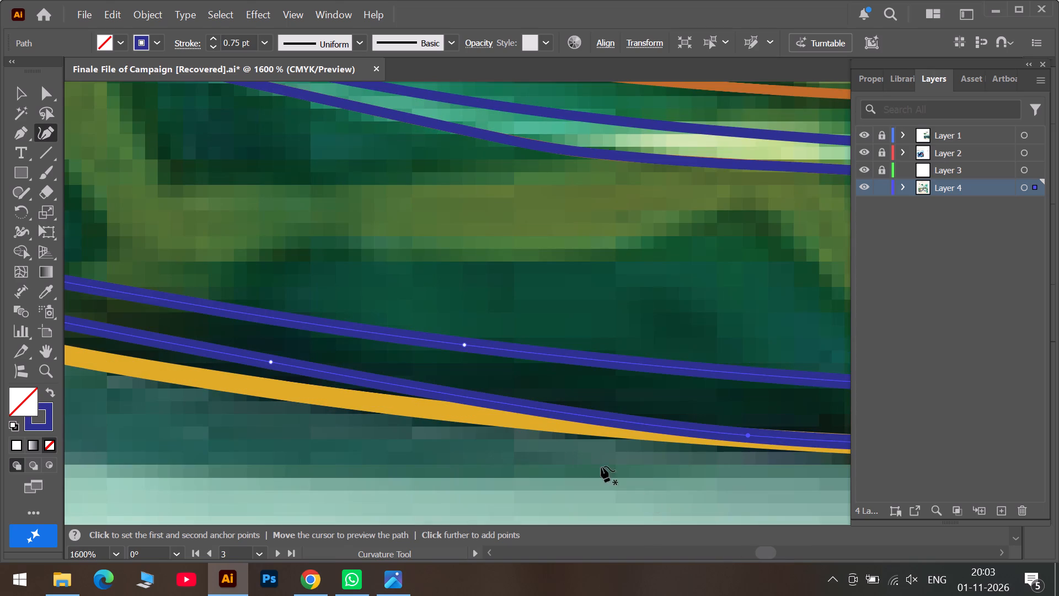
{"action": "left_click_drag", "start_coordinate": [271, 361], "coordinate": [287, 384]}
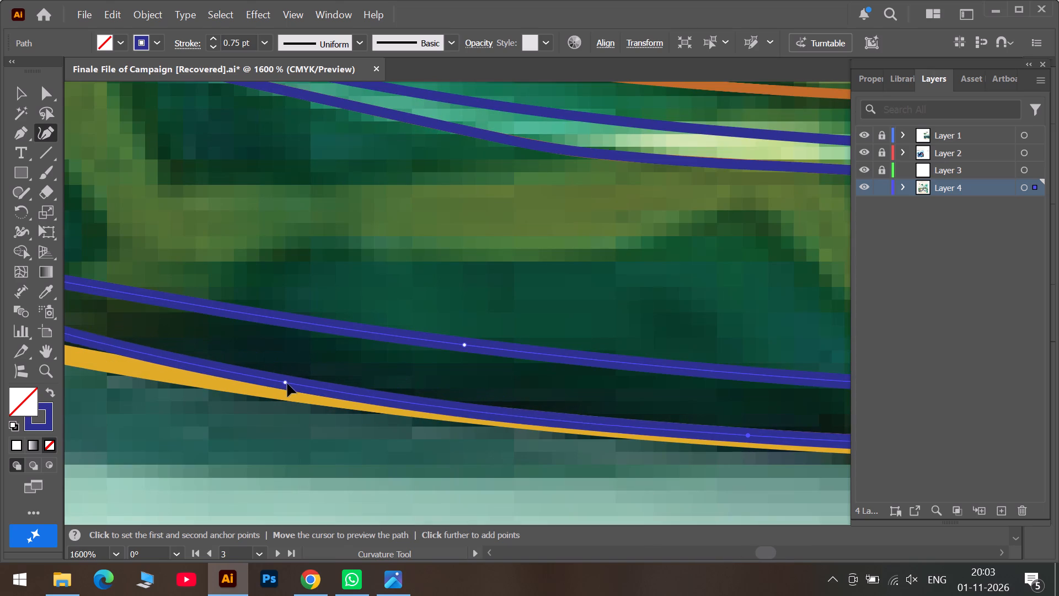
{"action": "left_click_drag", "start_coordinate": [287, 384], "coordinate": [438, 406]}
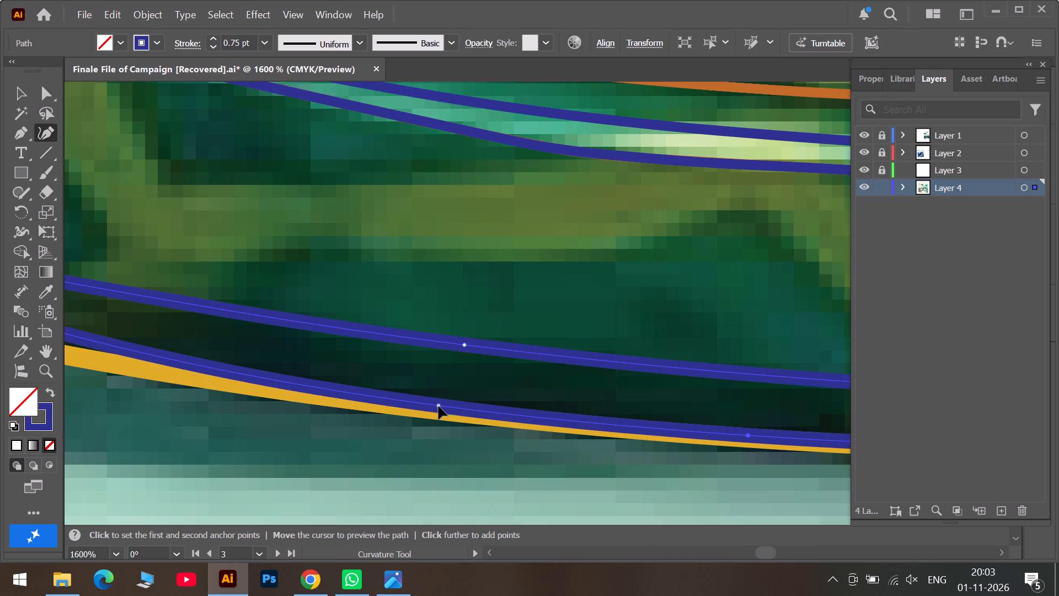
{"action": "left_click_drag", "start_coordinate": [438, 406], "coordinate": [441, 408]}
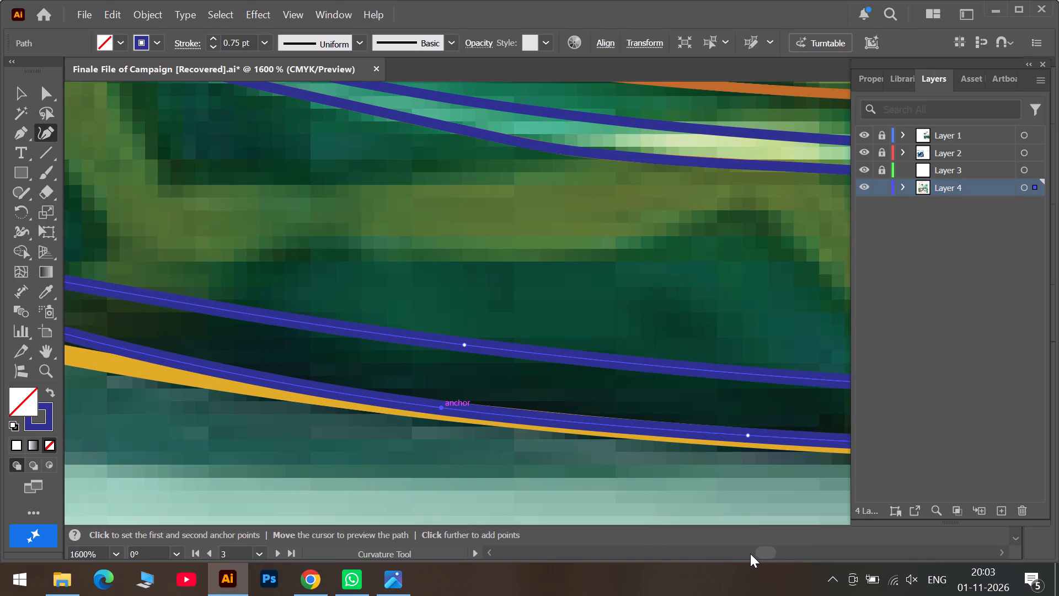
Move the next existing anchor back toward the fitted stretch, then add one anchor beyond it and one between them along the yellow outline.
{"action": "left_click", "coordinate": [748, 553]}
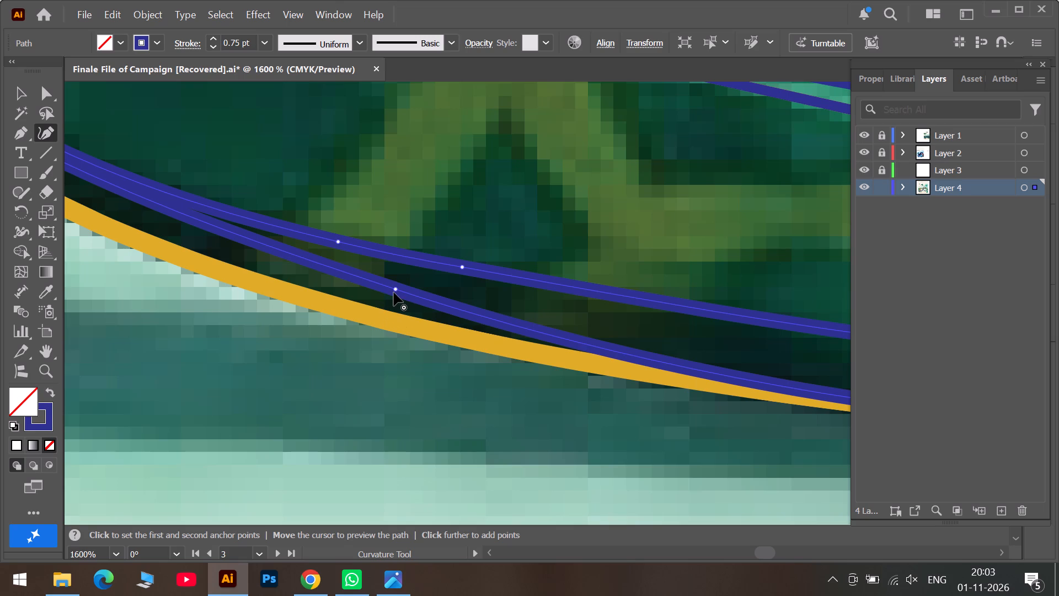
{"action": "left_click_drag", "start_coordinate": [394, 290], "coordinate": [693, 367]}
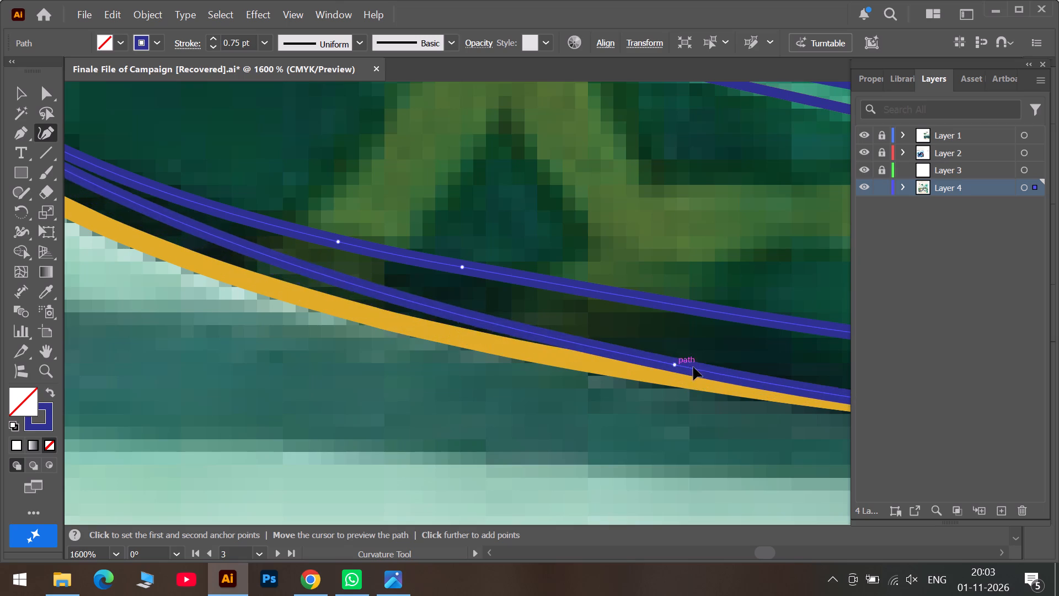
{"action": "left_click_drag", "start_coordinate": [693, 367], "coordinate": [708, 377]}
{"action": "left_click_drag", "start_coordinate": [312, 279], "coordinate": [313, 281]}
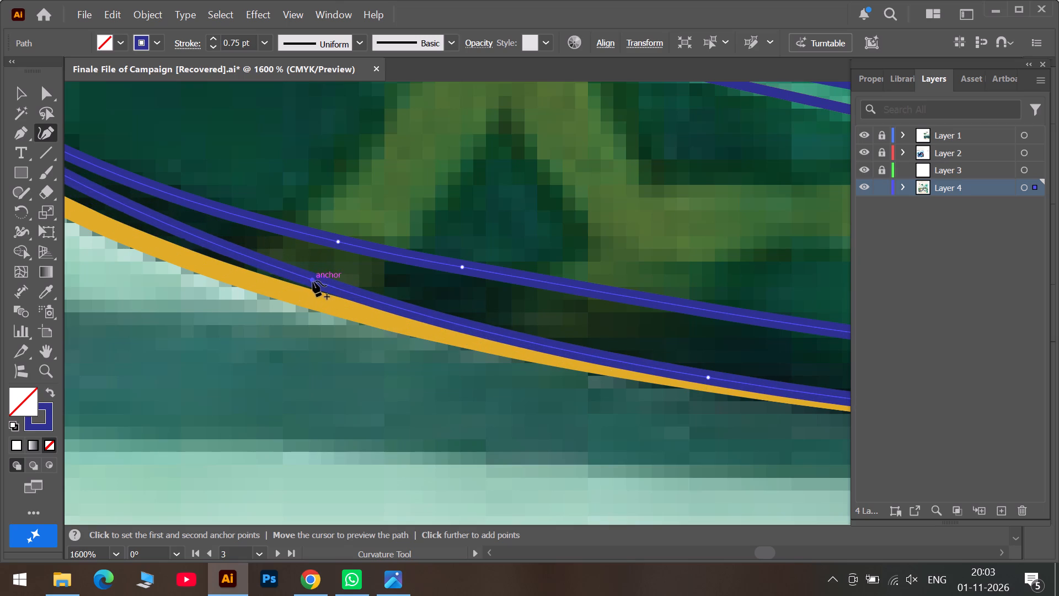
{"action": "left_click_drag", "start_coordinate": [313, 281], "coordinate": [369, 315]}
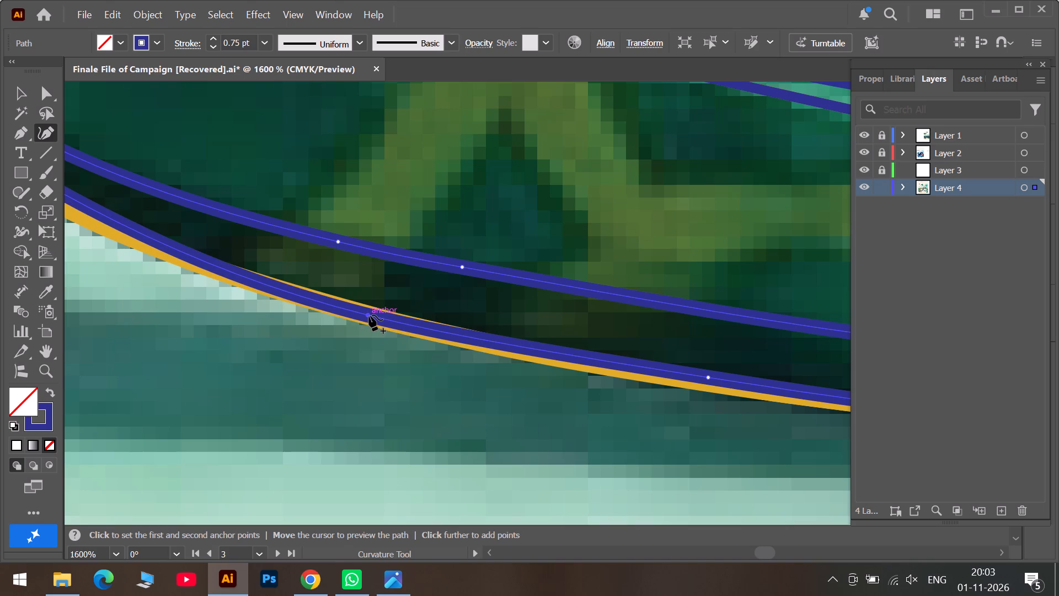
{"action": "left_click_drag", "start_coordinate": [369, 315], "coordinate": [368, 312]}
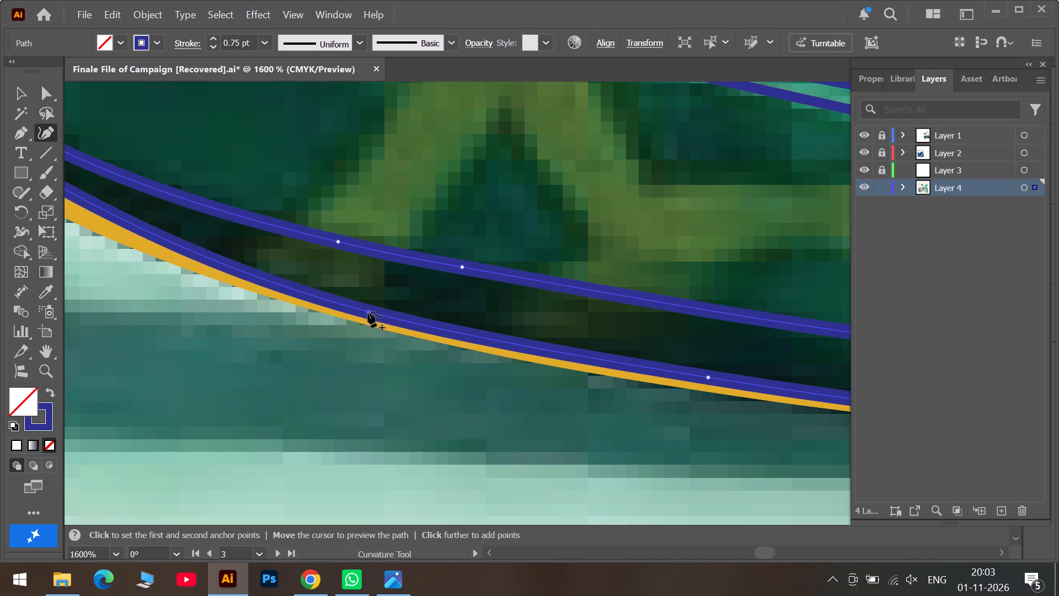
{"action": "left_click_drag", "start_coordinate": [368, 312], "coordinate": [363, 312]}
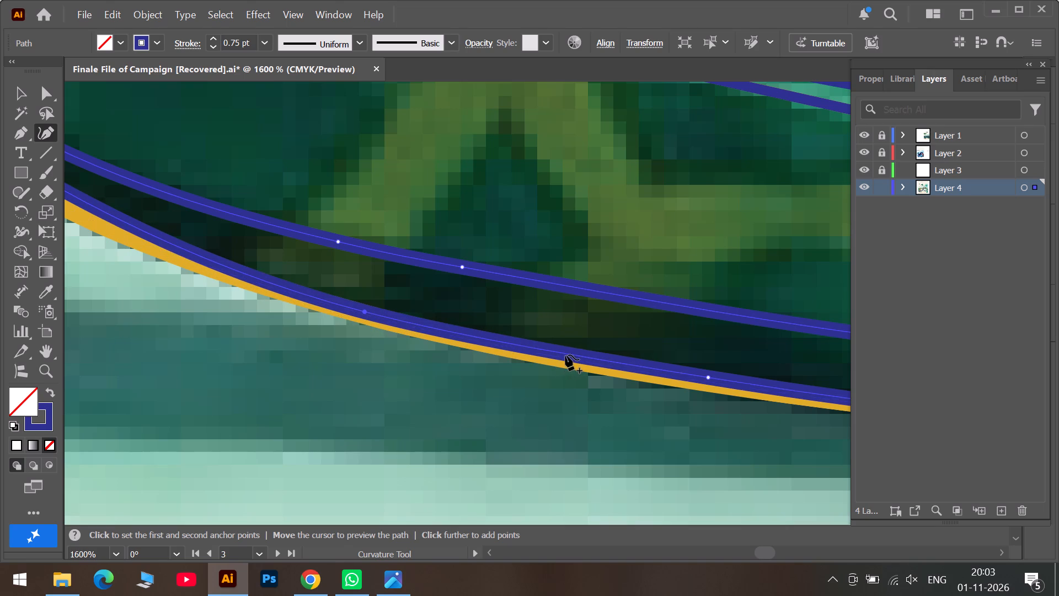
{"action": "left_click_drag", "start_coordinate": [566, 355], "coordinate": [555, 353]}
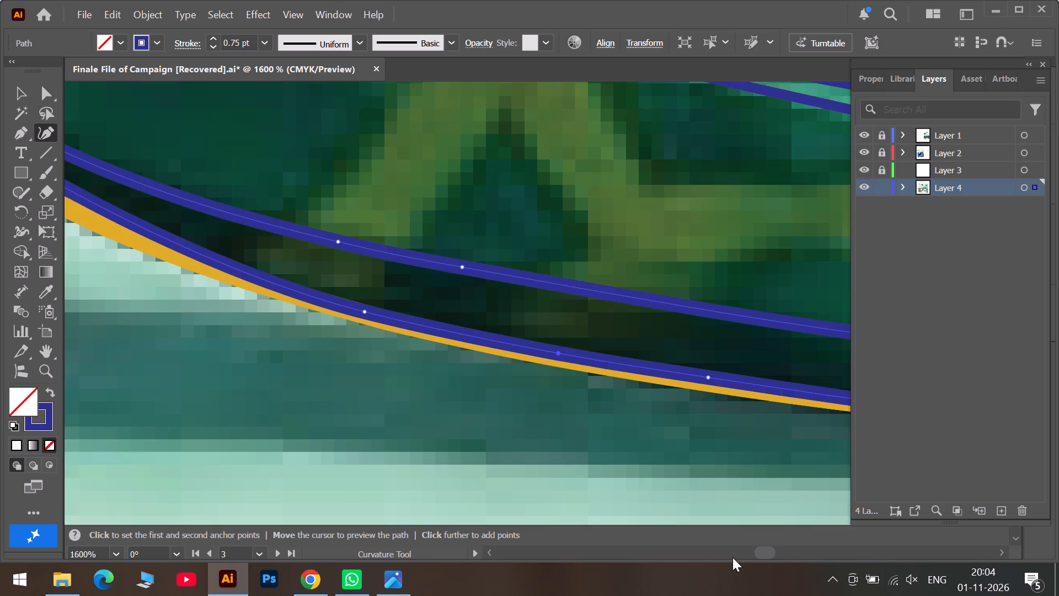
Add two anchors where the inner line climbs past the pale green wedge and adjust them to the yellow outline.
{"action": "left_click", "coordinate": [732, 557]}
{"action": "scroll", "coordinate": [585, 306], "scroll_direction": "up", "scroll_amount": 5}
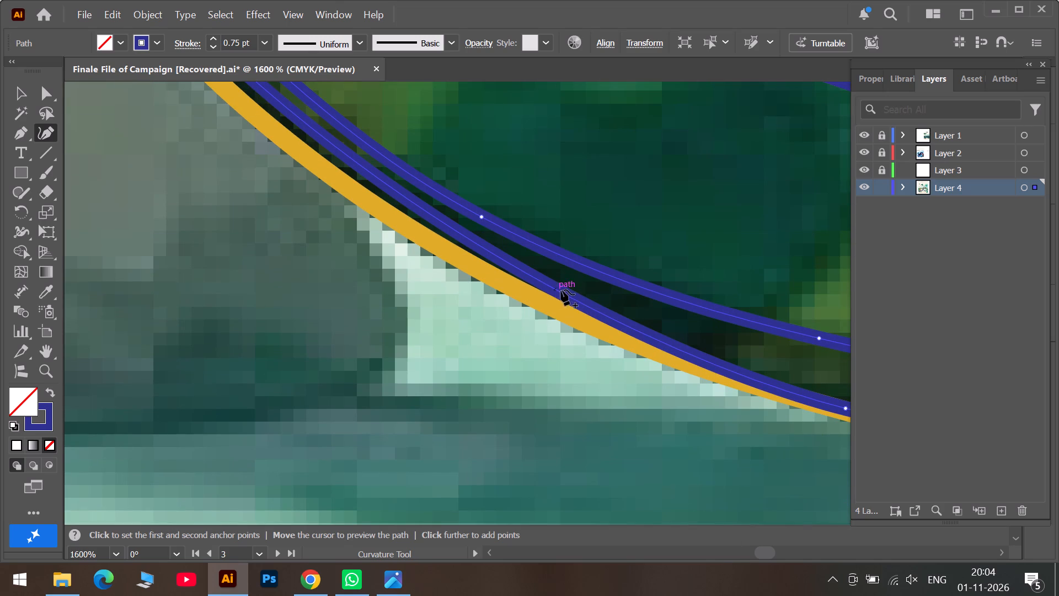
{"action": "left_click_drag", "start_coordinate": [633, 328], "coordinate": [616, 332]}
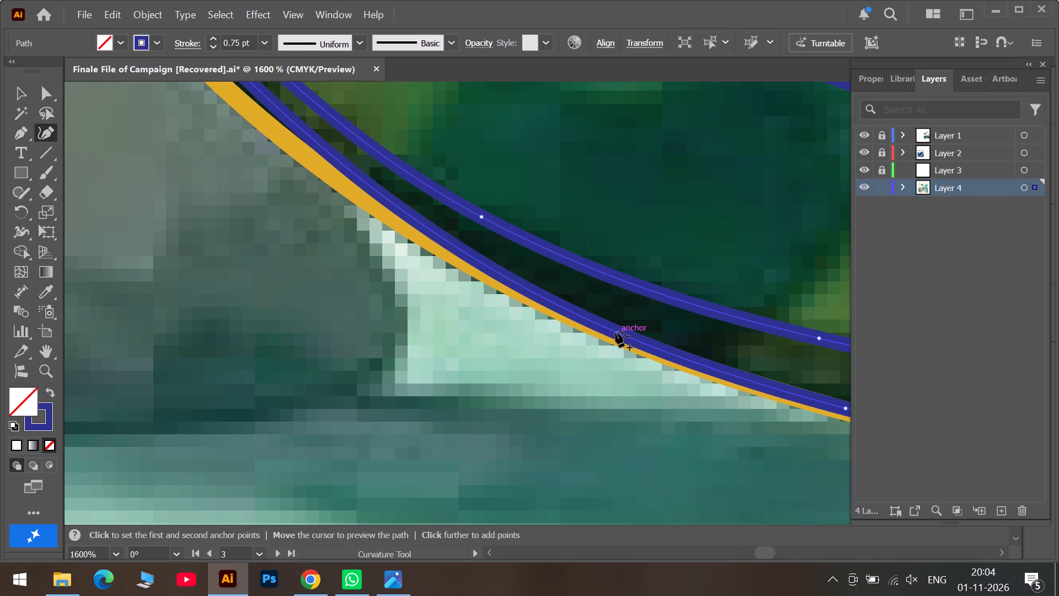
{"action": "left_click_drag", "start_coordinate": [616, 332], "coordinate": [608, 329]}
{"action": "left_click_drag", "start_coordinate": [405, 214], "coordinate": [408, 226]}
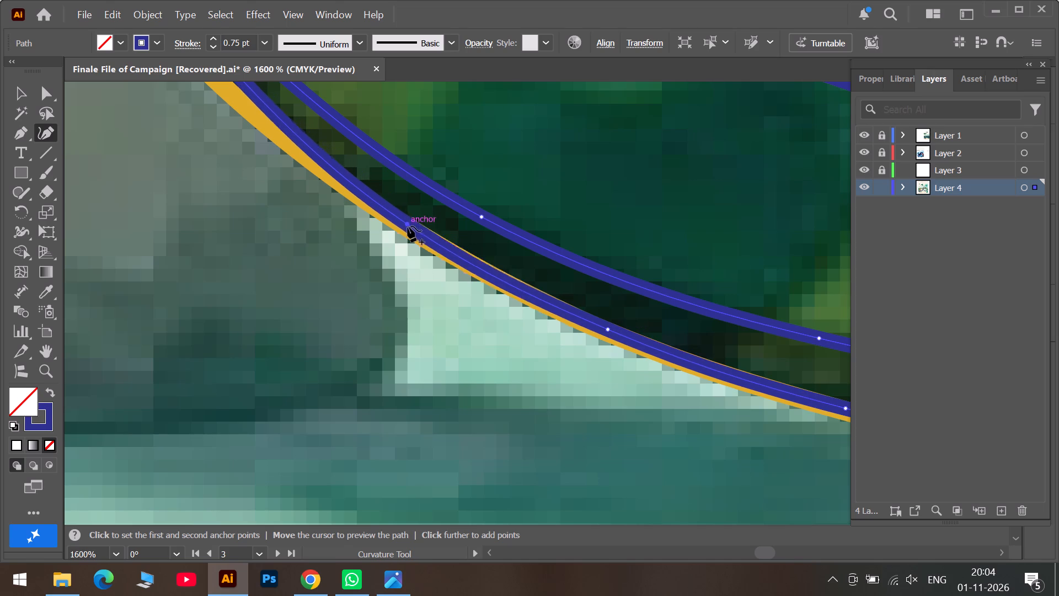
{"action": "left_click_drag", "start_coordinate": [408, 226], "coordinate": [474, 263]}
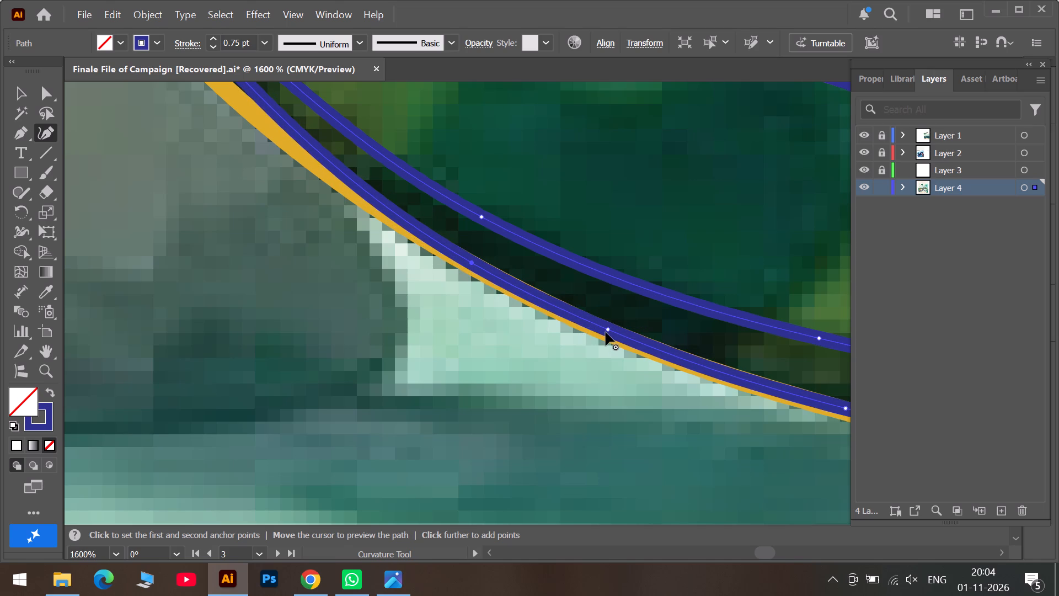
{"action": "left_click_drag", "start_coordinate": [606, 332], "coordinate": [623, 333]}
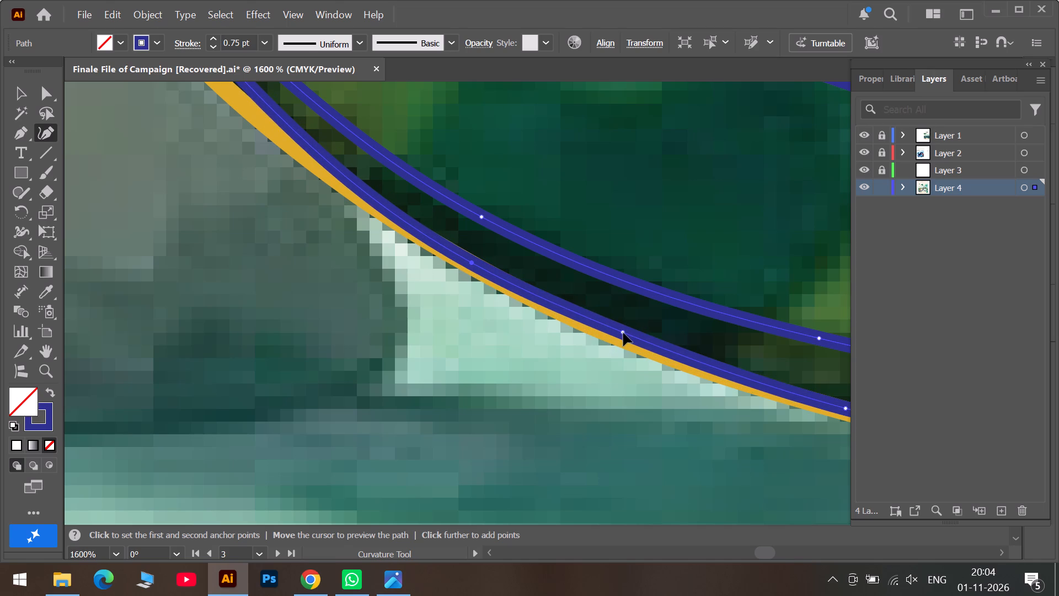
{"action": "left_click_drag", "start_coordinate": [623, 333], "coordinate": [623, 335]}
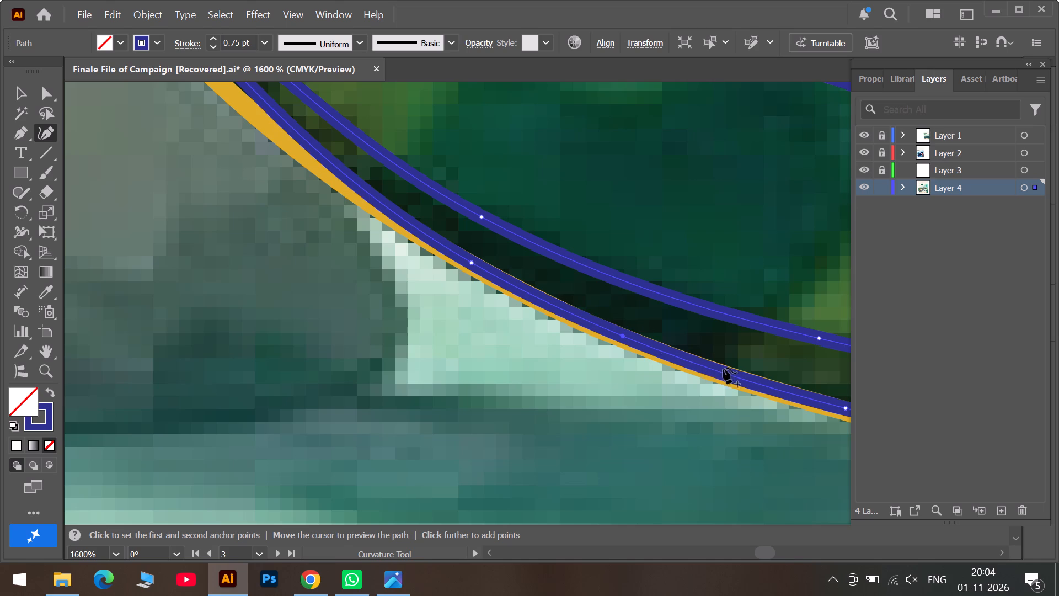
Move the next existing anchor on the steep rising part of the inner line back toward the fitted stretch, onto the yellow outline.
{"action": "scroll", "coordinate": [363, 191], "scroll_direction": "up", "scroll_amount": 5}
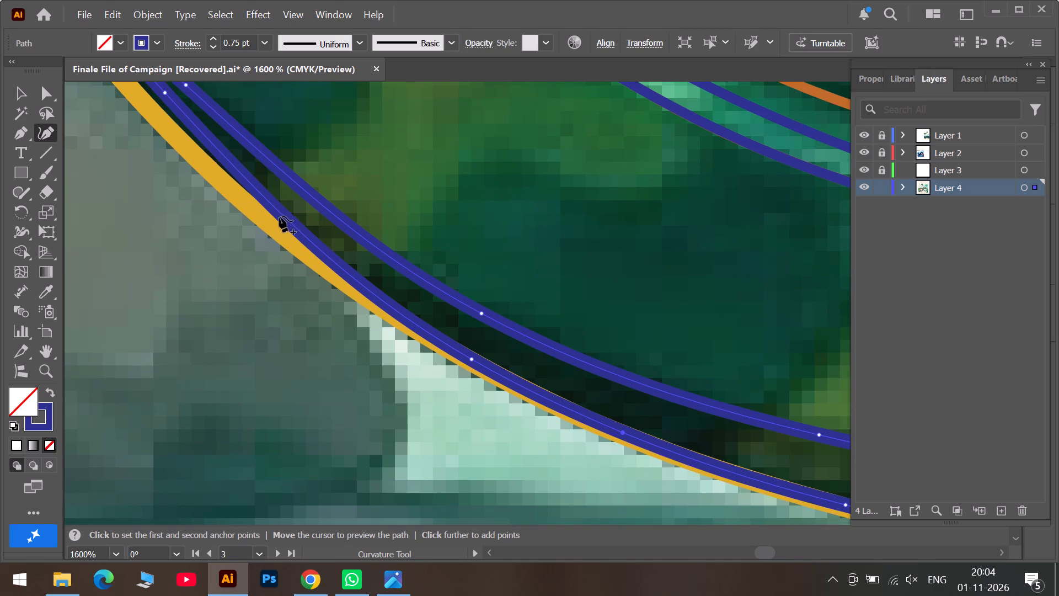
{"action": "scroll", "coordinate": [189, 152], "scroll_direction": "up", "scroll_amount": 4}
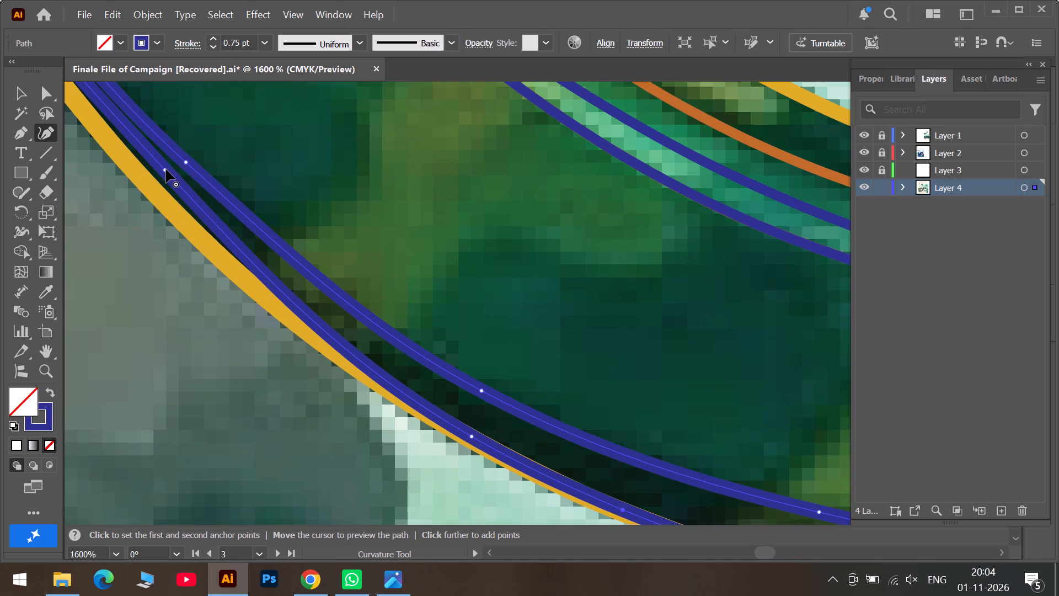
{"action": "left_click_drag", "start_coordinate": [166, 169], "coordinate": [281, 312]}
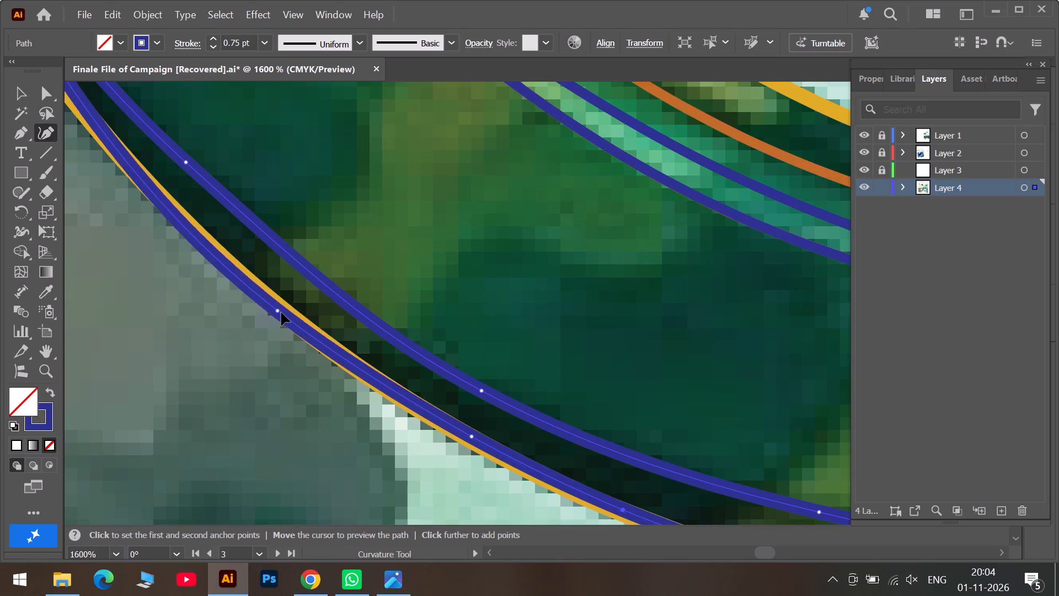
{"action": "left_click_drag", "start_coordinate": [281, 312], "coordinate": [298, 320]}
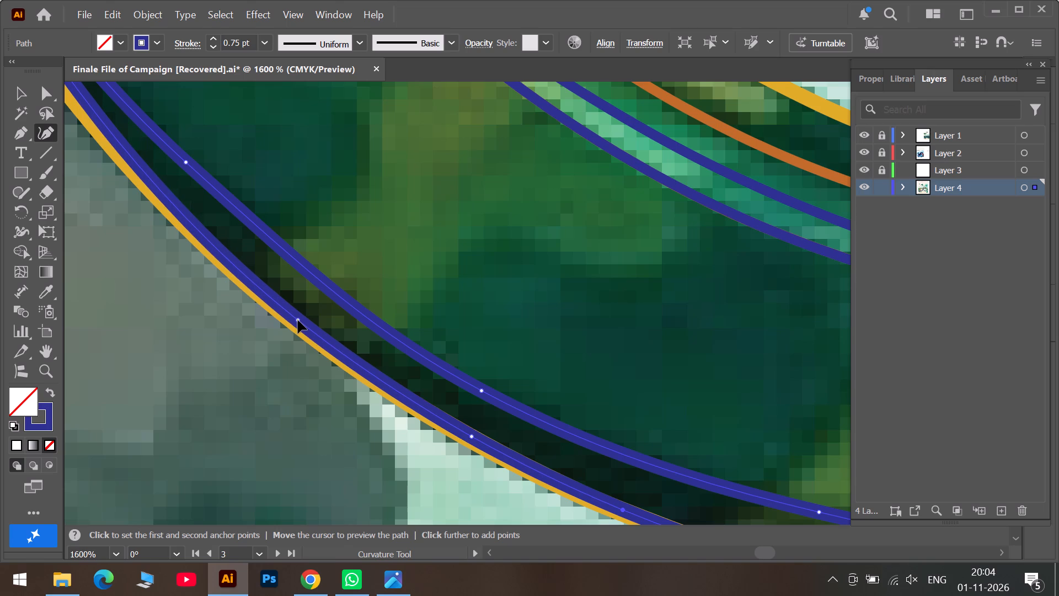
{"action": "left_click_drag", "start_coordinate": [298, 320], "coordinate": [298, 321]}
{"action": "scroll", "coordinate": [179, 195], "scroll_direction": "up", "scroll_amount": 5}
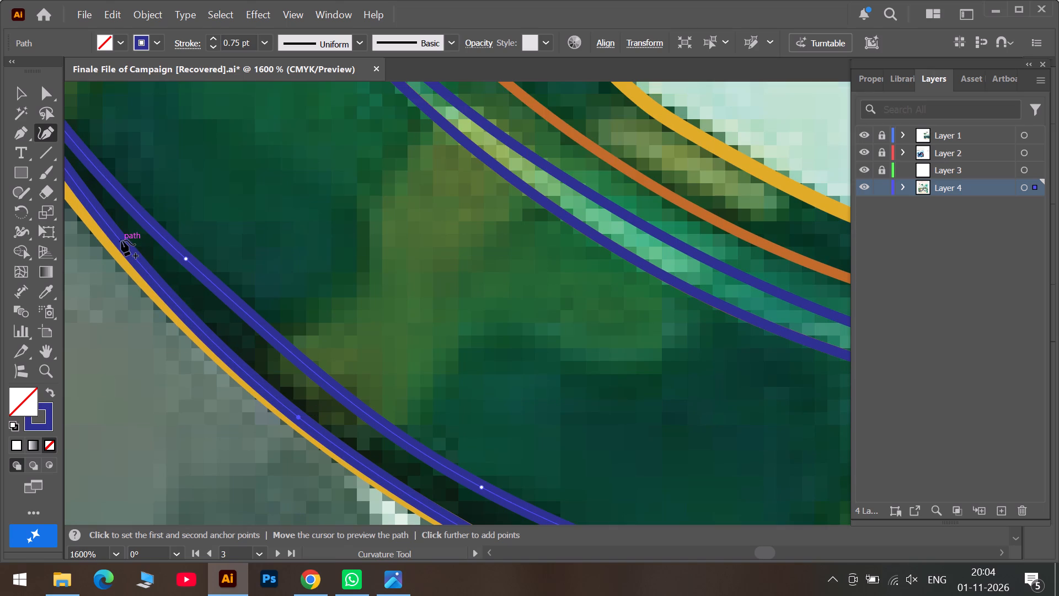
Add an anchor on the inner line's steep stretch and move the next existing anchor back toward it, fitting both to the yellow outline.
{"action": "left_click_drag", "start_coordinate": [121, 240], "coordinate": [137, 267]}
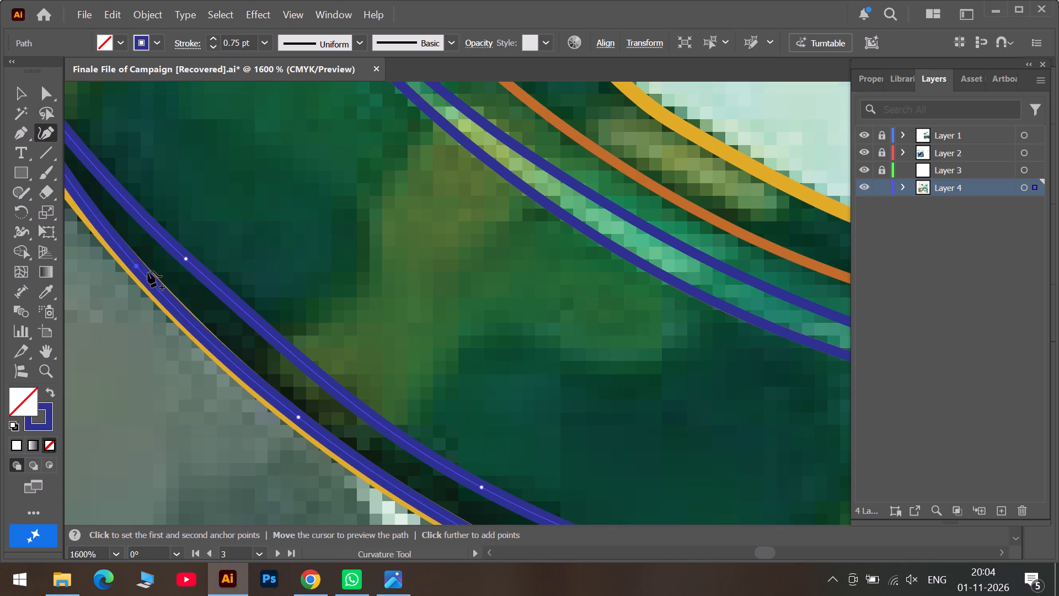
{"action": "left_click_drag", "start_coordinate": [136, 267], "coordinate": [150, 277]}
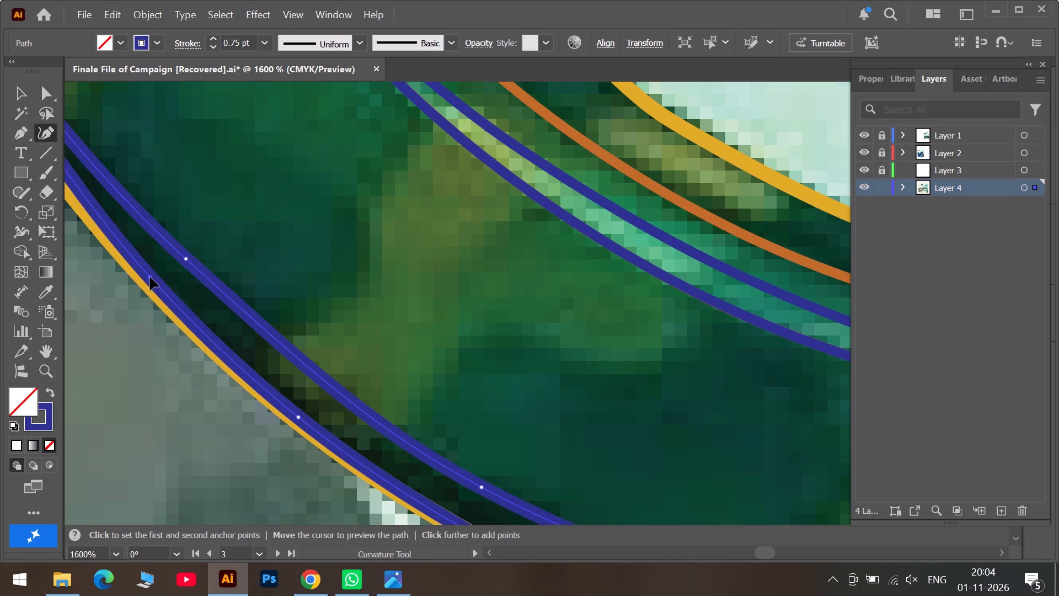
{"action": "left_click_drag", "start_coordinate": [150, 277], "coordinate": [152, 280]}
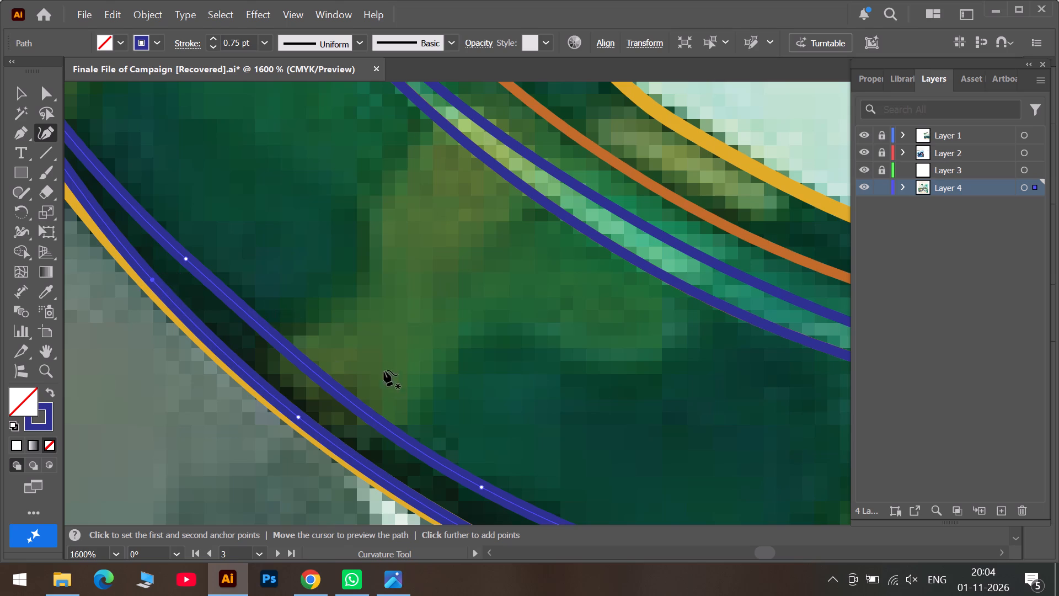
{"action": "left_click", "coordinate": [746, 556]}
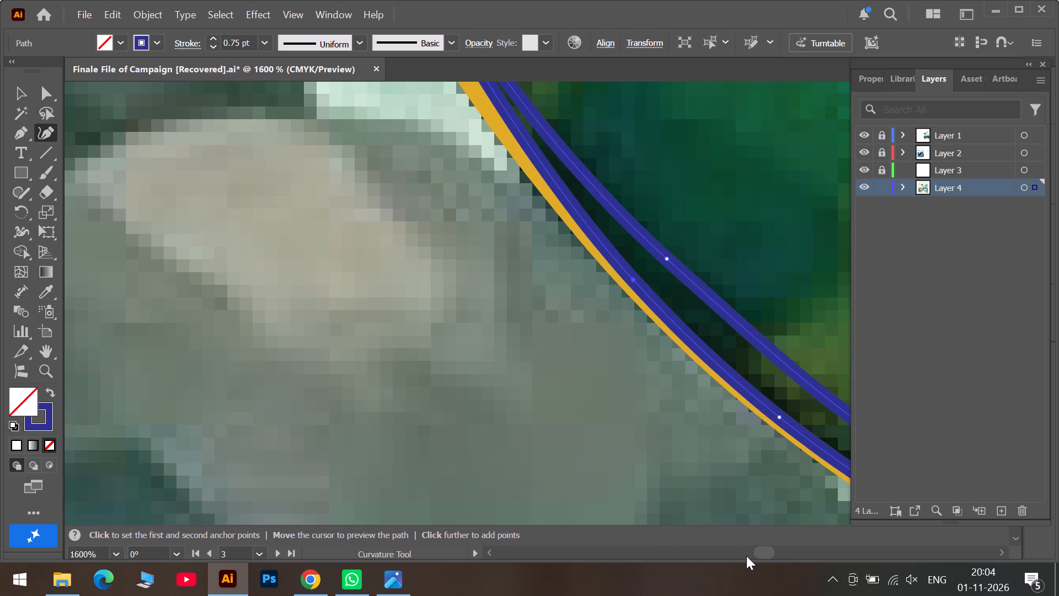
{"action": "scroll", "coordinate": [664, 467], "scroll_direction": "up", "scroll_amount": 5}
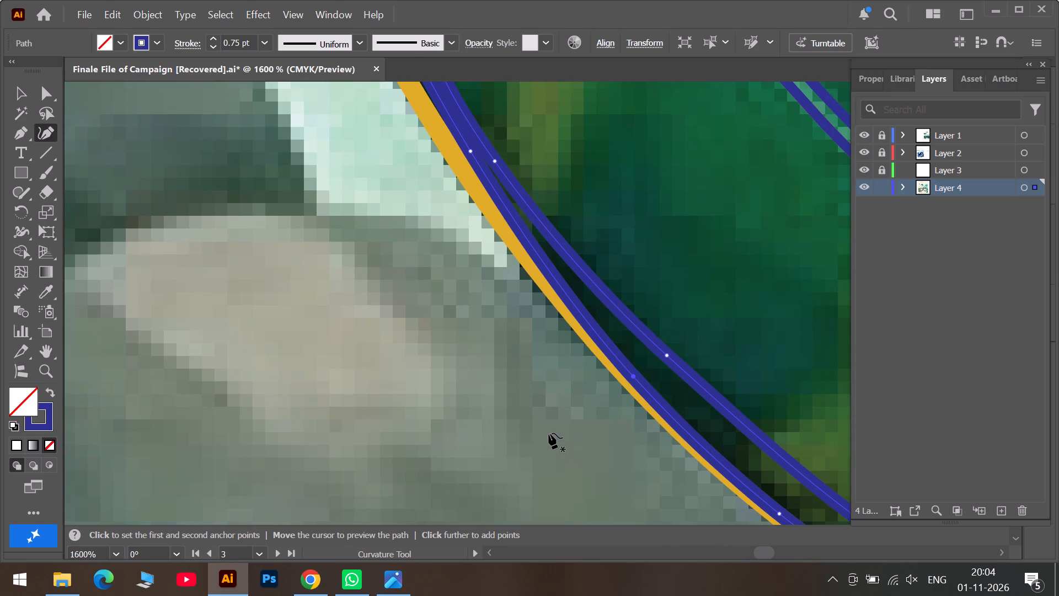
{"action": "scroll", "coordinate": [521, 419], "scroll_direction": "up", "scroll_amount": 2}
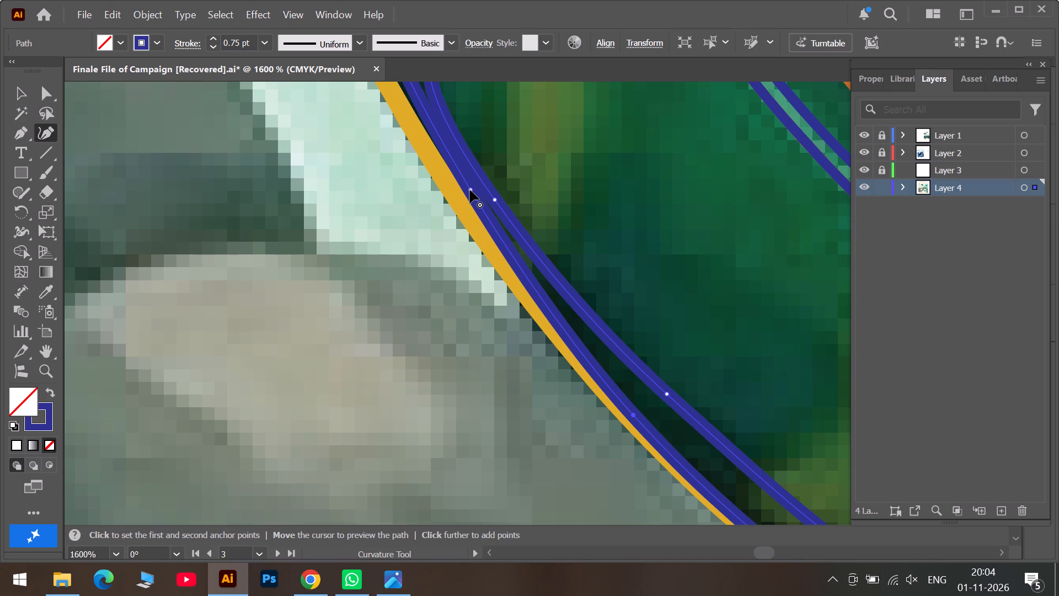
{"action": "left_click_drag", "start_coordinate": [470, 190], "coordinate": [487, 249]}
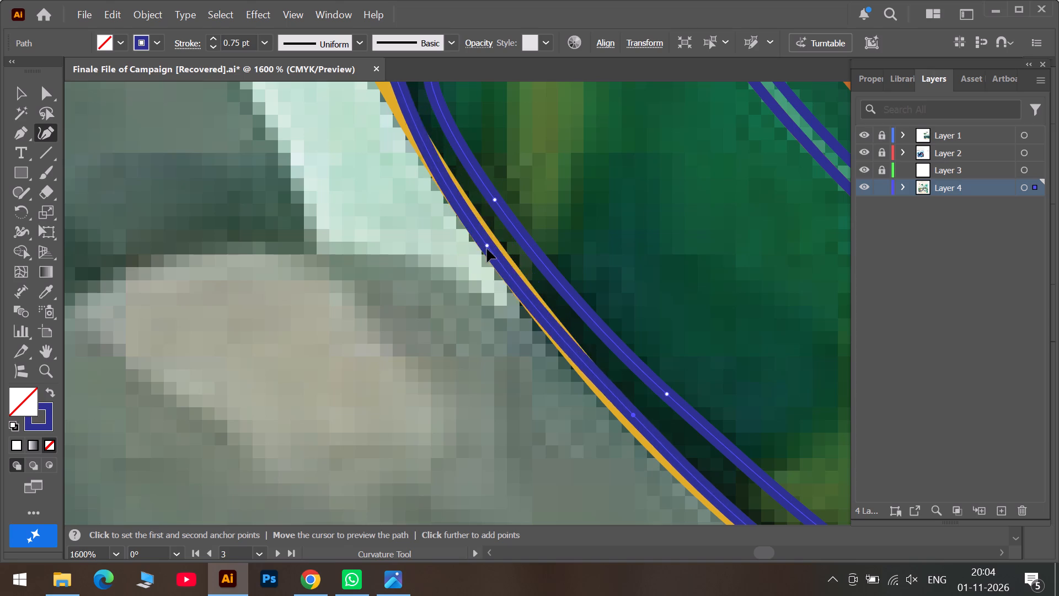
{"action": "left_click_drag", "start_coordinate": [487, 249], "coordinate": [517, 278]}
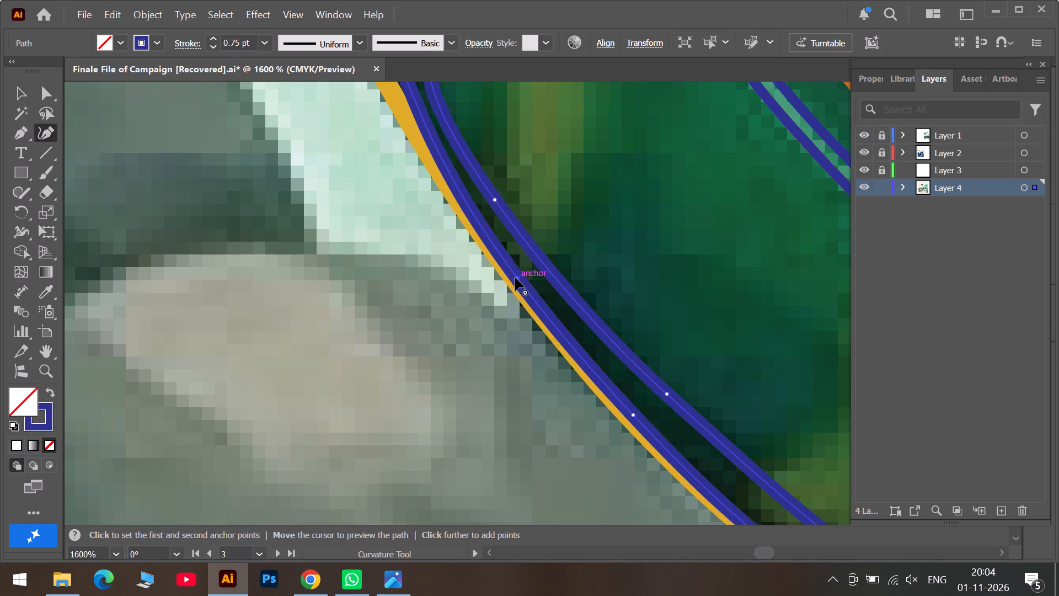
Add an anchor on the inner line beside the wavy edge's rounded bulge and adjust it down along the yellow outline.
{"action": "scroll", "coordinate": [473, 257], "scroll_direction": "up", "scroll_amount": 5}
{"action": "scroll", "coordinate": [407, 199], "scroll_direction": "up", "scroll_amount": 5}
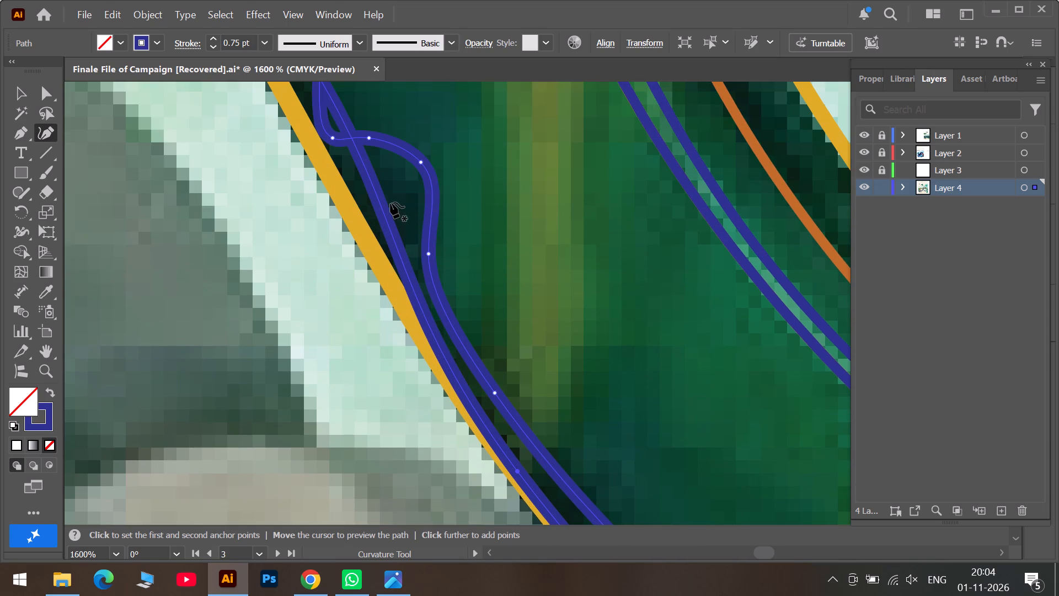
{"action": "scroll", "coordinate": [356, 191], "scroll_direction": "up", "scroll_amount": 4}
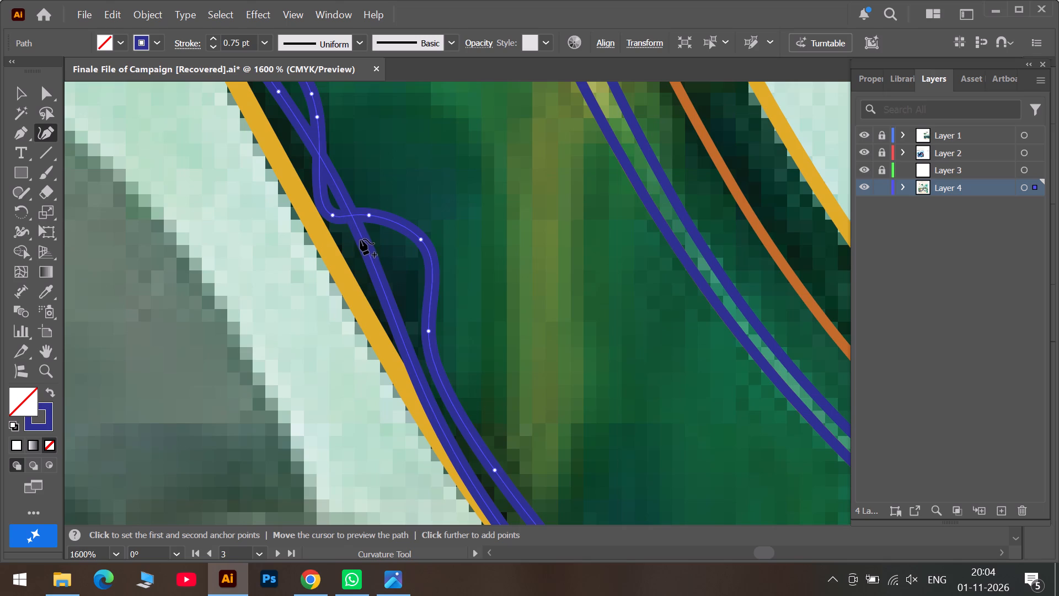
{"action": "left_click_drag", "start_coordinate": [363, 240], "coordinate": [363, 295]}
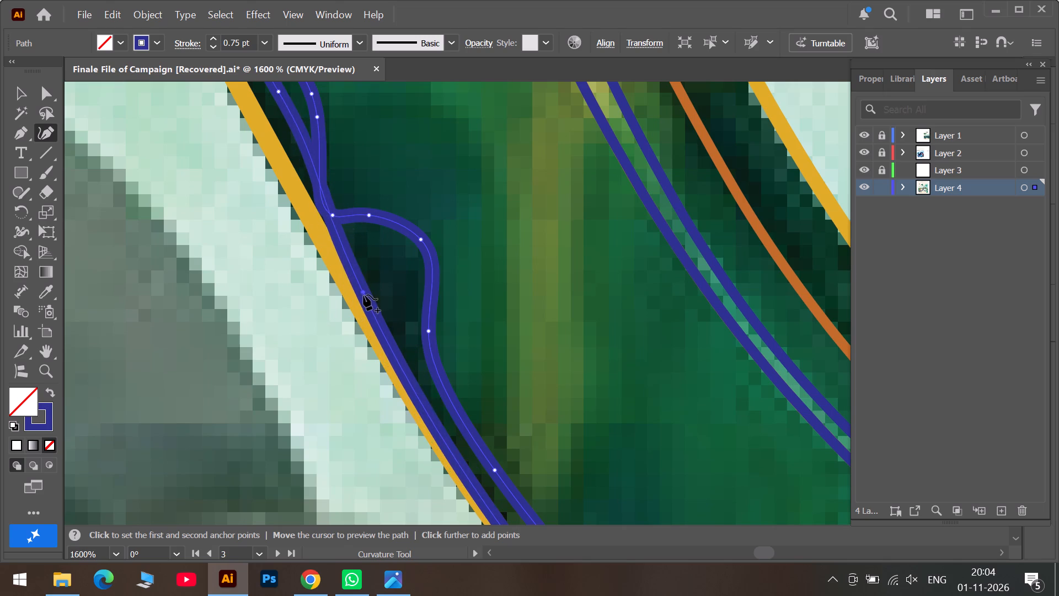
{"action": "left_click_drag", "start_coordinate": [363, 295], "coordinate": [393, 358]}
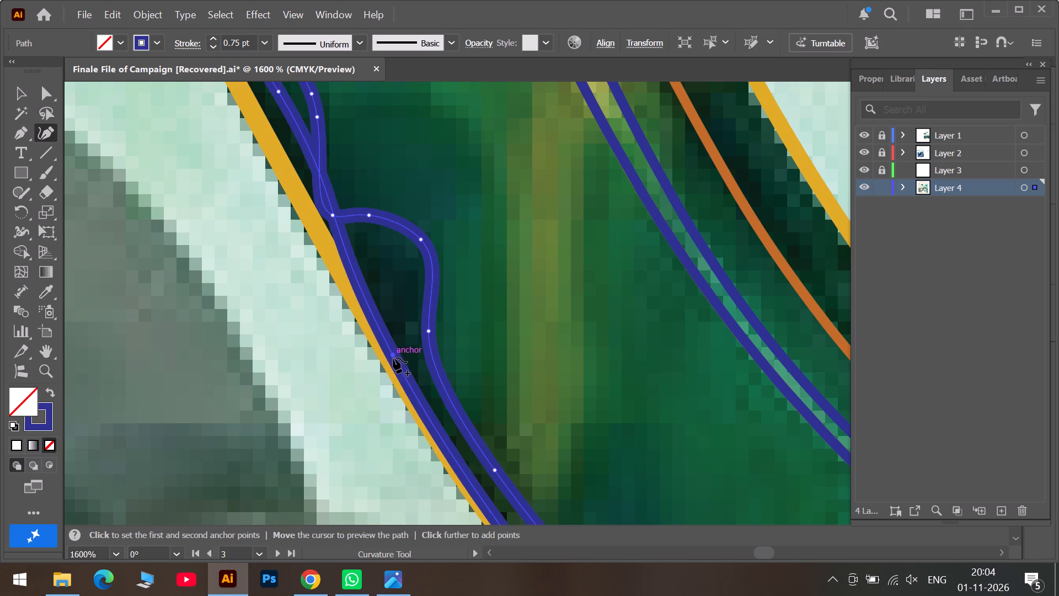
{"action": "left_click_drag", "start_coordinate": [393, 358], "coordinate": [393, 360]}
Nudge the wavy edge's notch anchor slightly up, then move the inner line's next existing anchor outward and back onto the yellow outline.
{"action": "scroll", "coordinate": [344, 317], "scroll_direction": "up", "scroll_amount": 5}
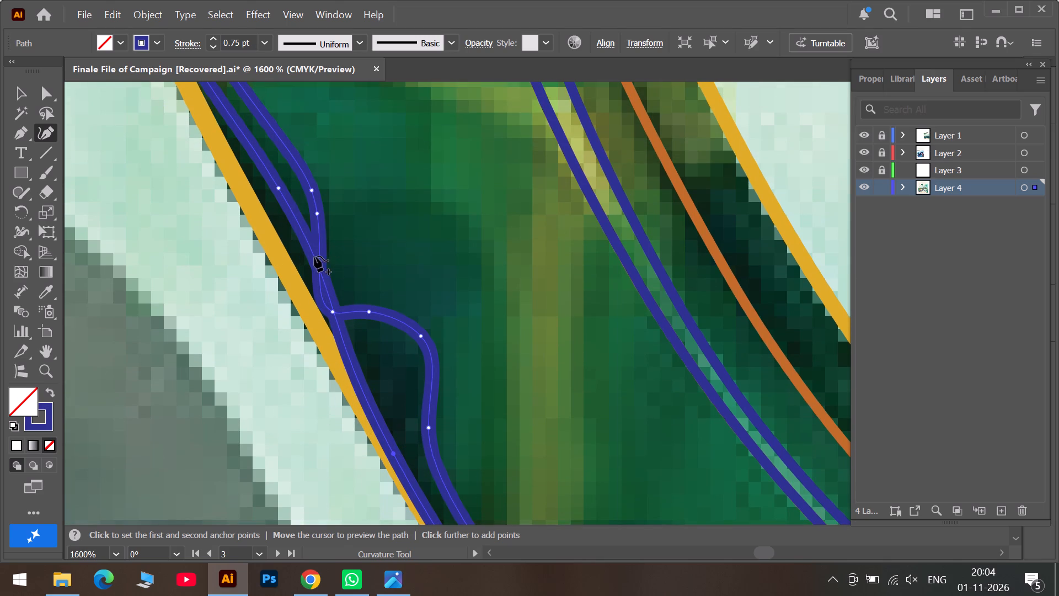
{"action": "left_click", "coordinate": [331, 312]}
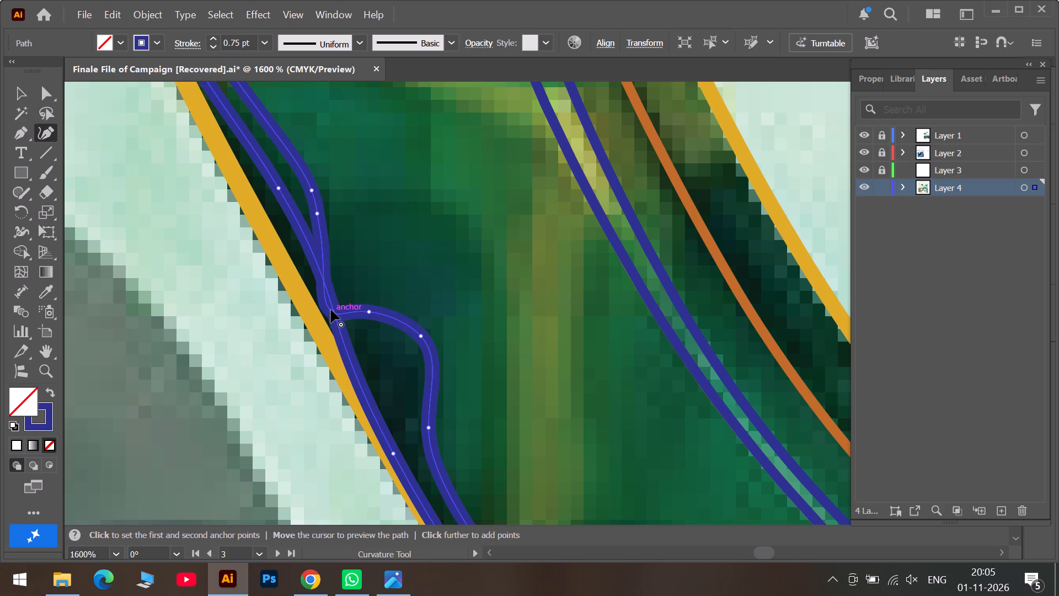
{"action": "left_click", "coordinate": [331, 310]}
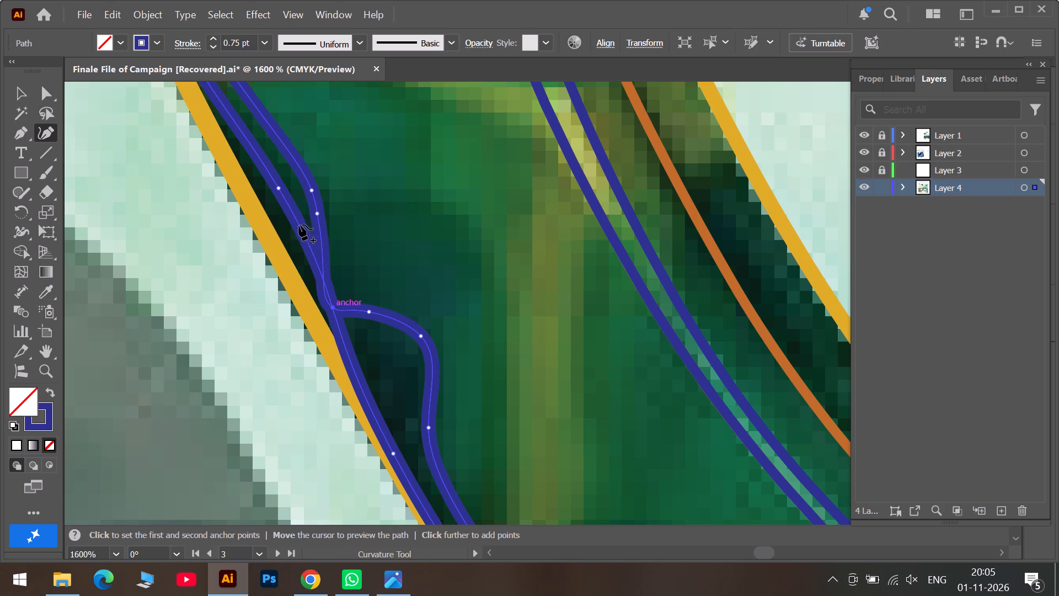
{"action": "left_click_drag", "start_coordinate": [280, 190], "coordinate": [267, 227]}
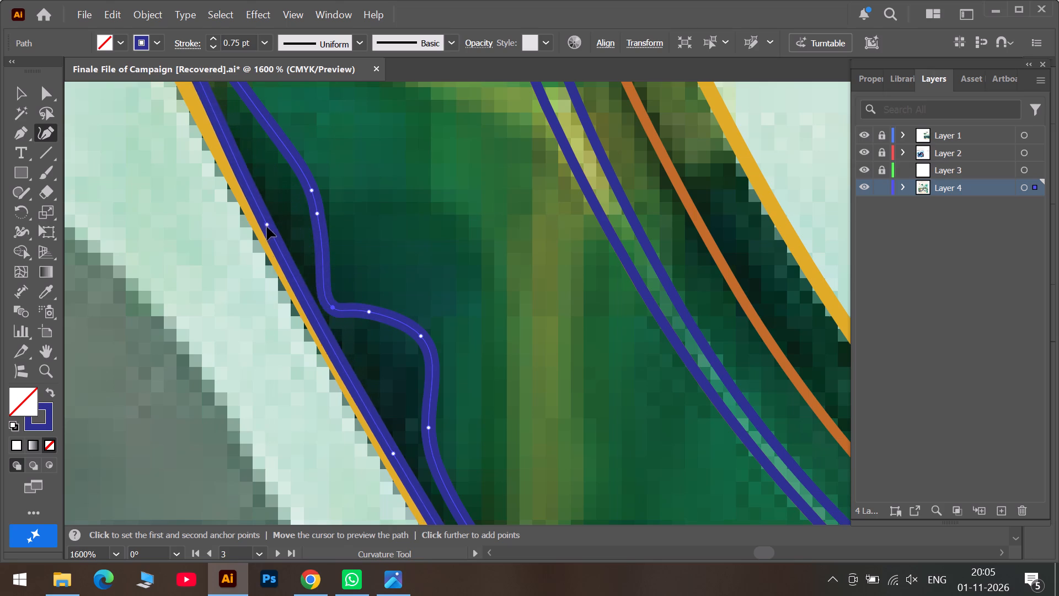
{"action": "left_click_drag", "start_coordinate": [267, 227], "coordinate": [275, 239]}
Move the inner line's next two existing anchors, above the wavy edge and along the narrow dark wedge, onto the yellow outline.
{"action": "scroll", "coordinate": [254, 230], "scroll_direction": "up", "scroll_amount": 5}
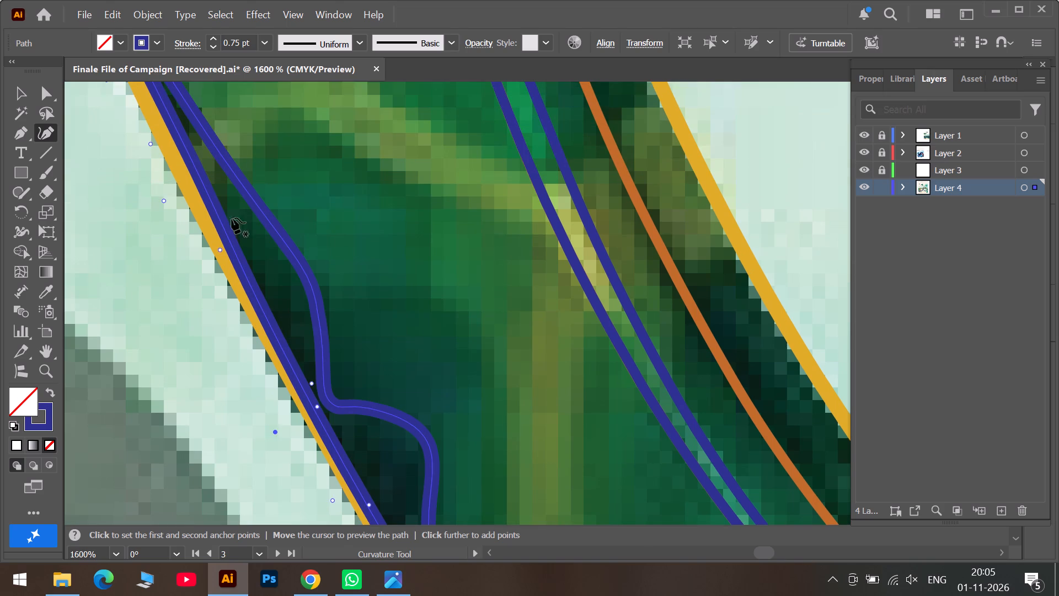
{"action": "scroll", "coordinate": [183, 152], "scroll_direction": "up", "scroll_amount": 4}
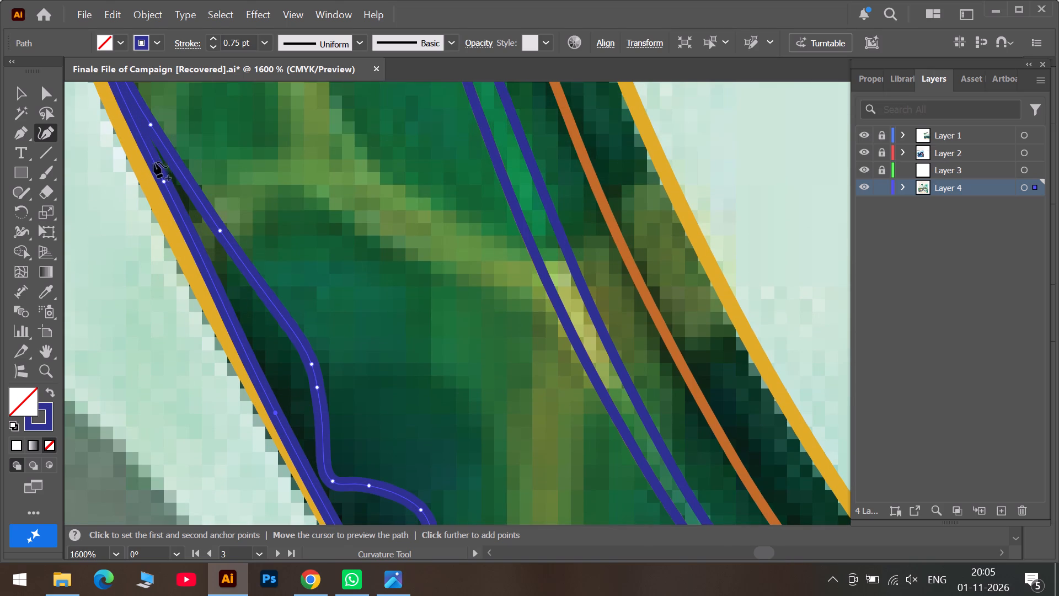
{"action": "left_click_drag", "start_coordinate": [164, 180], "coordinate": [163, 210]}
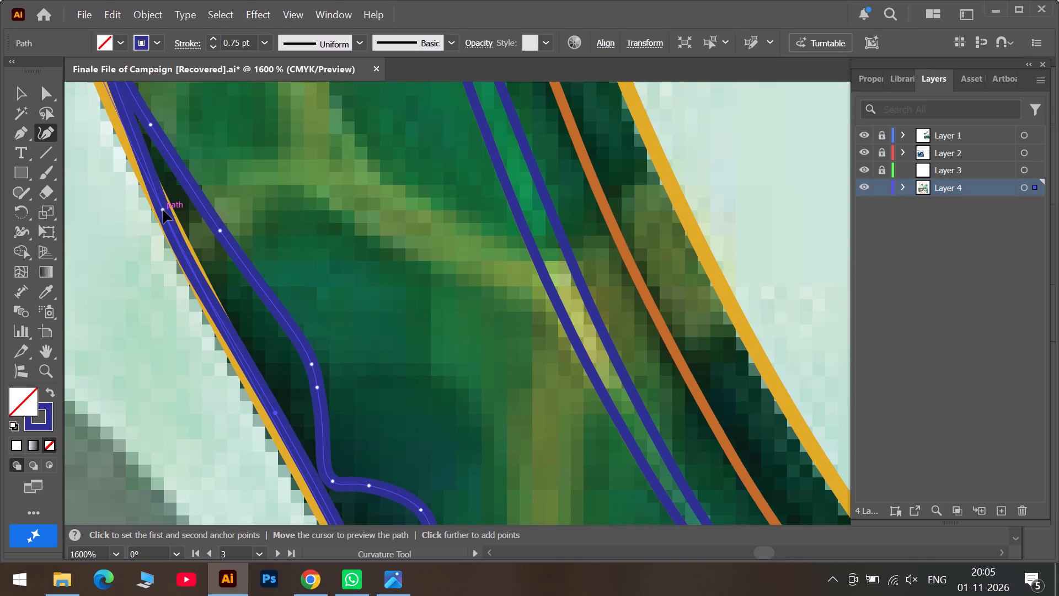
{"action": "left_click_drag", "start_coordinate": [163, 210], "coordinate": [170, 216]}
{"action": "scroll", "coordinate": [151, 157], "scroll_direction": "up", "scroll_amount": 5}
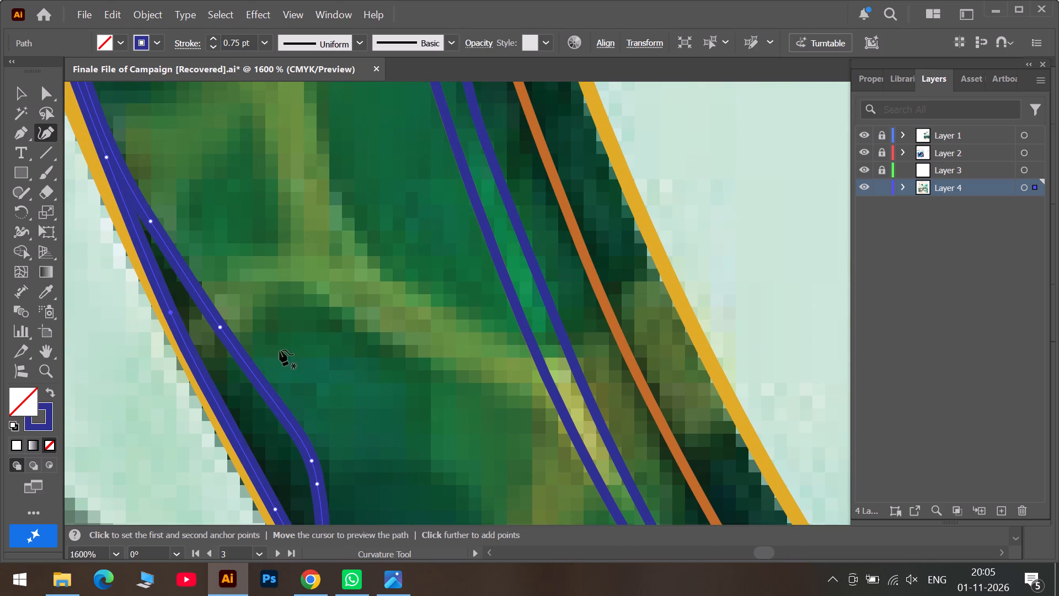
{"action": "left_click", "coordinate": [729, 556]}
{"action": "scroll", "coordinate": [548, 256], "scroll_direction": "up", "scroll_amount": 4}
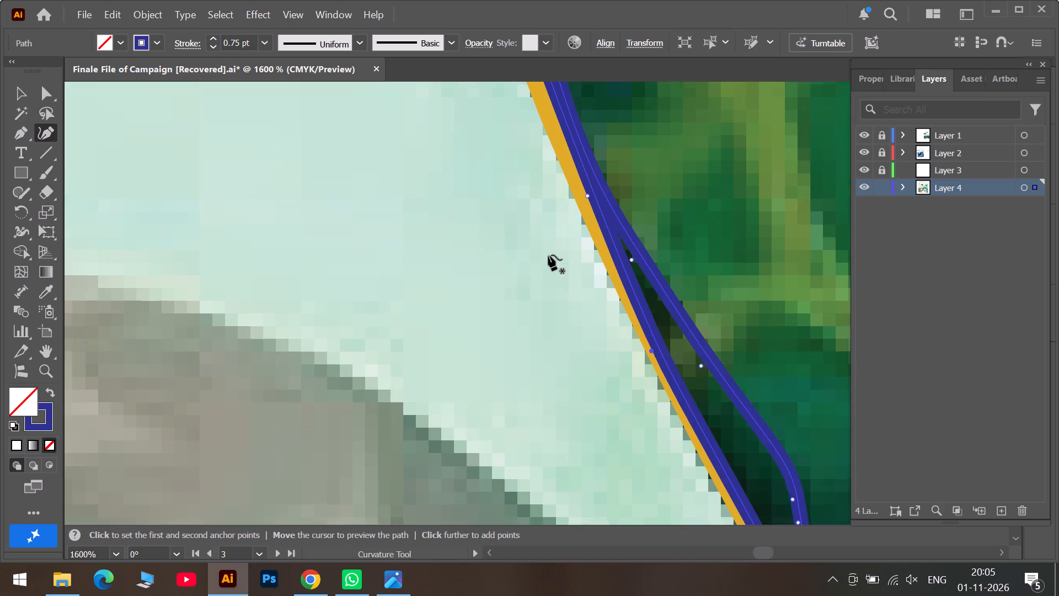
{"action": "scroll", "coordinate": [548, 255], "scroll_direction": "up", "scroll_amount": 2}
{"action": "left_click_drag", "start_coordinate": [588, 273], "coordinate": [576, 275]}
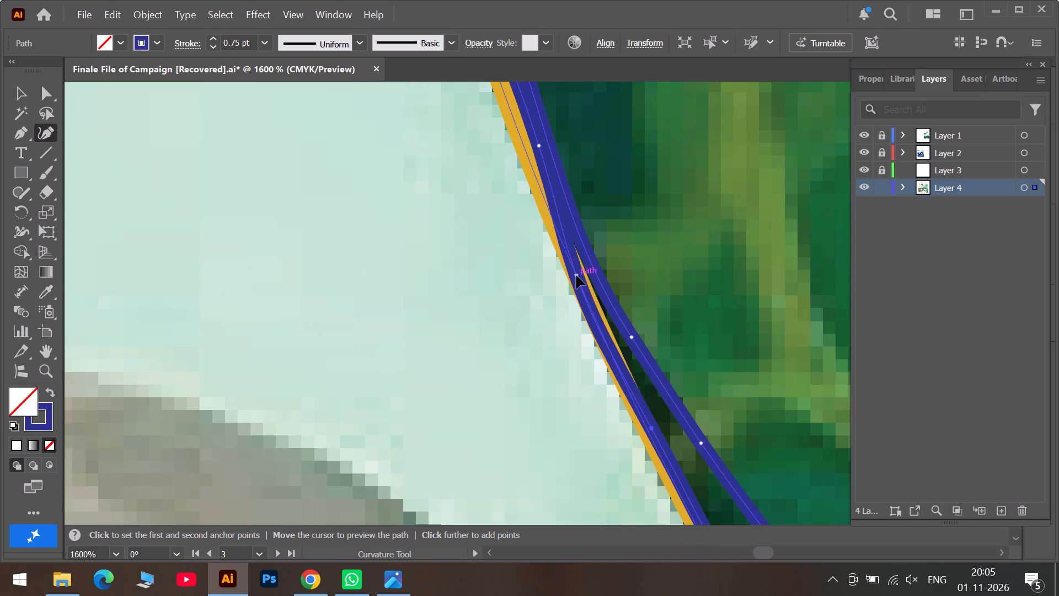
{"action": "left_click_drag", "start_coordinate": [576, 275], "coordinate": [586, 284]}
Move the next two existing anchors outward and up the inner line, separating it from the neighbouring edge along the yellow outline.
{"action": "scroll", "coordinate": [538, 191], "scroll_direction": "up", "scroll_amount": 6}
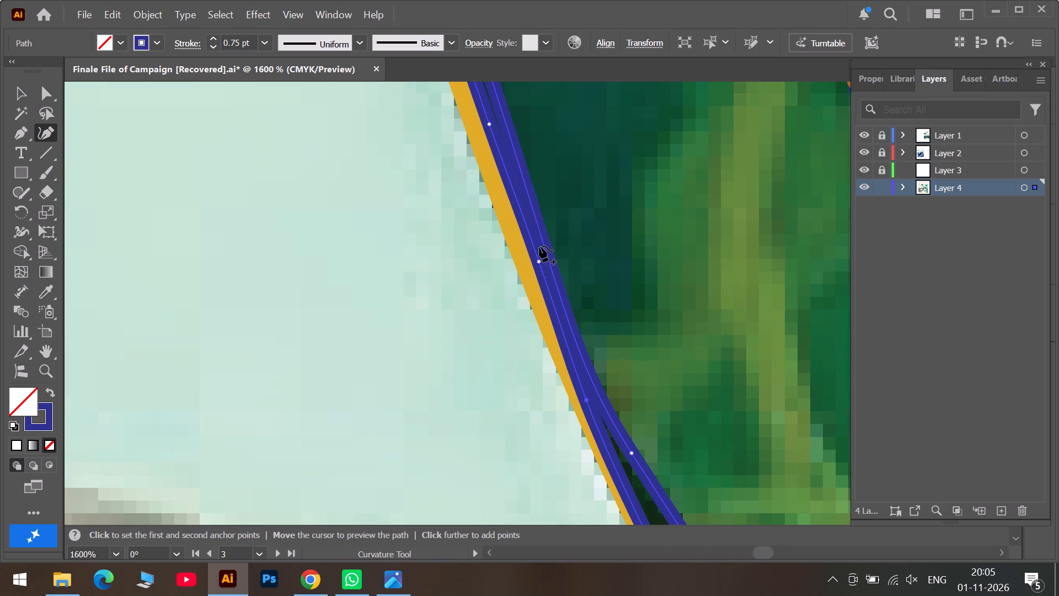
{"action": "left_click_drag", "start_coordinate": [540, 263], "coordinate": [527, 254]}
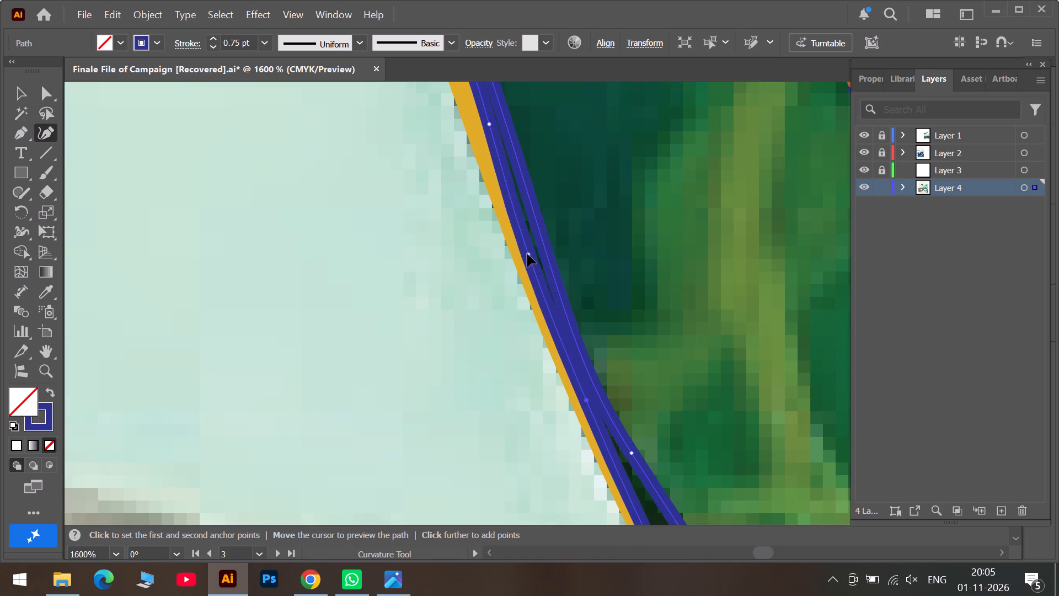
{"action": "left_click_drag", "start_coordinate": [527, 254], "coordinate": [523, 245]}
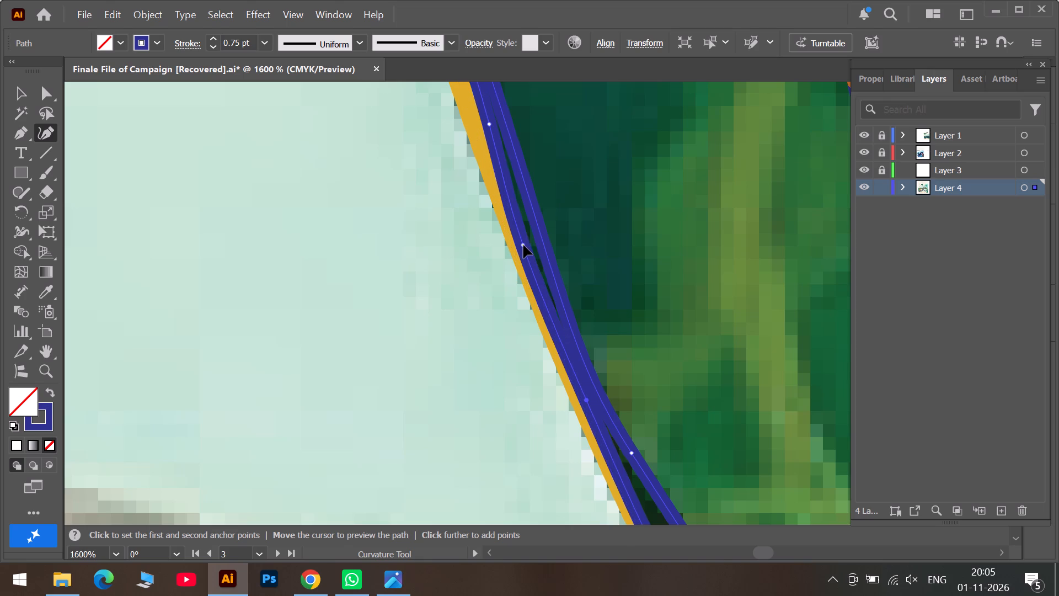
{"action": "left_click_drag", "start_coordinate": [523, 245], "coordinate": [524, 245]}
{"action": "scroll", "coordinate": [512, 224], "scroll_direction": "up", "scroll_amount": 6}
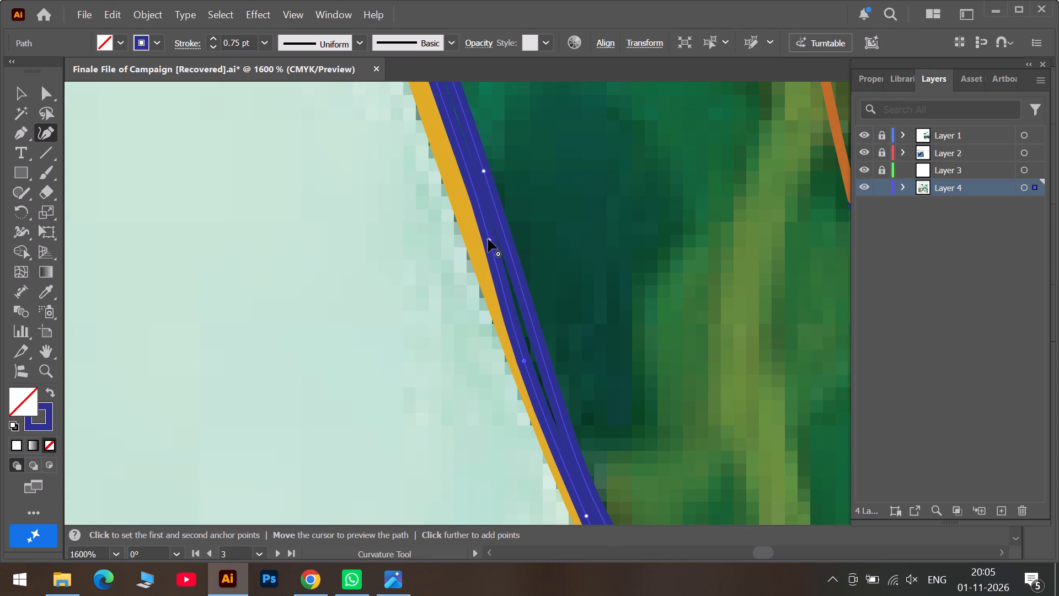
{"action": "left_click_drag", "start_coordinate": [488, 239], "coordinate": [458, 184]}
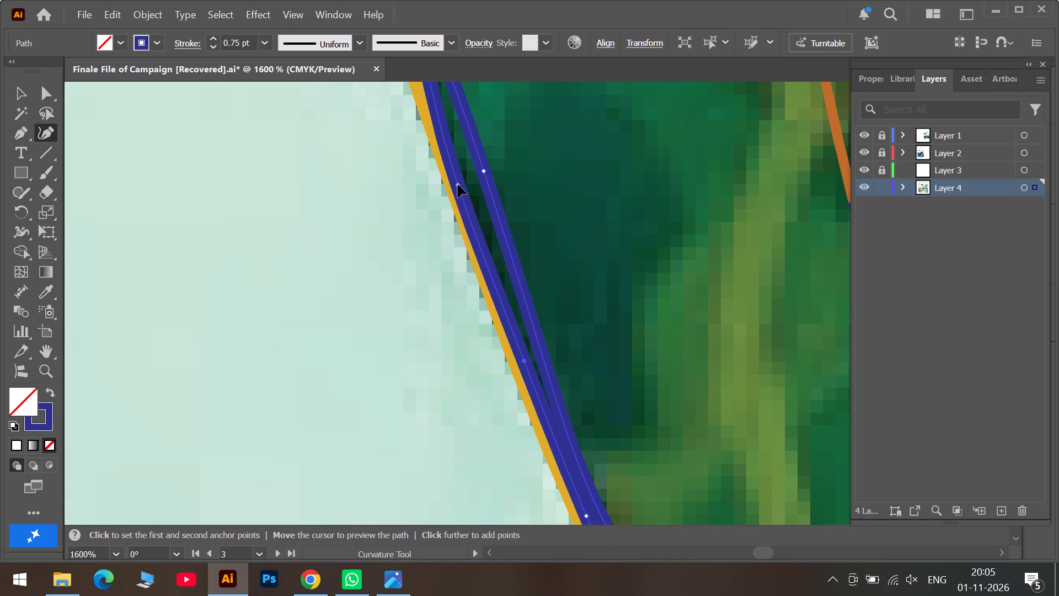
{"action": "left_click_drag", "start_coordinate": [458, 184], "coordinate": [463, 205]}
{"action": "left_click", "coordinate": [463, 207]}
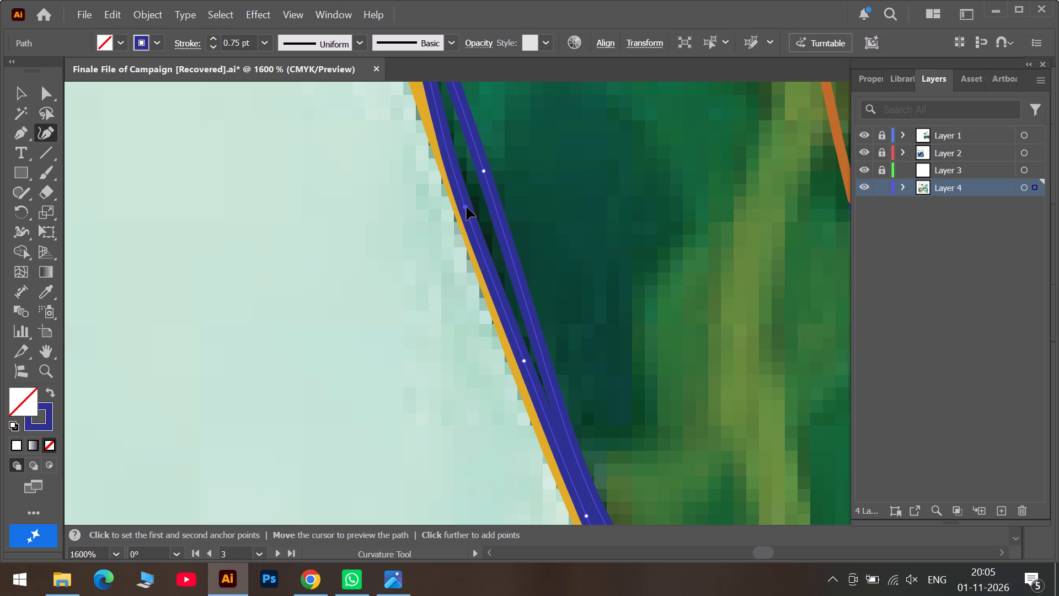
Move the next two existing anchors of the inner line, below and above the green vein's edge, outward onto the yellow outline.
{"action": "scroll", "coordinate": [454, 194], "scroll_direction": "up", "scroll_amount": 6}
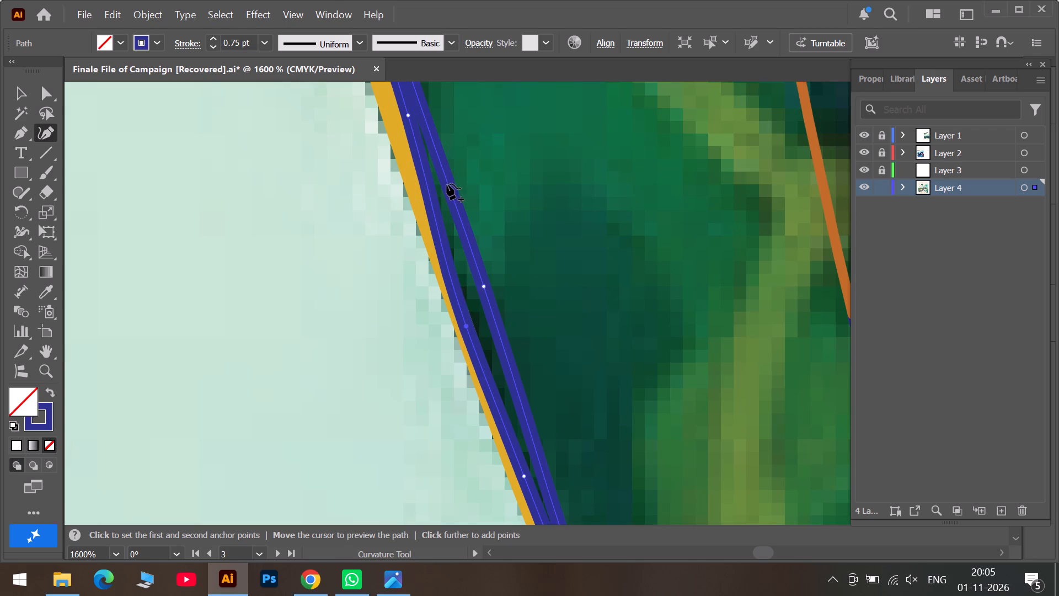
{"action": "scroll", "coordinate": [446, 184], "scroll_direction": "up", "scroll_amount": 3}
{"action": "left_click_drag", "start_coordinate": [409, 173], "coordinate": [405, 173]}
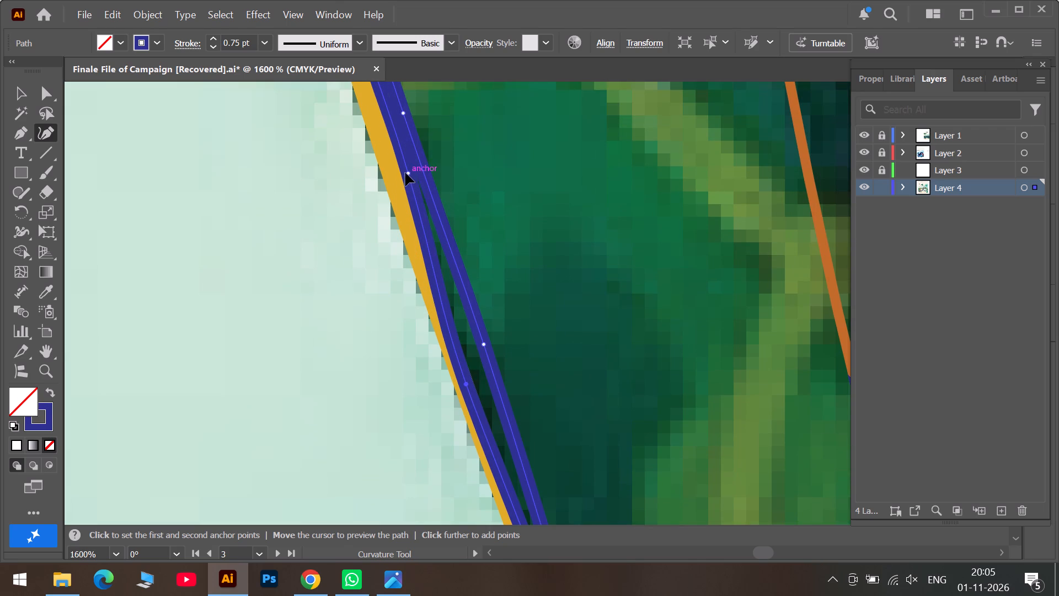
{"action": "left_click_drag", "start_coordinate": [405, 173], "coordinate": [394, 170]}
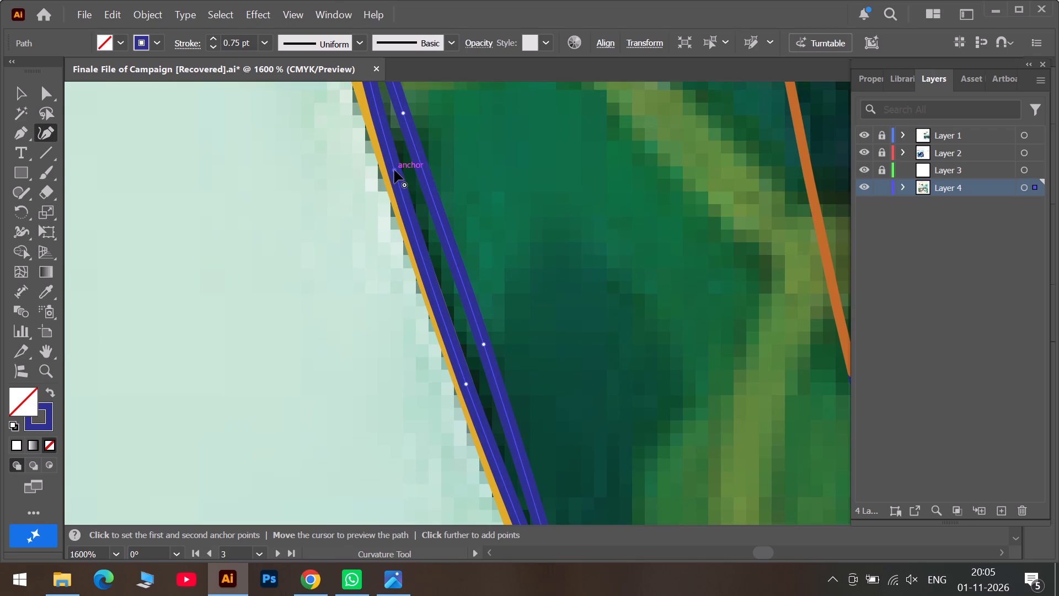
{"action": "scroll", "coordinate": [394, 170], "scroll_direction": "up", "scroll_amount": 5}
{"action": "scroll", "coordinate": [351, 180], "scroll_direction": "up", "scroll_amount": 6}
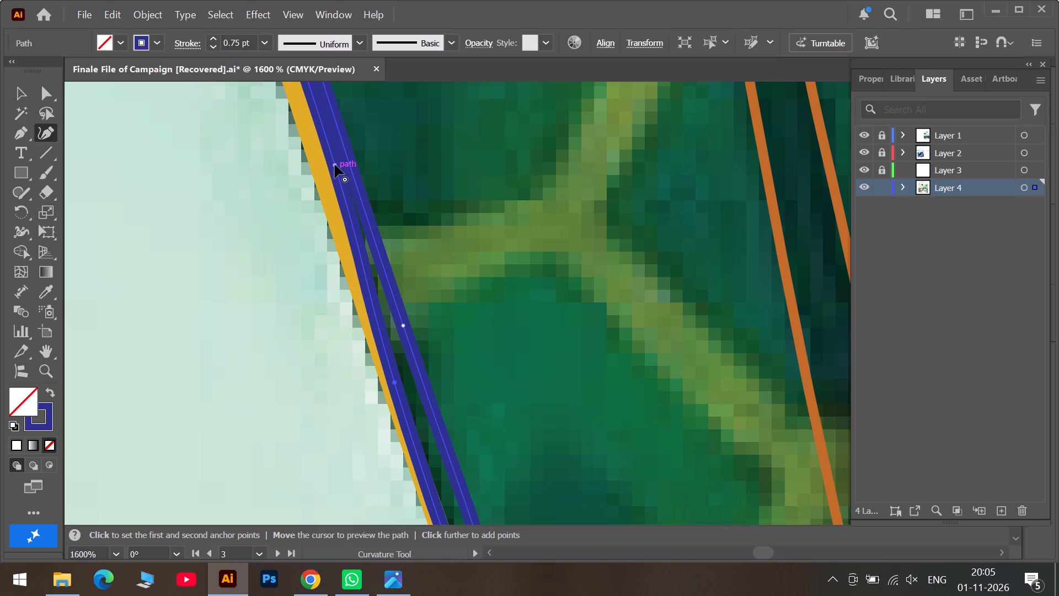
{"action": "left_click_drag", "start_coordinate": [335, 164], "coordinate": [326, 178]}
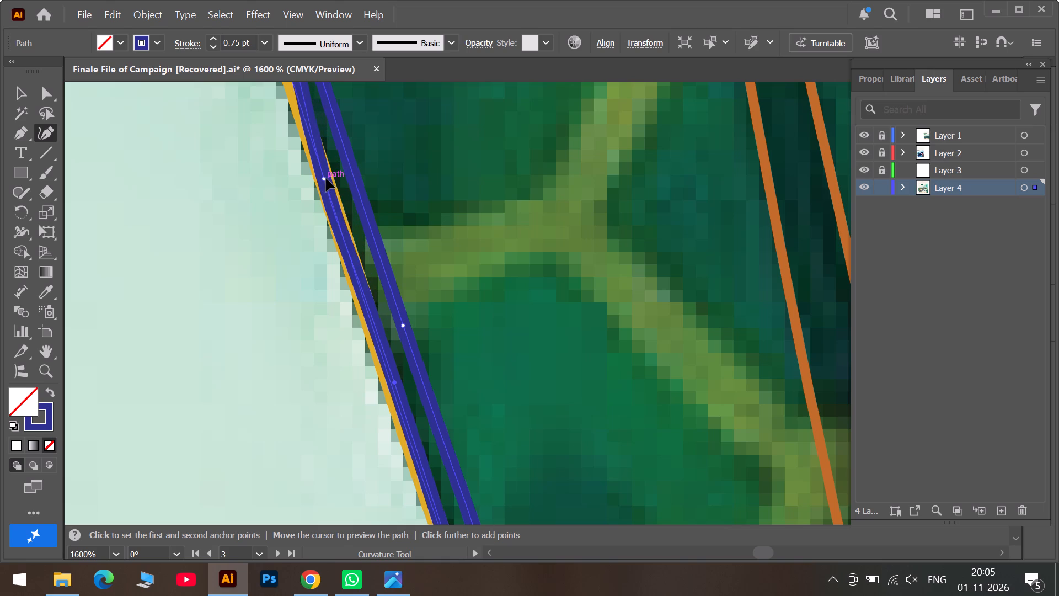
{"action": "left_click_drag", "start_coordinate": [326, 178], "coordinate": [329, 177]}
Move the inner line's next existing anchor, above the forked green vein's end, outward onto the yellow outline.
{"action": "scroll", "coordinate": [318, 182], "scroll_direction": "up", "scroll_amount": 5}
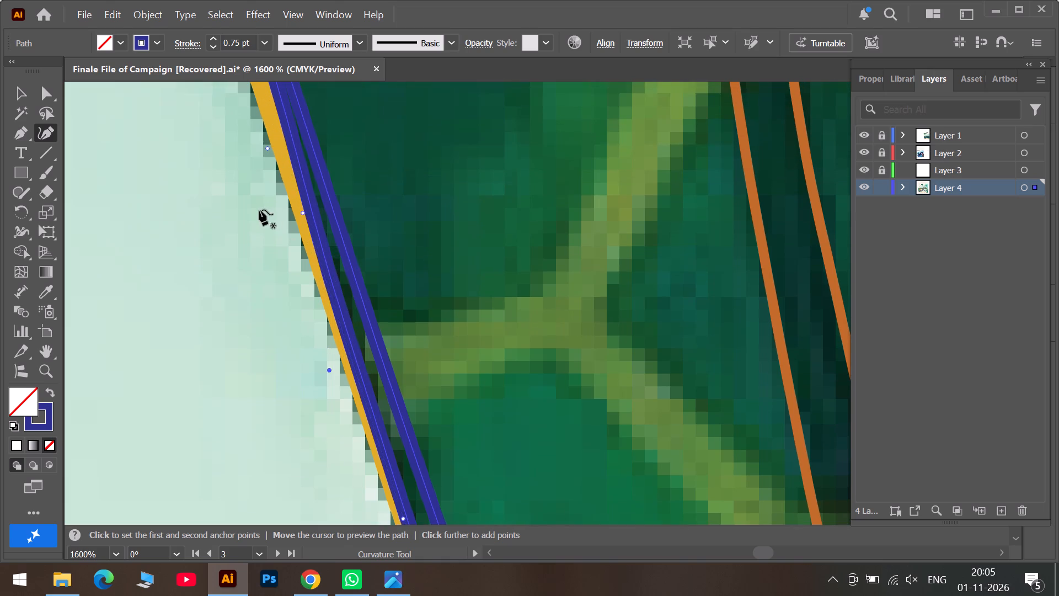
{"action": "scroll", "coordinate": [259, 210], "scroll_direction": "up", "scroll_amount": 6}
{"action": "left_click_drag", "start_coordinate": [268, 168], "coordinate": [261, 191]}
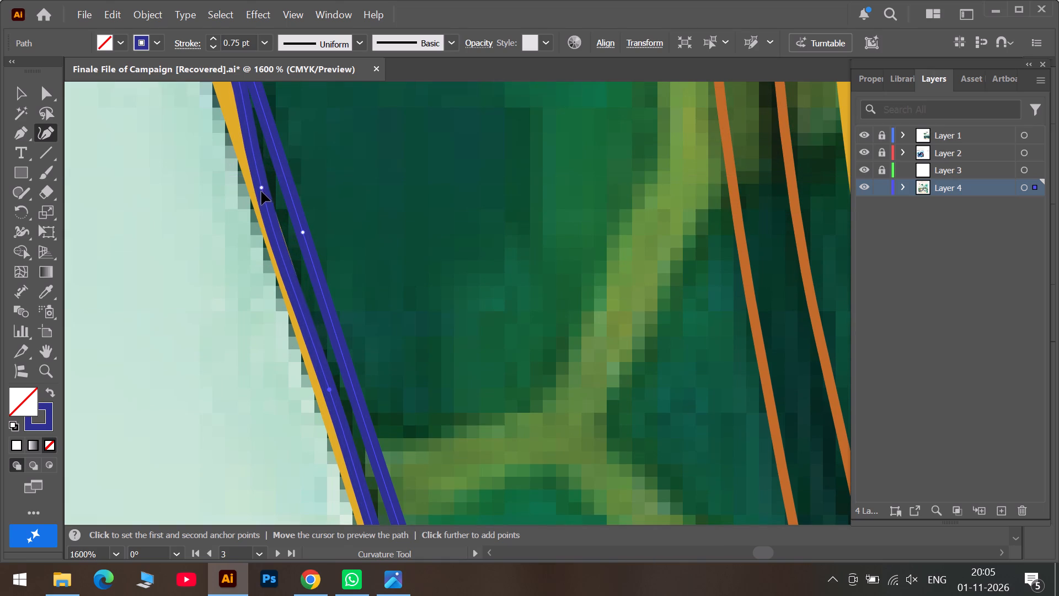
{"action": "left_click_drag", "start_coordinate": [261, 191], "coordinate": [266, 200]}
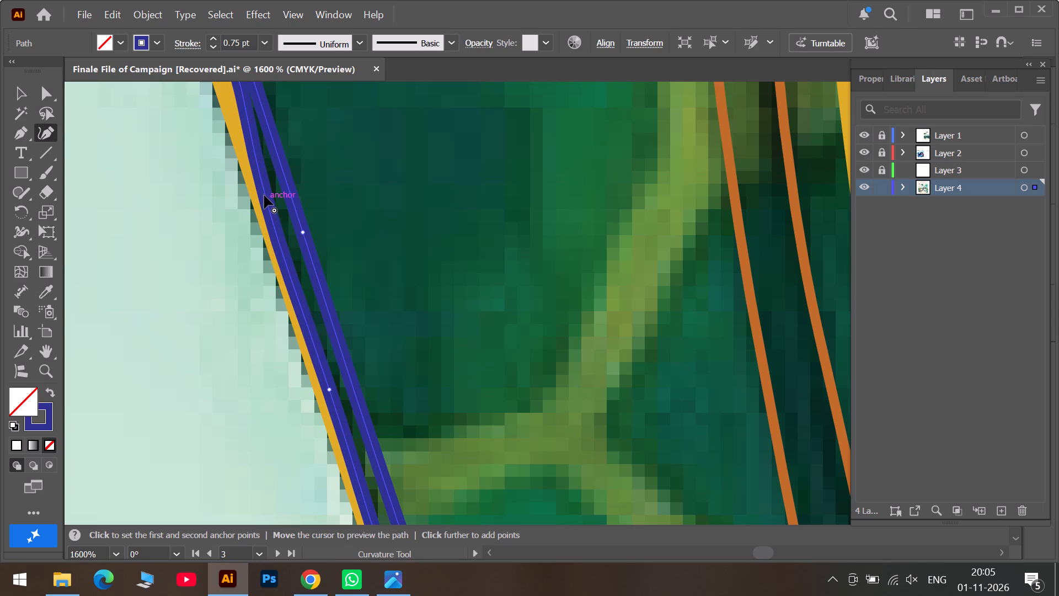
Move the next two existing anchors up the inner line, beside the dark green area, outward along the yellow outline.
{"action": "scroll", "coordinate": [262, 190], "scroll_direction": "up", "scroll_amount": 7}
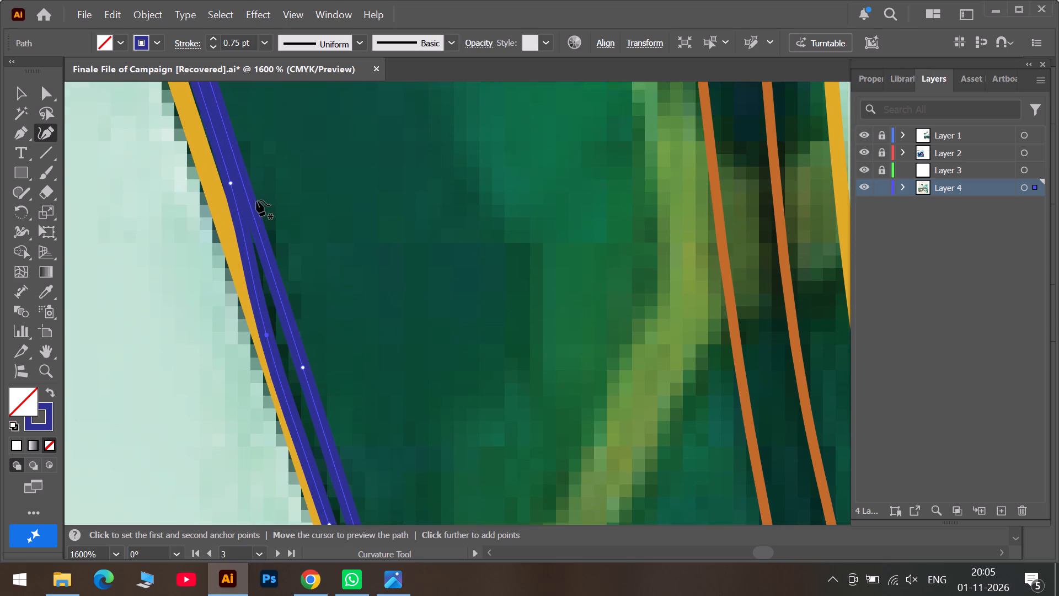
{"action": "scroll", "coordinate": [256, 201], "scroll_direction": "up", "scroll_amount": 2}
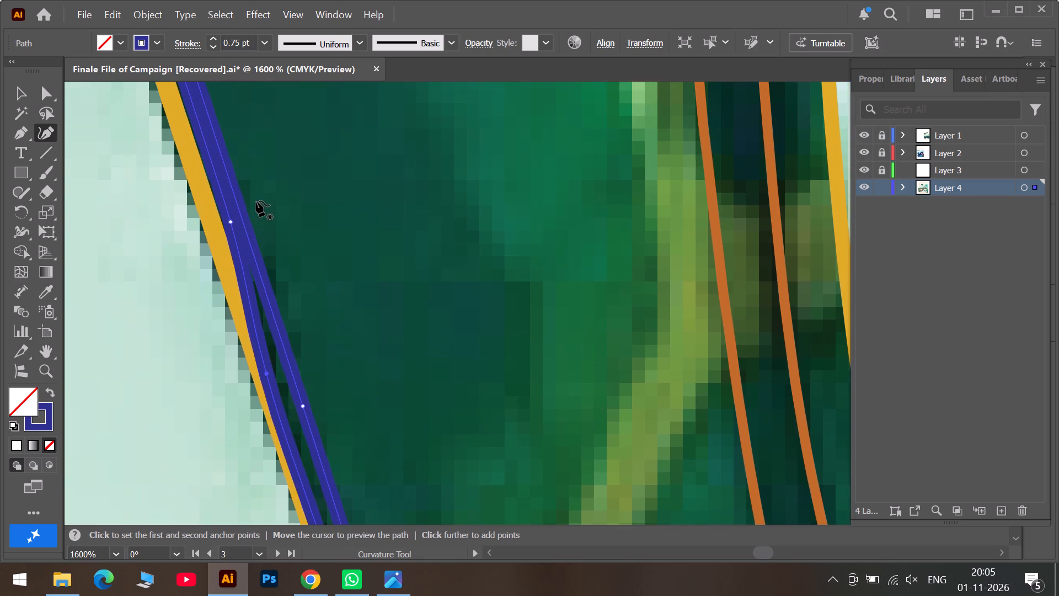
{"action": "scroll", "coordinate": [256, 201], "scroll_direction": "up", "scroll_amount": 5}
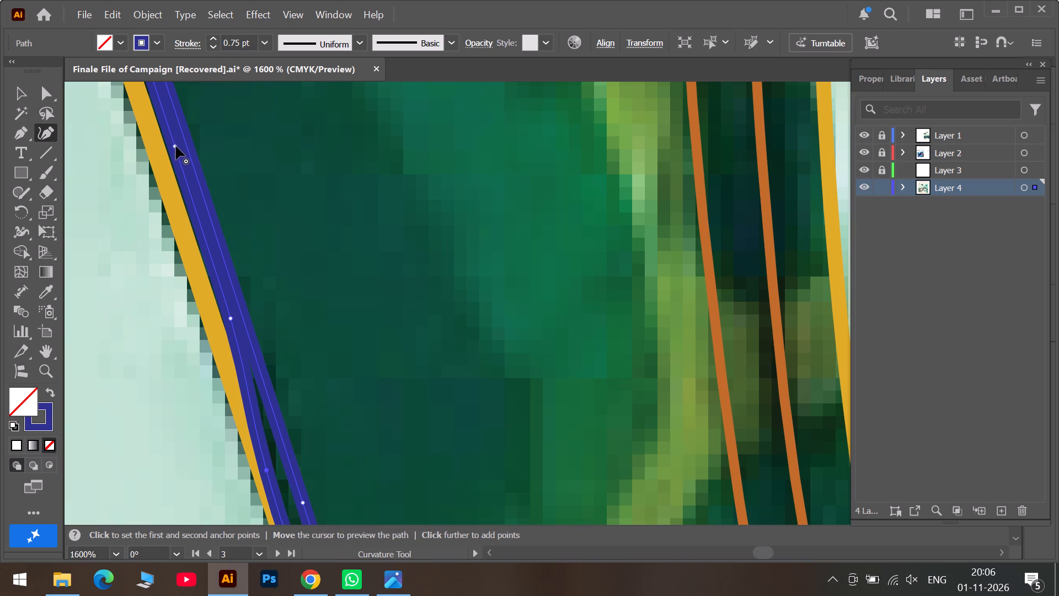
{"action": "left_click_drag", "start_coordinate": [176, 146], "coordinate": [169, 159]}
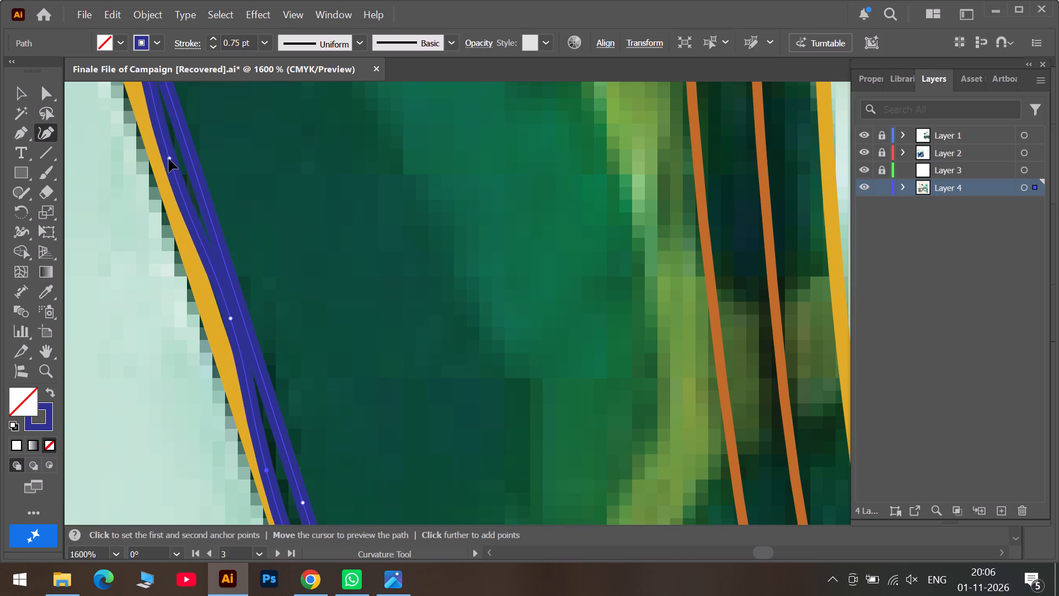
{"action": "left_click_drag", "start_coordinate": [169, 159], "coordinate": [151, 136]}
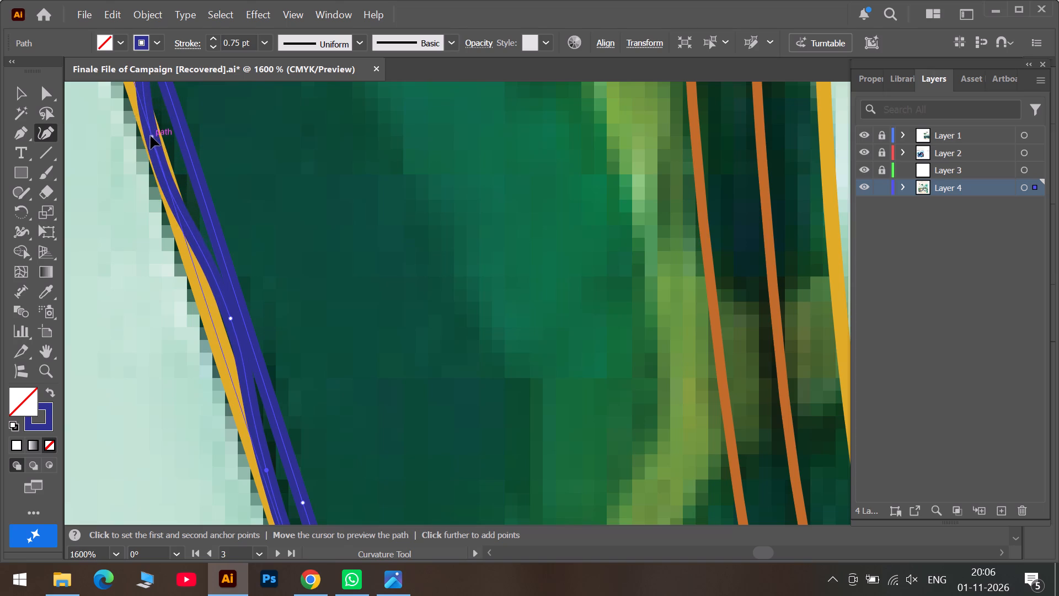
{"action": "left_click_drag", "start_coordinate": [151, 136], "coordinate": [152, 125]}
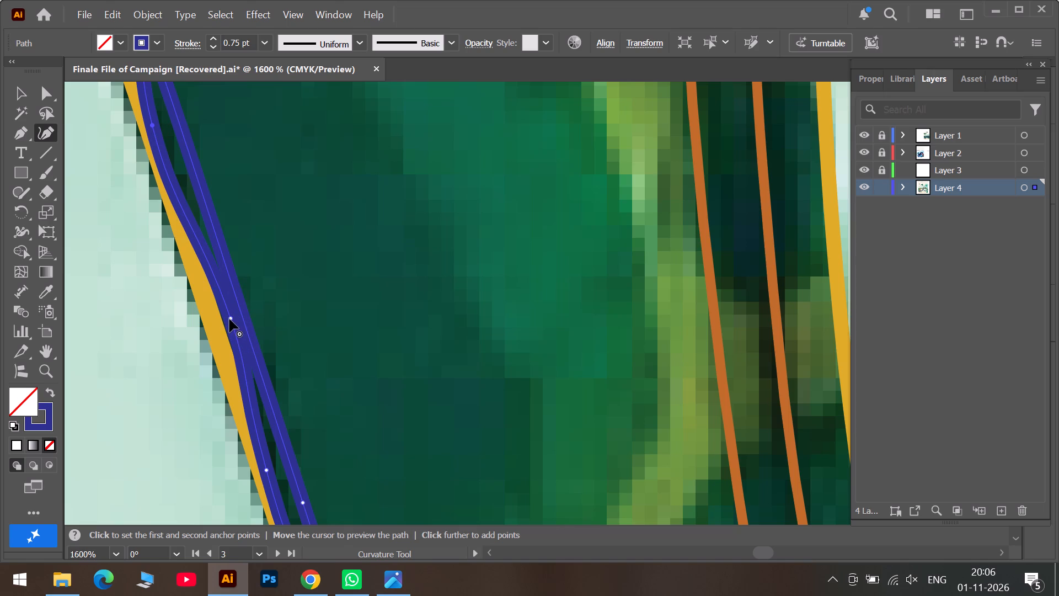
{"action": "left_click_drag", "start_coordinate": [230, 319], "coordinate": [214, 307]}
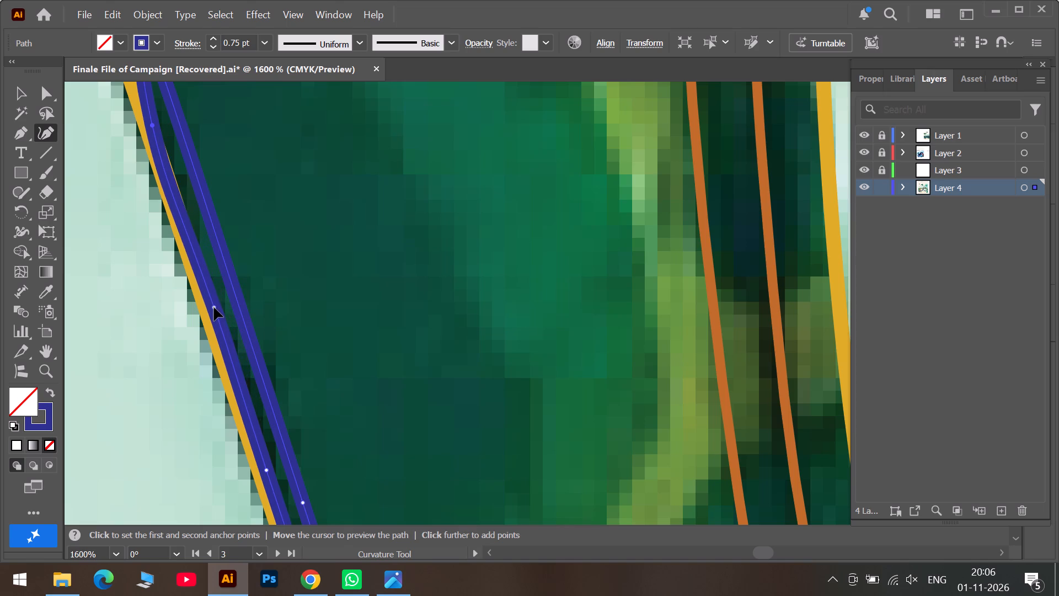
{"action": "left_click_drag", "start_coordinate": [214, 307], "coordinate": [206, 291]}
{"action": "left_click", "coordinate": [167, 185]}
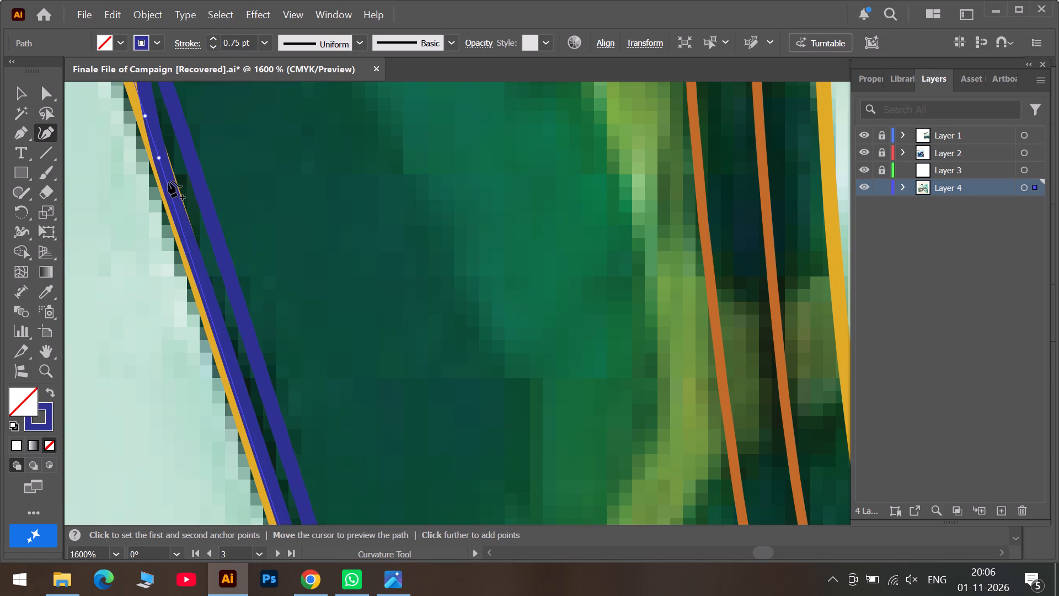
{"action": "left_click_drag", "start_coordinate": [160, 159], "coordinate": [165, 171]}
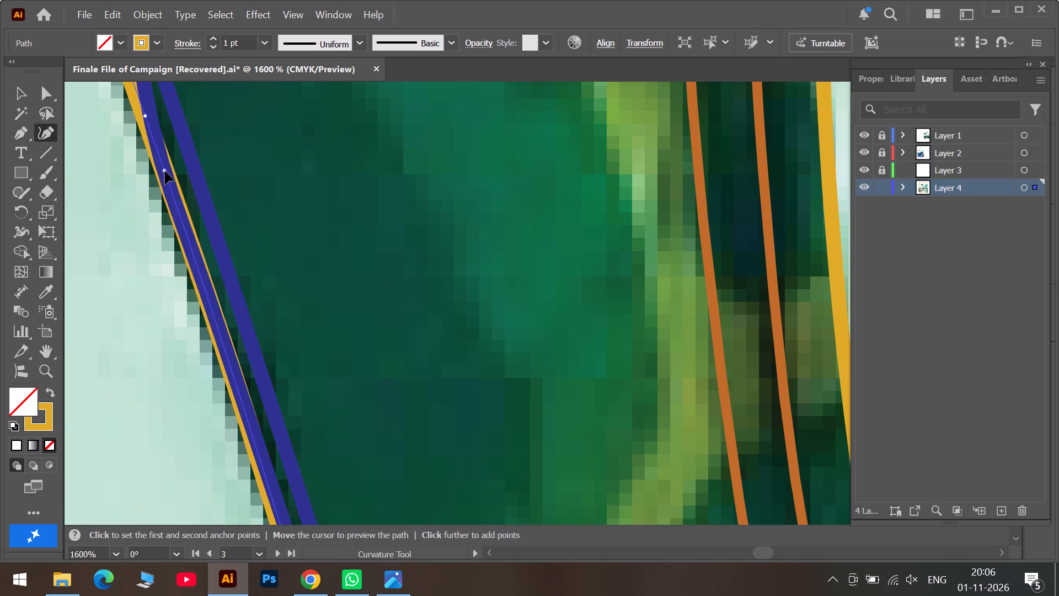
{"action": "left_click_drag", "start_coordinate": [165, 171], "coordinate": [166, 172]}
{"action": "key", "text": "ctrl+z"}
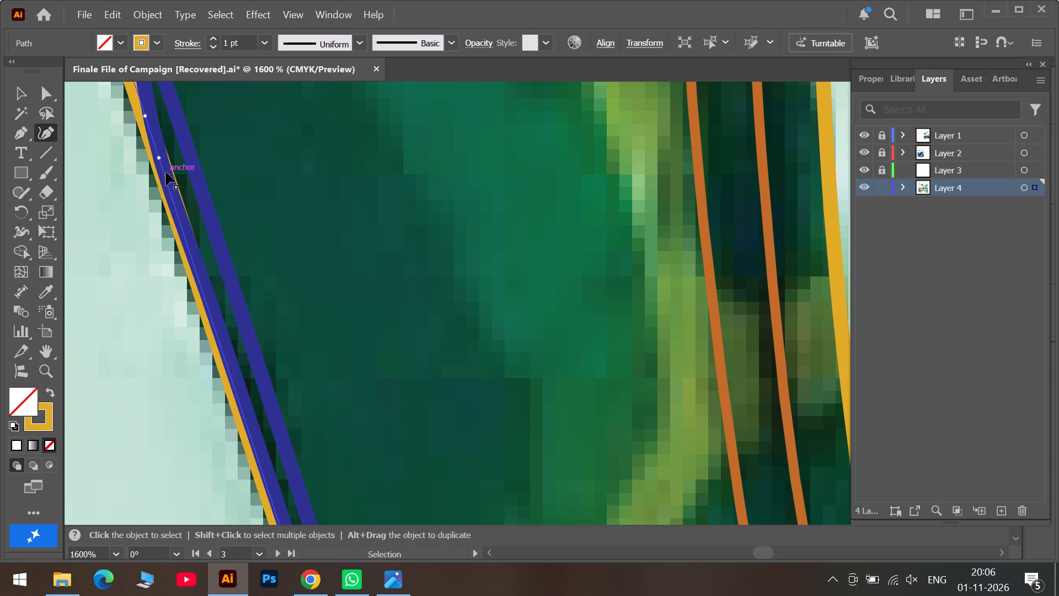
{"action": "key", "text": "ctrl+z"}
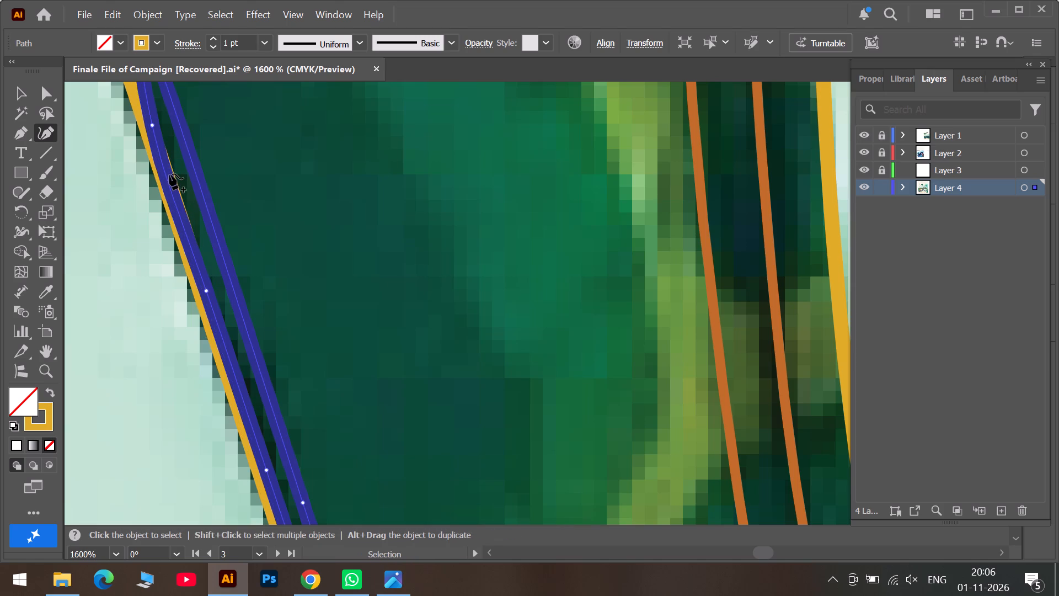
Delete the upper of two close anchors farther up the inner line and move the lower one outward onto the yellow outline.
{"action": "scroll", "coordinate": [145, 129], "scroll_direction": "up", "scroll_amount": 10}
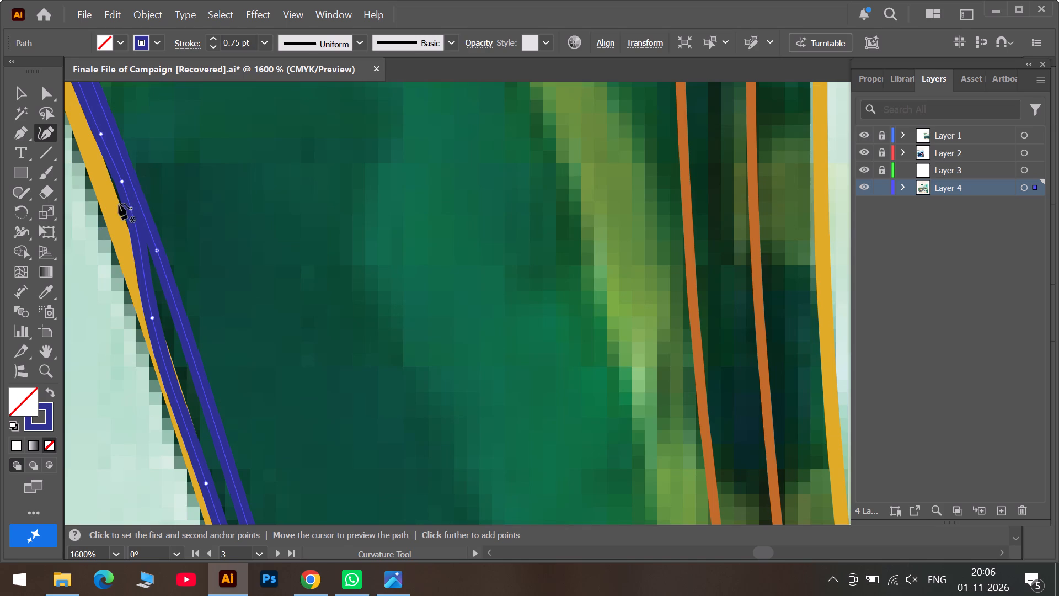
{"action": "left_click", "coordinate": [121, 182]}
{"action": "key", "text": "Delete"}
{"action": "left_click_drag", "start_coordinate": [130, 208], "coordinate": [121, 211]}
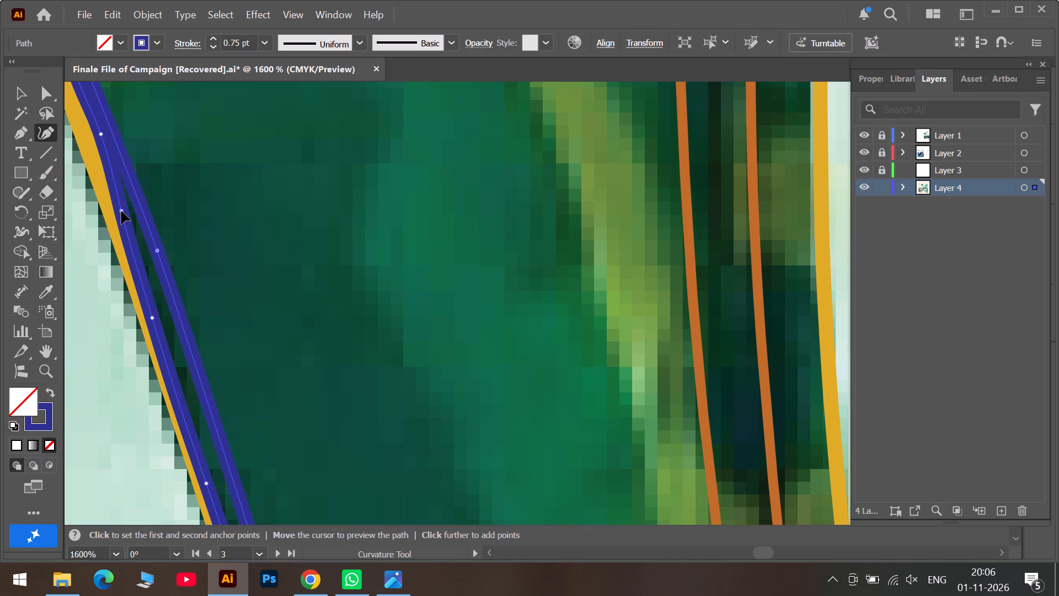
{"action": "left_click_drag", "start_coordinate": [121, 211], "coordinate": [119, 214]}
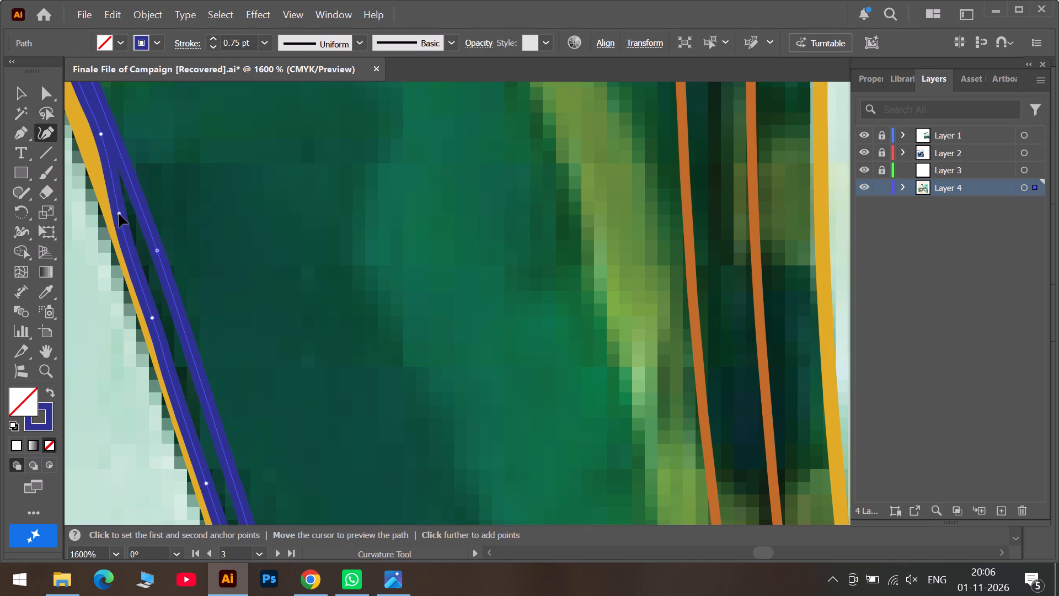
{"action": "left_click_drag", "start_coordinate": [119, 214], "coordinate": [122, 226]}
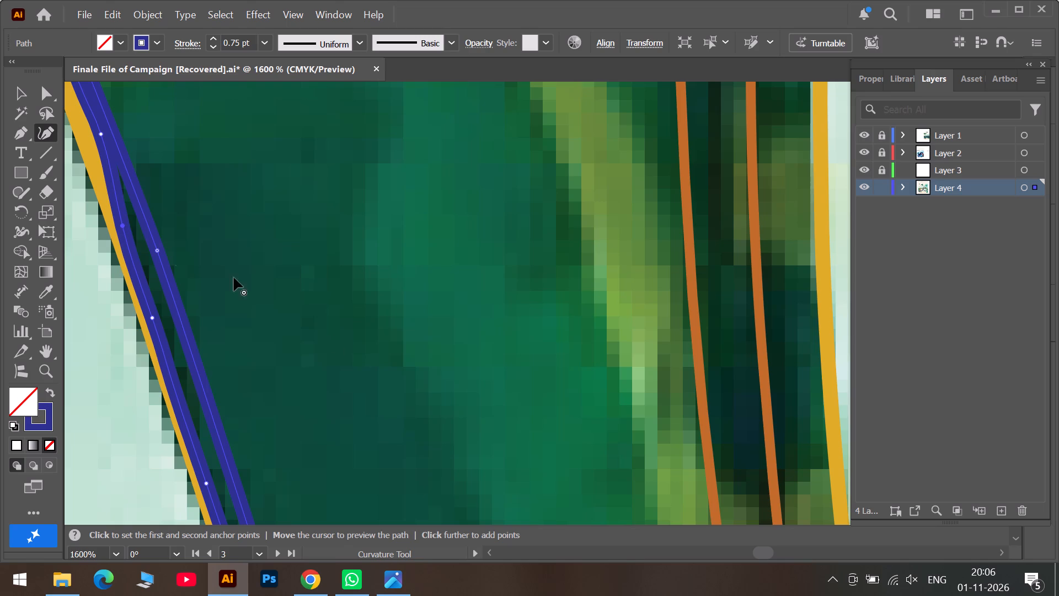
Delete the inner line's next anchor upward and move the one above it, near the green vein's lower tip, onto the yellow outline.
{"action": "left_click", "coordinate": [741, 554]}
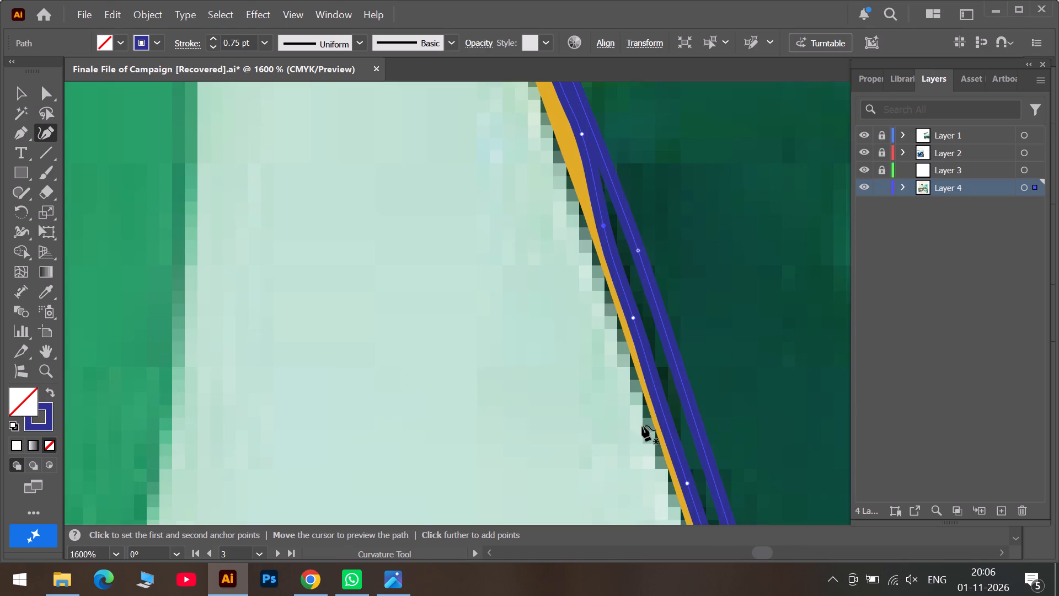
{"action": "scroll", "coordinate": [639, 421], "scroll_direction": "up", "scroll_amount": 7}
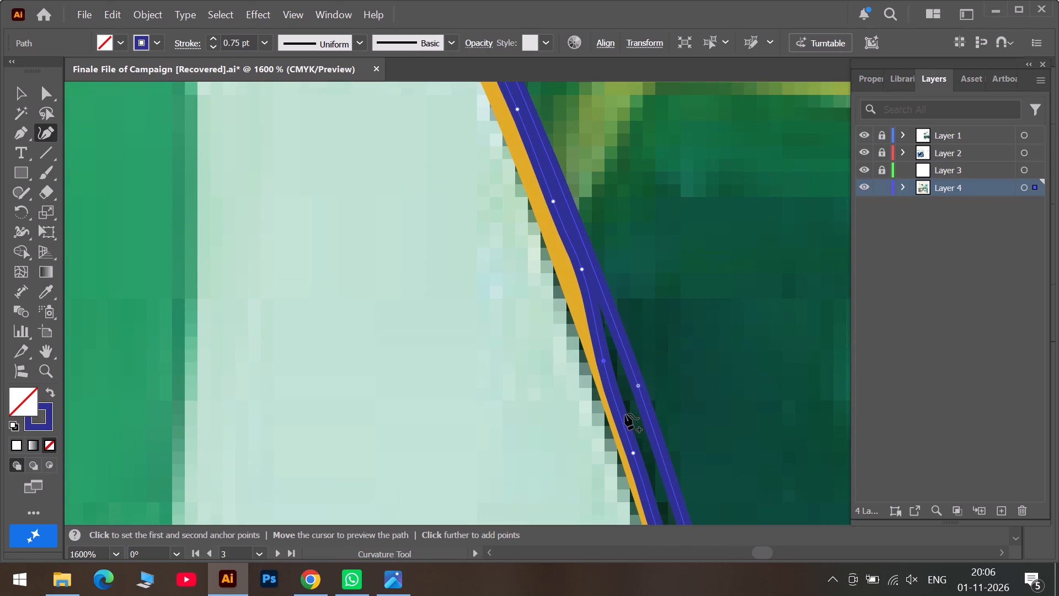
{"action": "scroll", "coordinate": [607, 411], "scroll_direction": "up", "scroll_amount": 1}
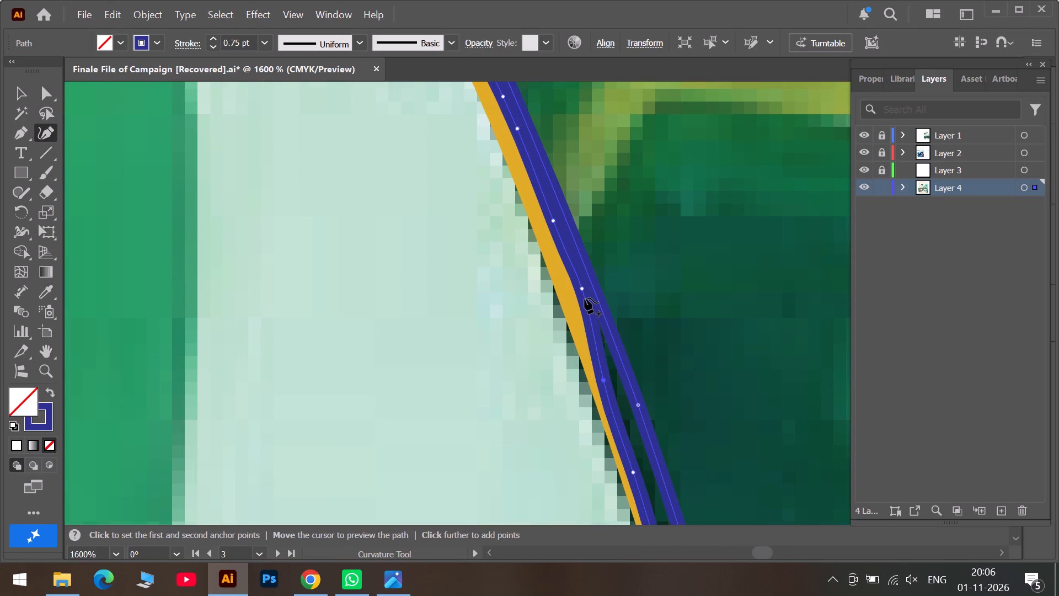
{"action": "left_click", "coordinate": [583, 288]}
{"action": "key", "text": "Delete"}
{"action": "left_click_drag", "start_coordinate": [553, 219], "coordinate": [552, 226]}
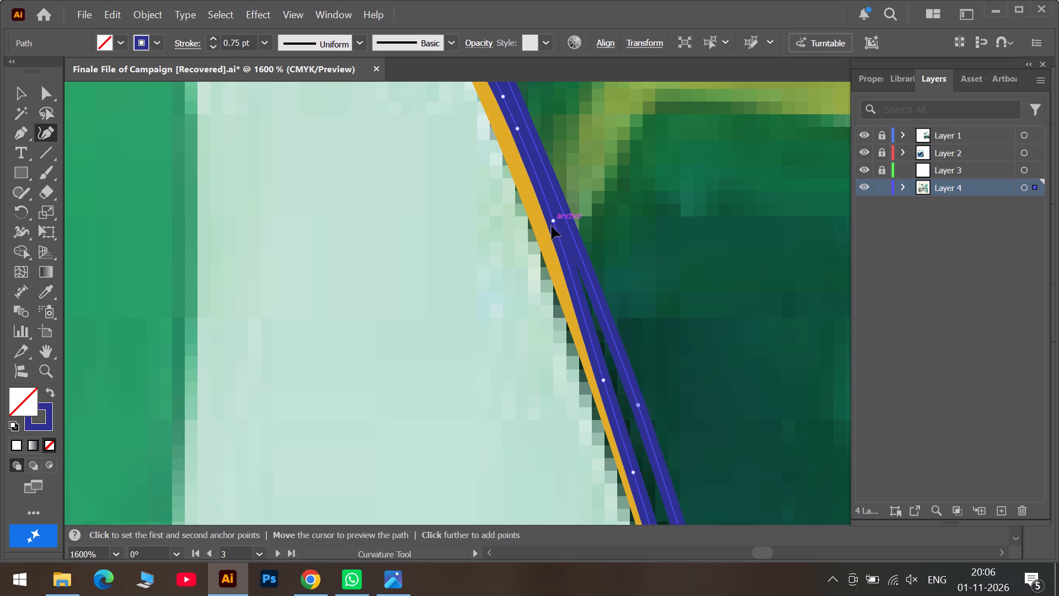
{"action": "left_click_drag", "start_coordinate": [552, 226], "coordinate": [550, 233]}
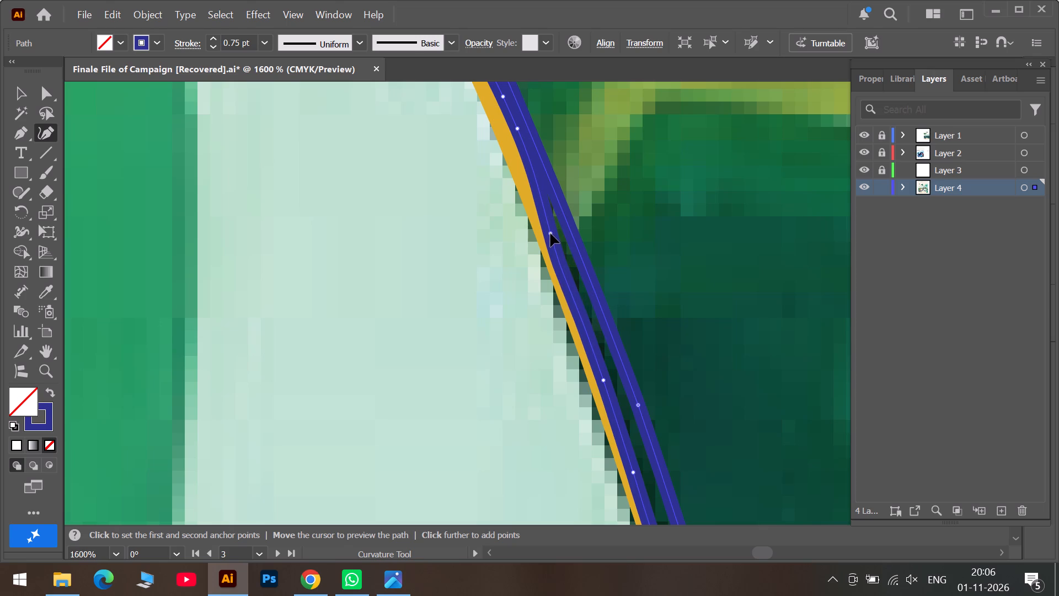
{"action": "left_click_drag", "start_coordinate": [550, 233], "coordinate": [550, 236]}
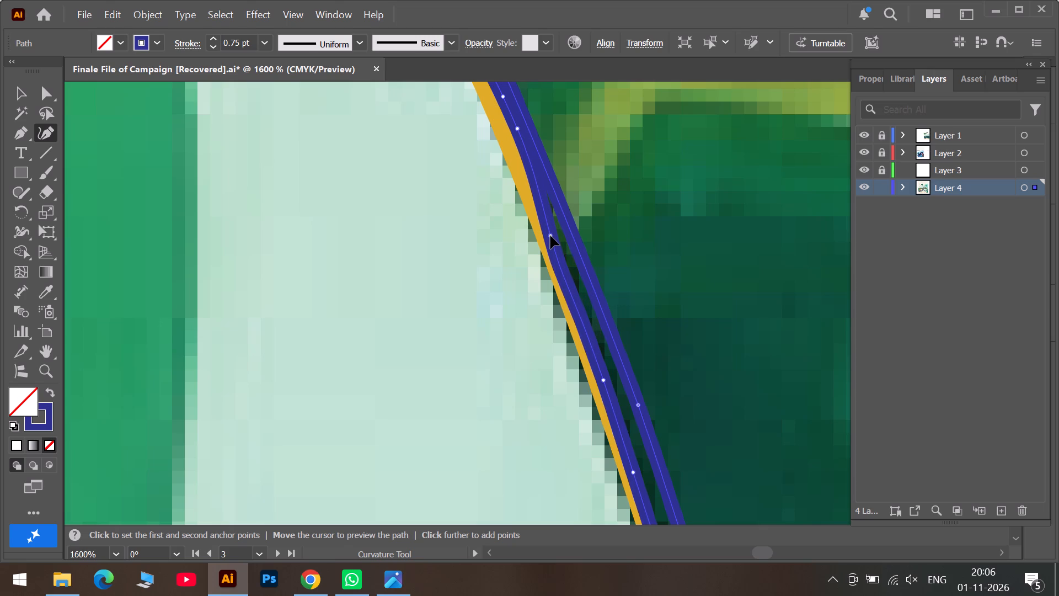
{"action": "left_click_drag", "start_coordinate": [550, 236], "coordinate": [557, 255]}
Delete the next two closely spaced inner-line anchors and shift the one above them down and outward onto the yellow outline.
{"action": "scroll", "coordinate": [552, 244], "scroll_direction": "up", "scroll_amount": 5}
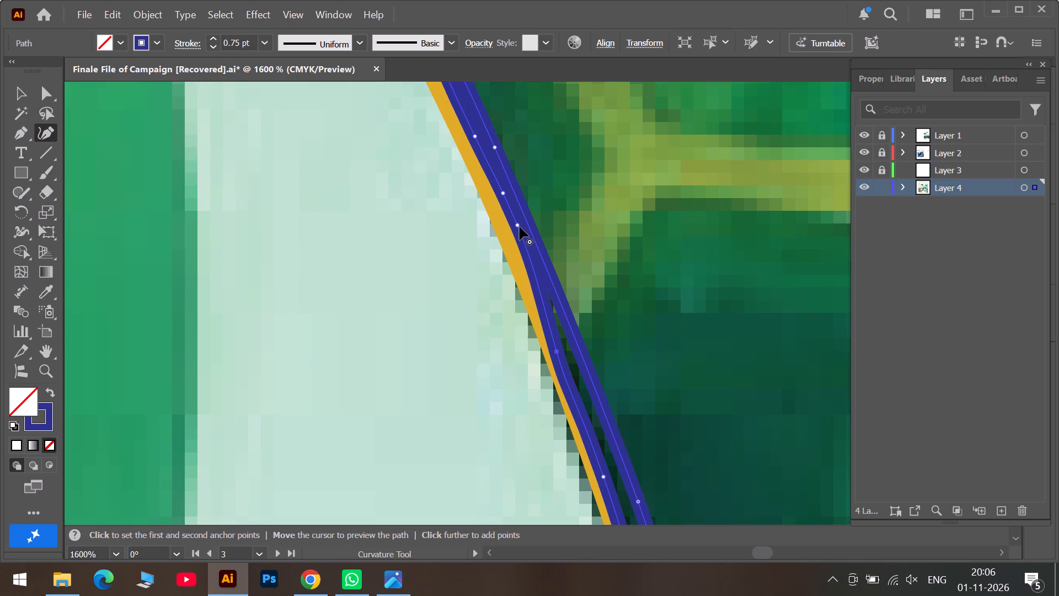
{"action": "left_click", "coordinate": [520, 227]}
{"action": "key", "text": "Delete"}
{"action": "left_click", "coordinate": [502, 193]}
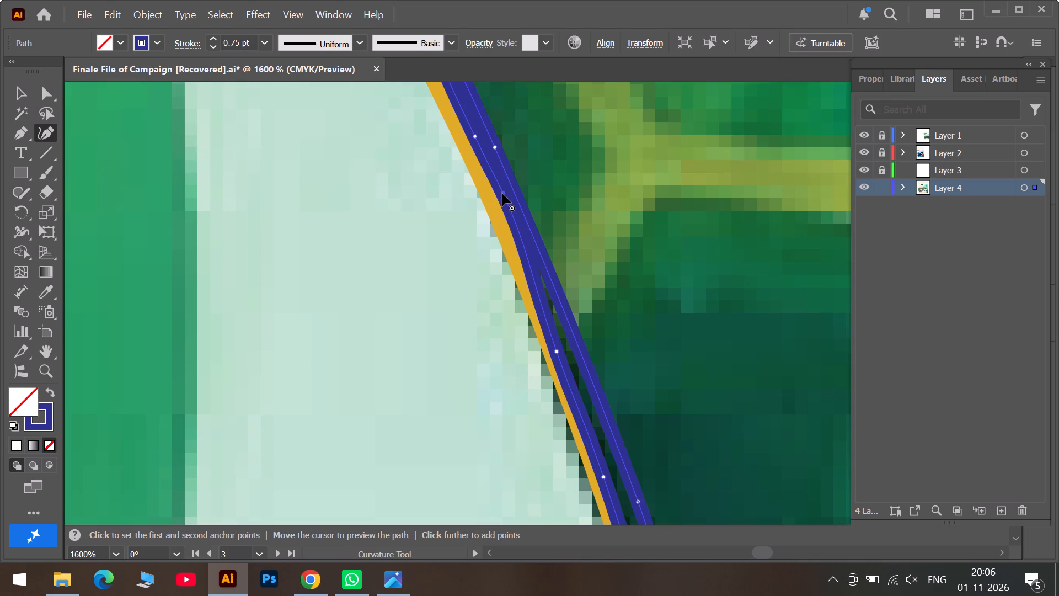
{"action": "key", "text": "Delete"}
{"action": "scroll", "coordinate": [480, 142], "scroll_direction": "up", "scroll_amount": 6}
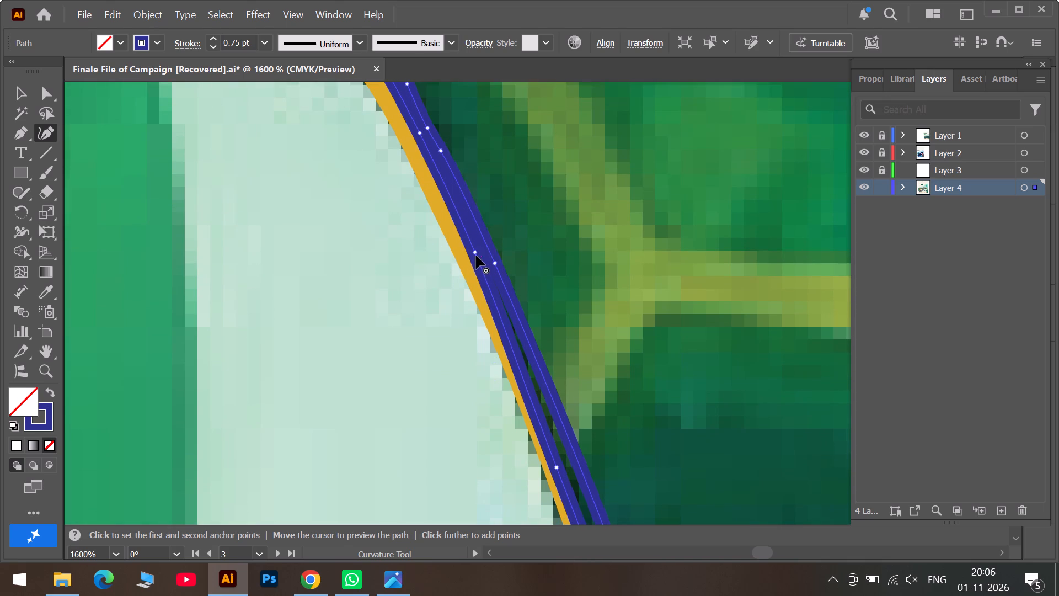
{"action": "left_click_drag", "start_coordinate": [475, 253], "coordinate": [475, 268]}
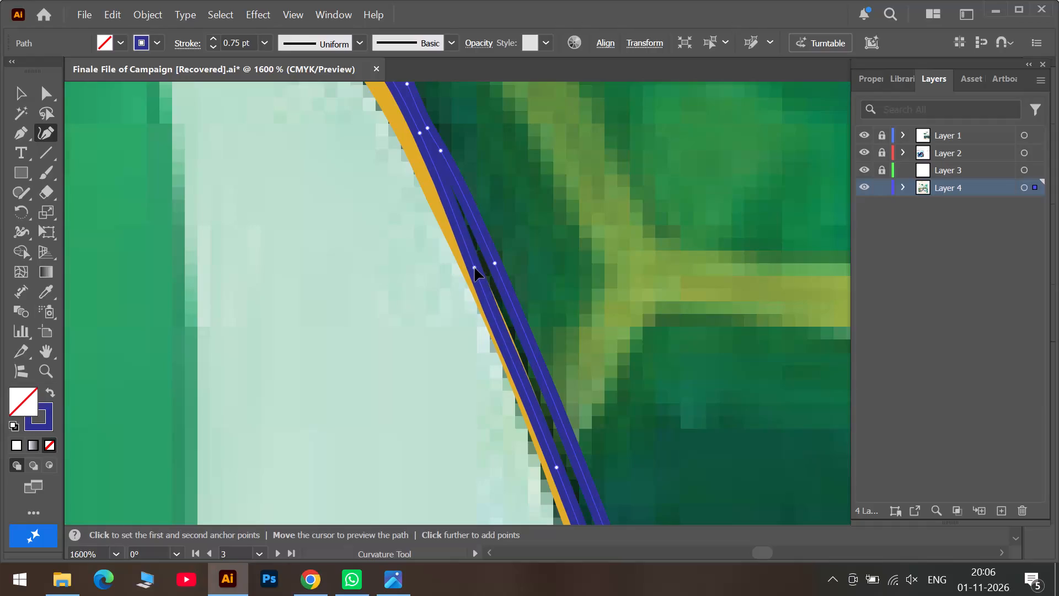
{"action": "left_click_drag", "start_coordinate": [475, 268], "coordinate": [478, 272]}
Move the inner line's anchor just below the upper bend outward to the yellow outline, then select the anchor below it.
{"action": "scroll", "coordinate": [446, 223], "scroll_direction": "up", "scroll_amount": 6}
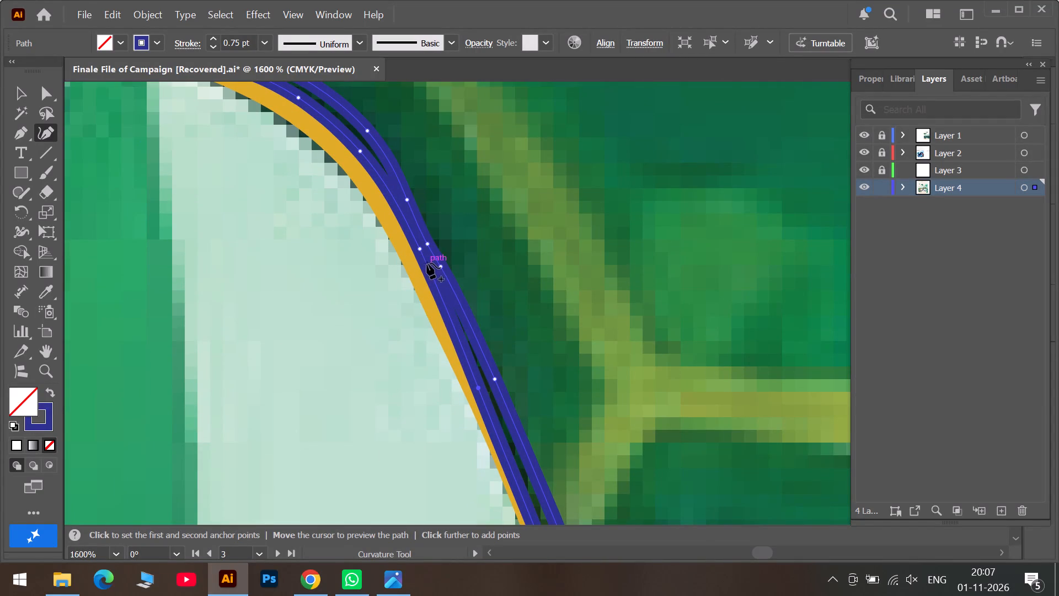
{"action": "left_click_drag", "start_coordinate": [421, 248], "coordinate": [419, 256]}
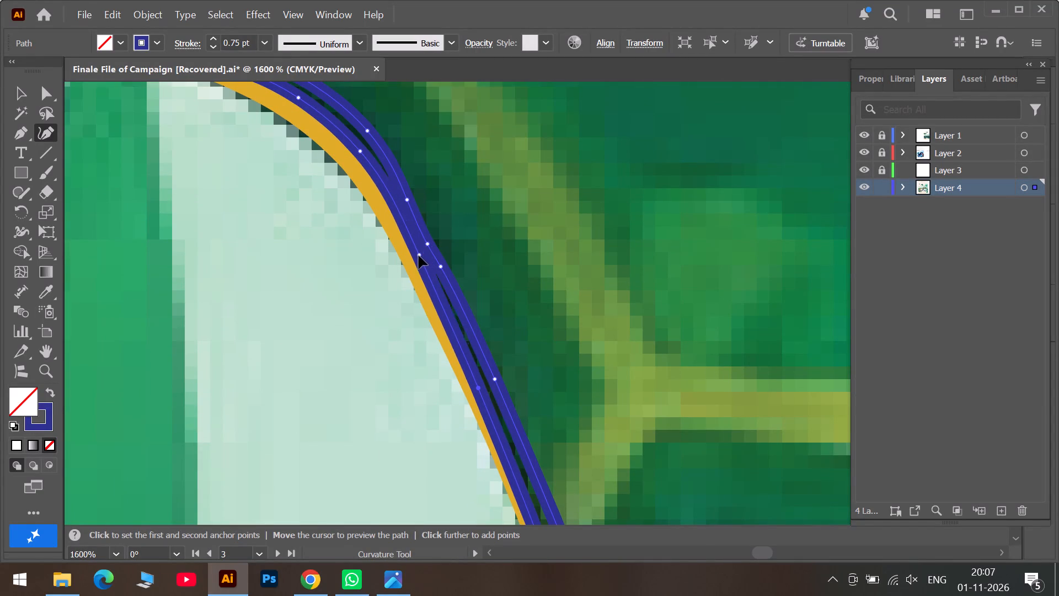
{"action": "left_click_drag", "start_coordinate": [419, 256], "coordinate": [416, 259]}
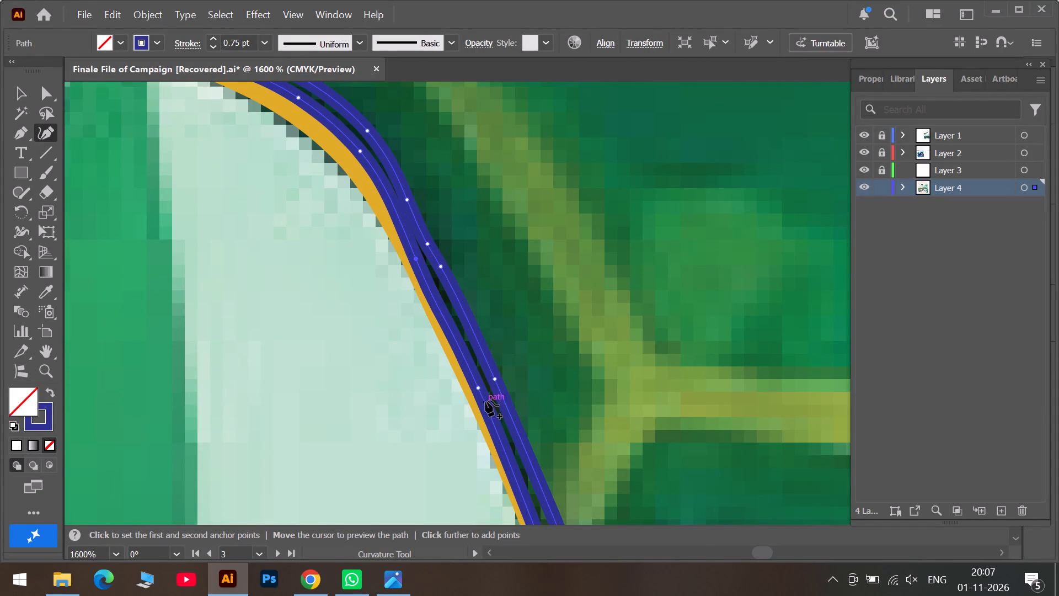
{"action": "left_click", "coordinate": [478, 389]}
{"action": "scroll", "coordinate": [477, 388], "scroll_direction": "down", "scroll_amount": 6}
{"action": "scroll", "coordinate": [460, 340], "scroll_direction": "up", "scroll_amount": 6}
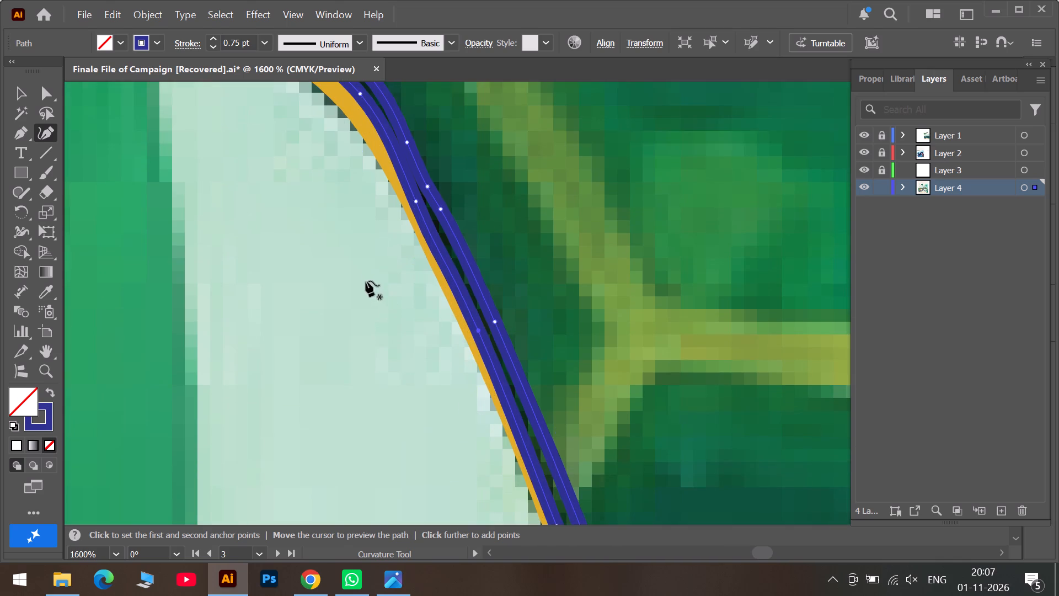
Delete the inner line's anchor at the upper bend and move the anchor above it outward onto the yellow outline.
{"action": "scroll", "coordinate": [355, 257], "scroll_direction": "up", "scroll_amount": 6}
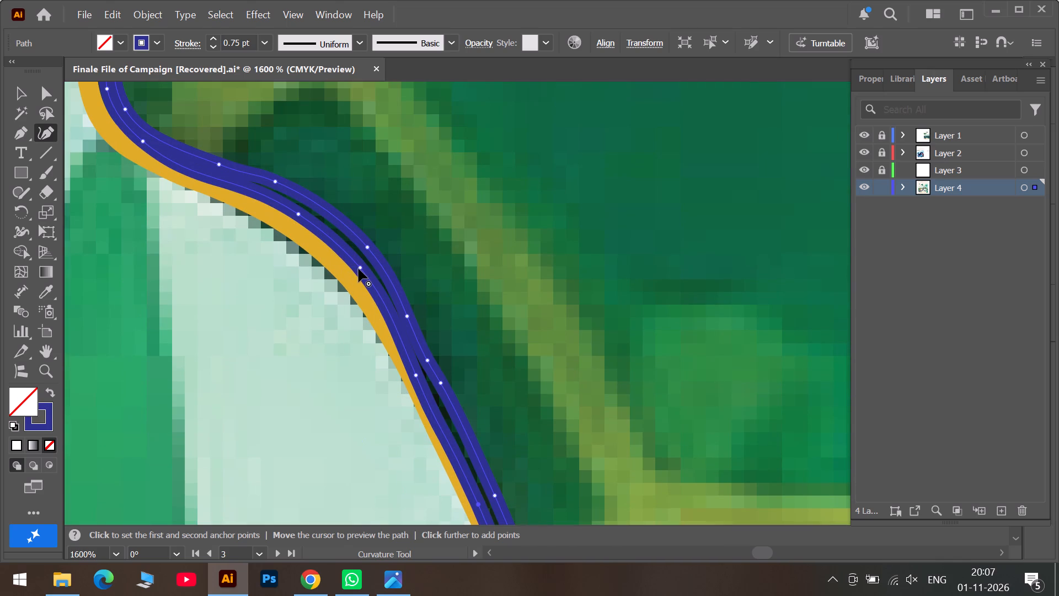
{"action": "left_click", "coordinate": [359, 269]}
{"action": "key", "text": "Delete"}
{"action": "left_click_drag", "start_coordinate": [300, 214], "coordinate": [301, 222]}
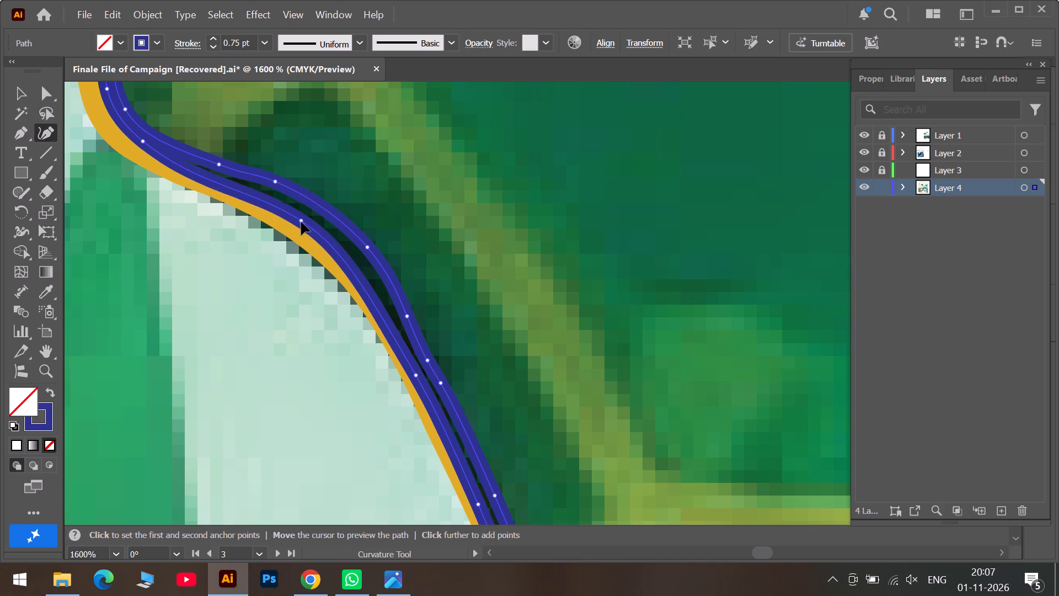
{"action": "left_click_drag", "start_coordinate": [301, 222], "coordinate": [318, 246]}
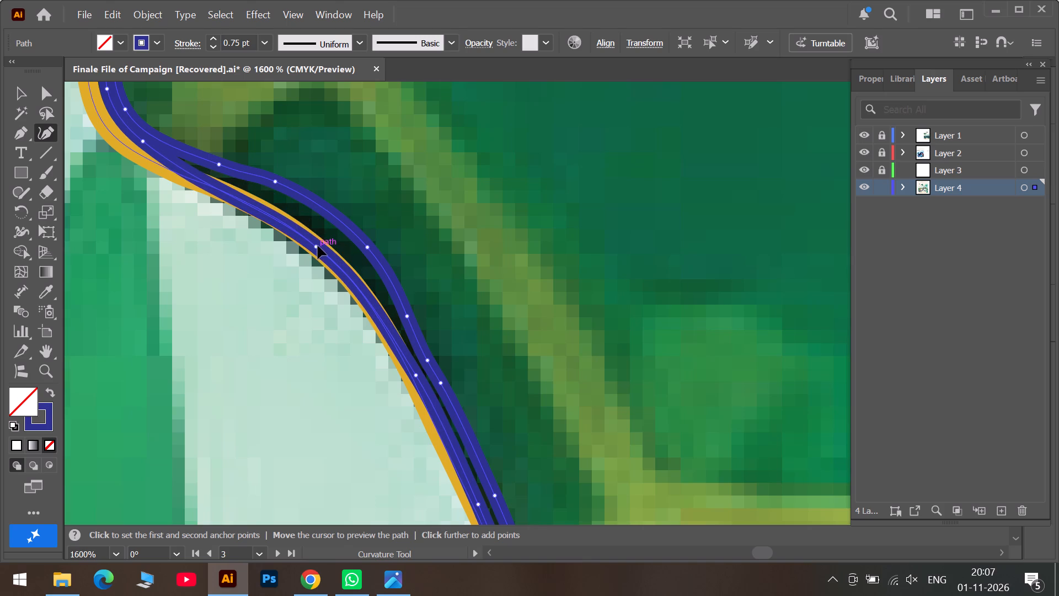
{"action": "left_click_drag", "start_coordinate": [318, 246], "coordinate": [320, 244]}
Add an anchor to the inner line just above the repositioned bend anchor, adjust its position slightly, and switch to the Selection tool.
{"action": "scroll", "coordinate": [239, 270], "scroll_direction": "up", "scroll_amount": 5}
{"action": "left_click_drag", "start_coordinate": [244, 299], "coordinate": [251, 298]}
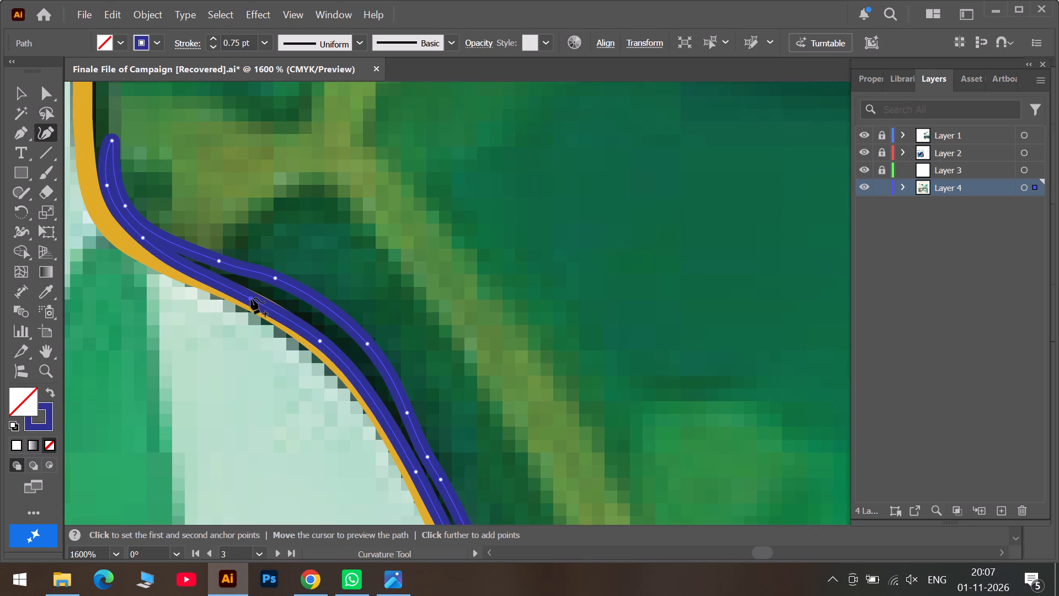
{"action": "left_click_drag", "start_coordinate": [251, 298], "coordinate": [251, 295]}
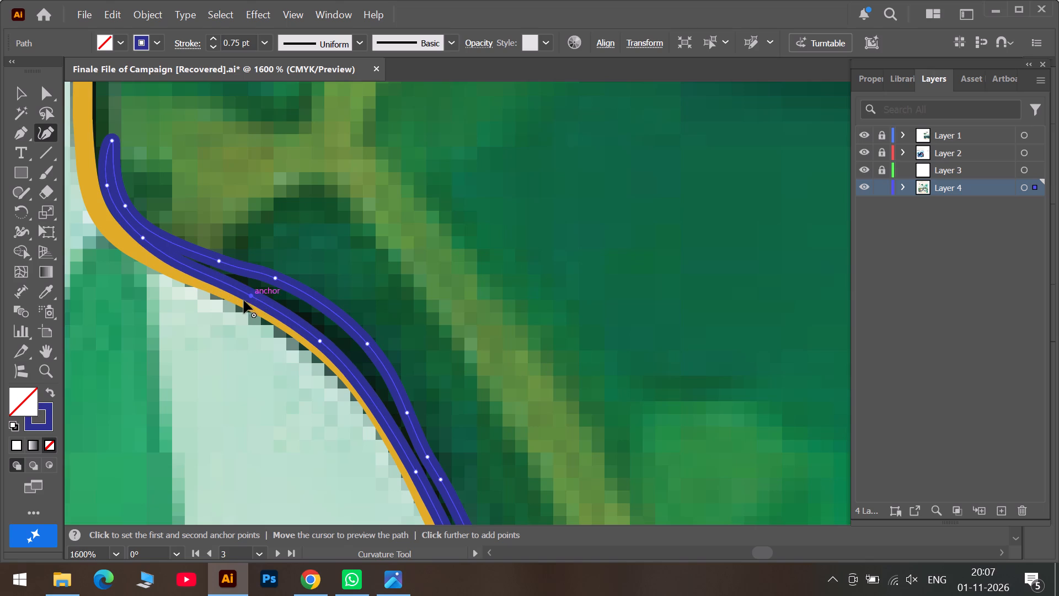
{"action": "scroll", "coordinate": [153, 311], "scroll_direction": "up", "scroll_amount": 5}
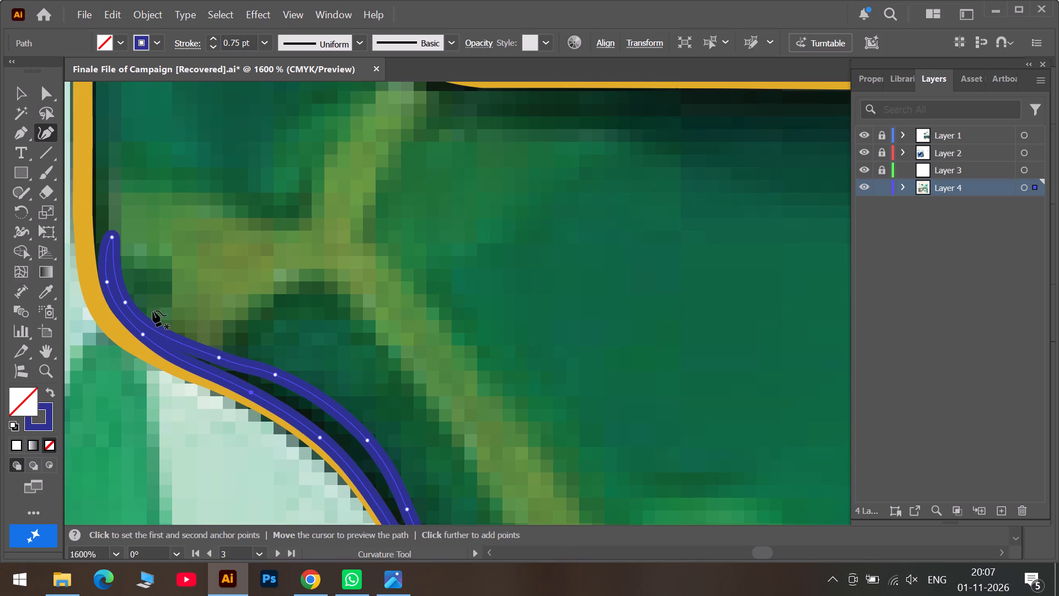
{"action": "scroll", "coordinate": [153, 311], "scroll_direction": "down", "scroll_amount": 3, "text": "alt"}
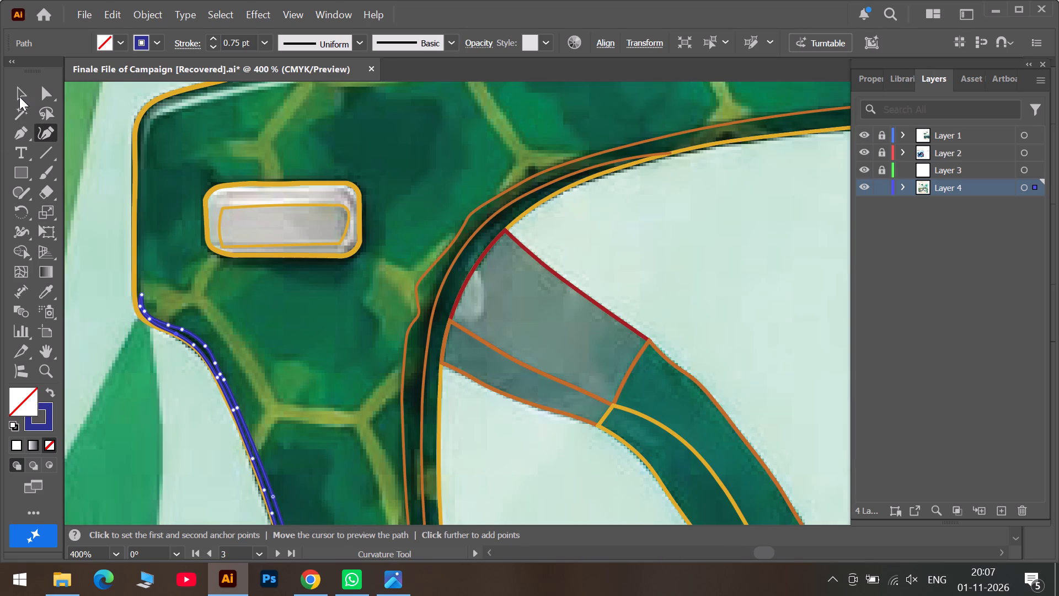
{"action": "left_click", "coordinate": [19, 97]}
Examine the traced lines around the frame's metal hinge plate, upper rim and outer edge.
{"action": "scroll", "coordinate": [232, 211], "scroll_direction": "down", "scroll_amount": 1, "text": "alt"}
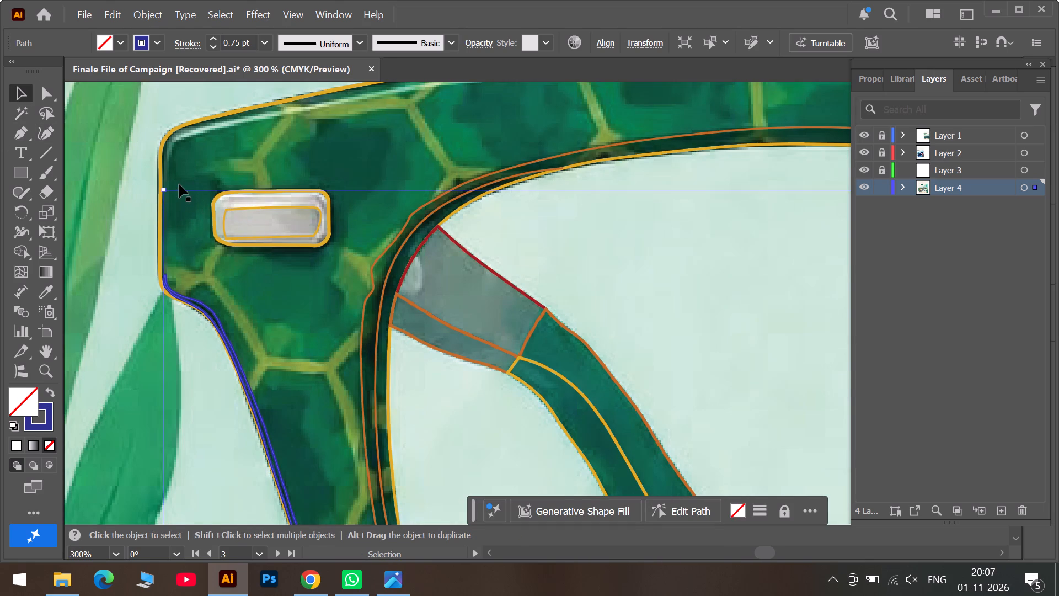
{"action": "scroll", "coordinate": [179, 182], "scroll_direction": "up", "scroll_amount": 2, "text": "alt"}
{"action": "scroll", "coordinate": [179, 182], "scroll_direction": "down", "scroll_amount": 2, "text": "alt"}
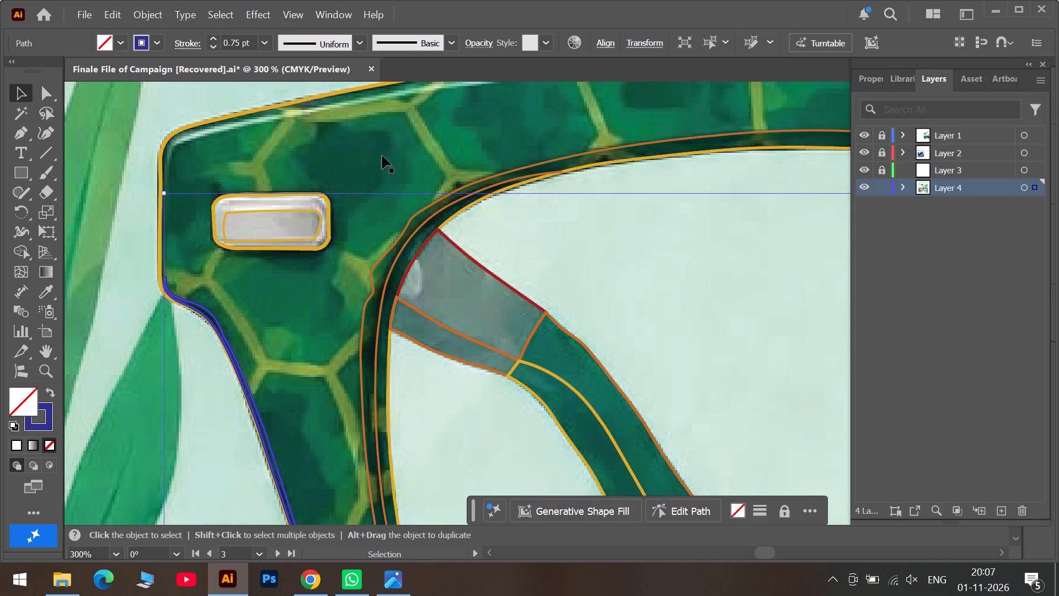
{"action": "scroll", "coordinate": [383, 155], "scroll_direction": "up", "scroll_amount": 7}
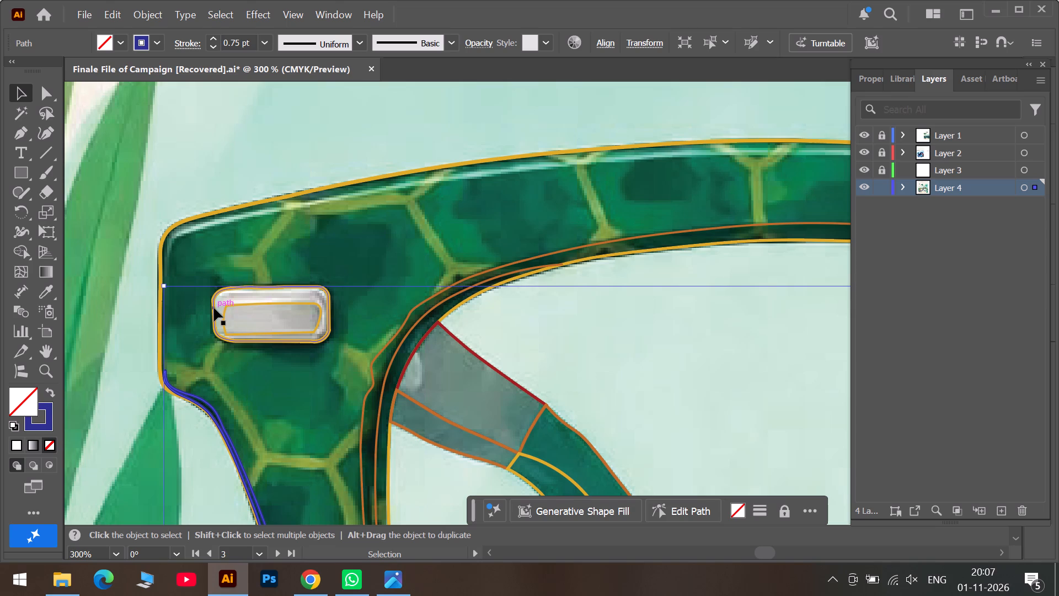
{"action": "scroll", "coordinate": [282, 360], "scroll_direction": "down", "scroll_amount": 12}
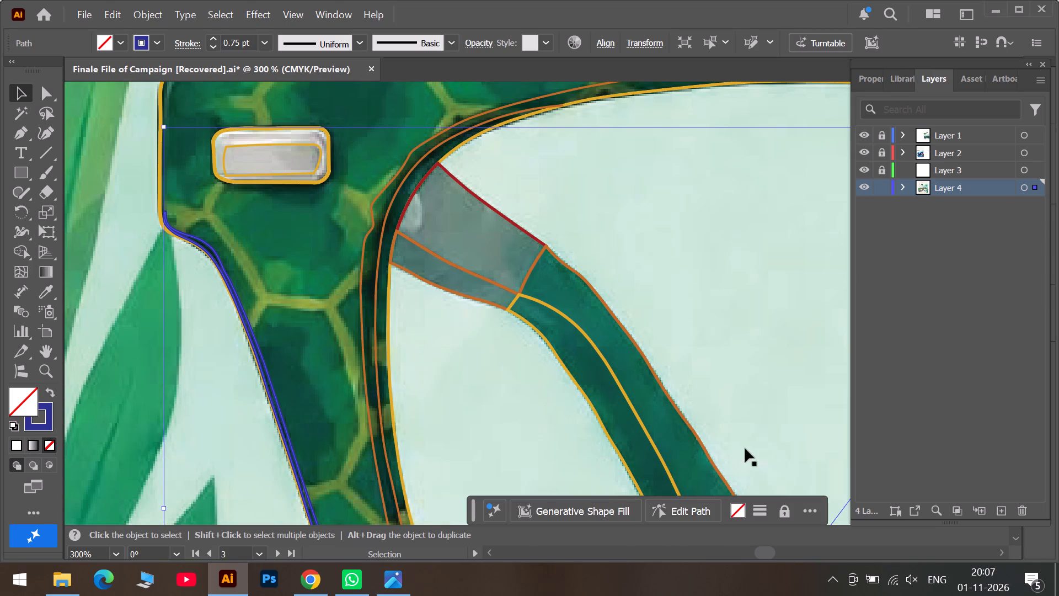
Show the hidden system tray icons.
{"action": "left_click", "coordinate": [803, 555]}
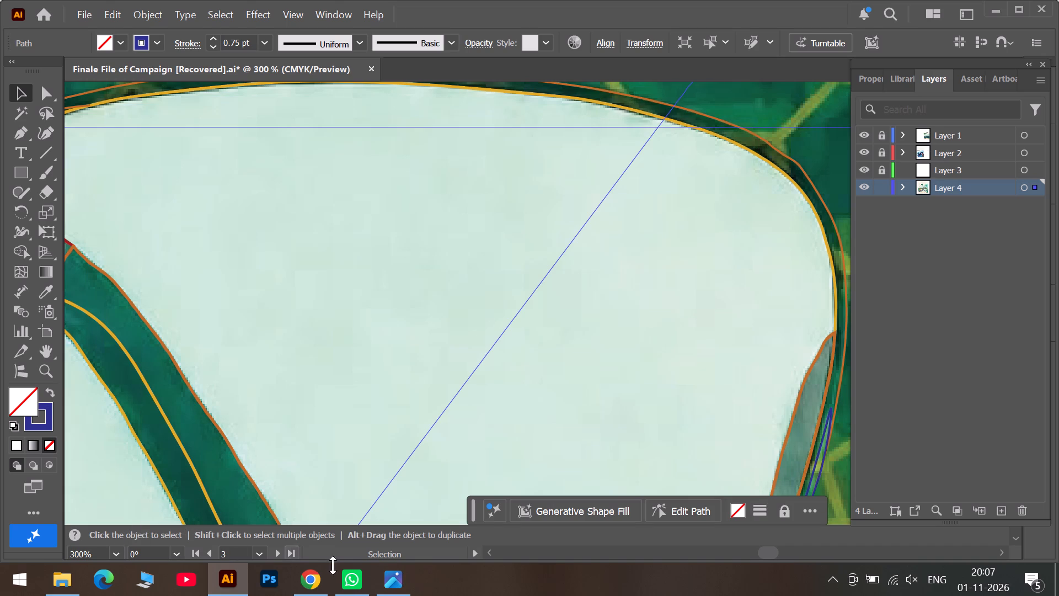
{"action": "left_click", "coordinate": [830, 577]}
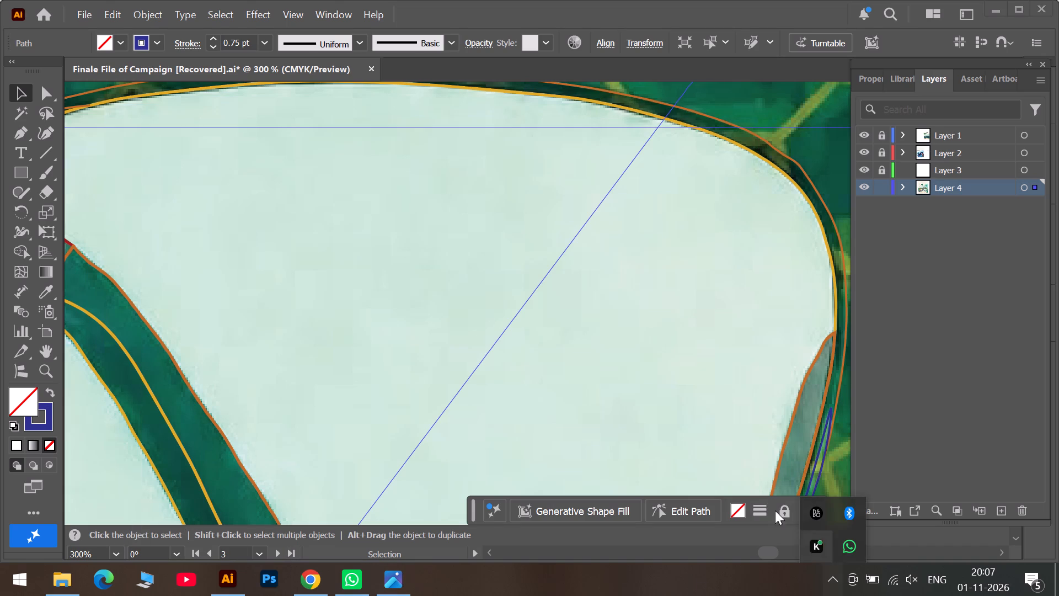